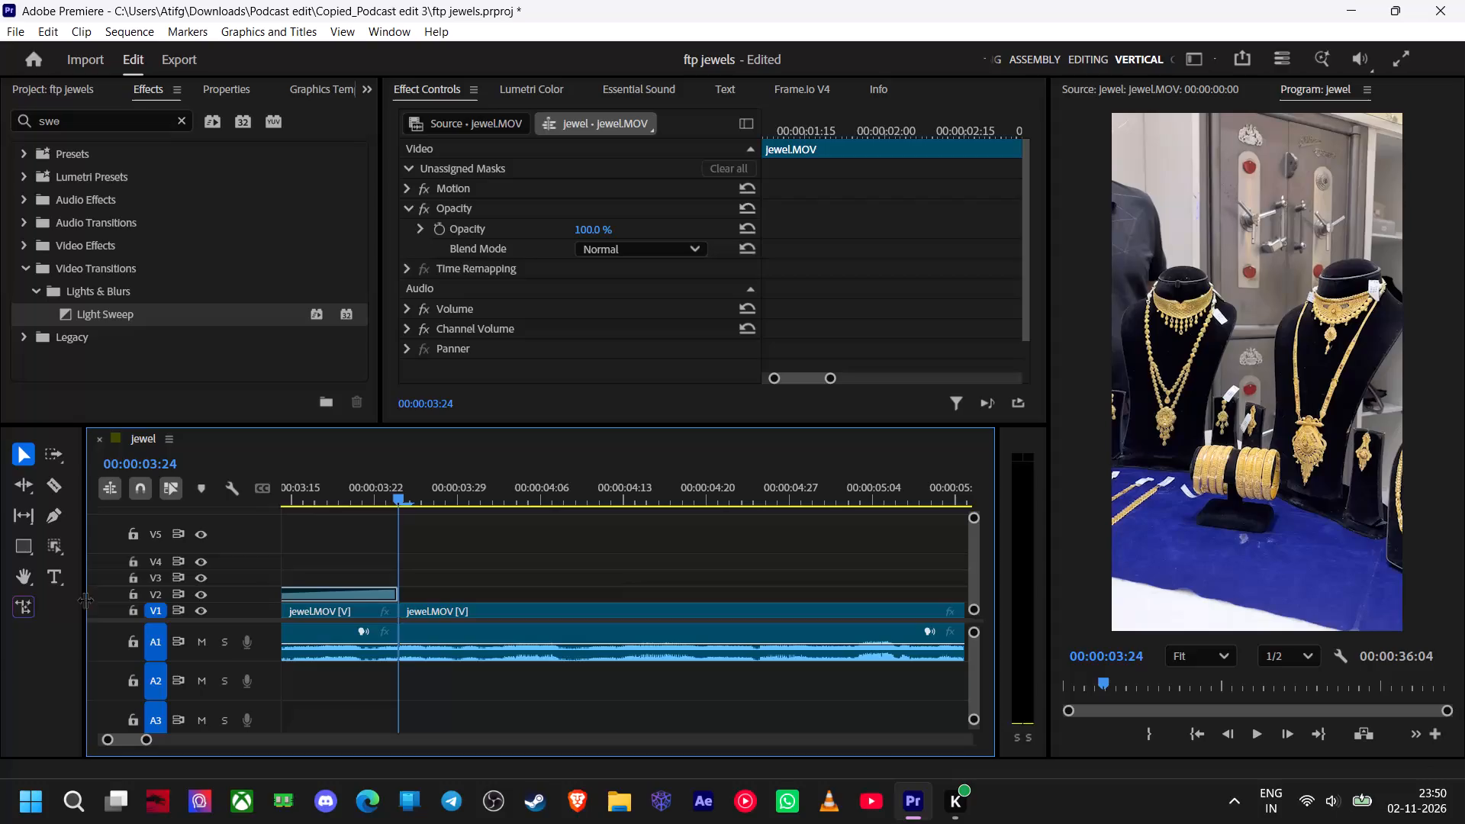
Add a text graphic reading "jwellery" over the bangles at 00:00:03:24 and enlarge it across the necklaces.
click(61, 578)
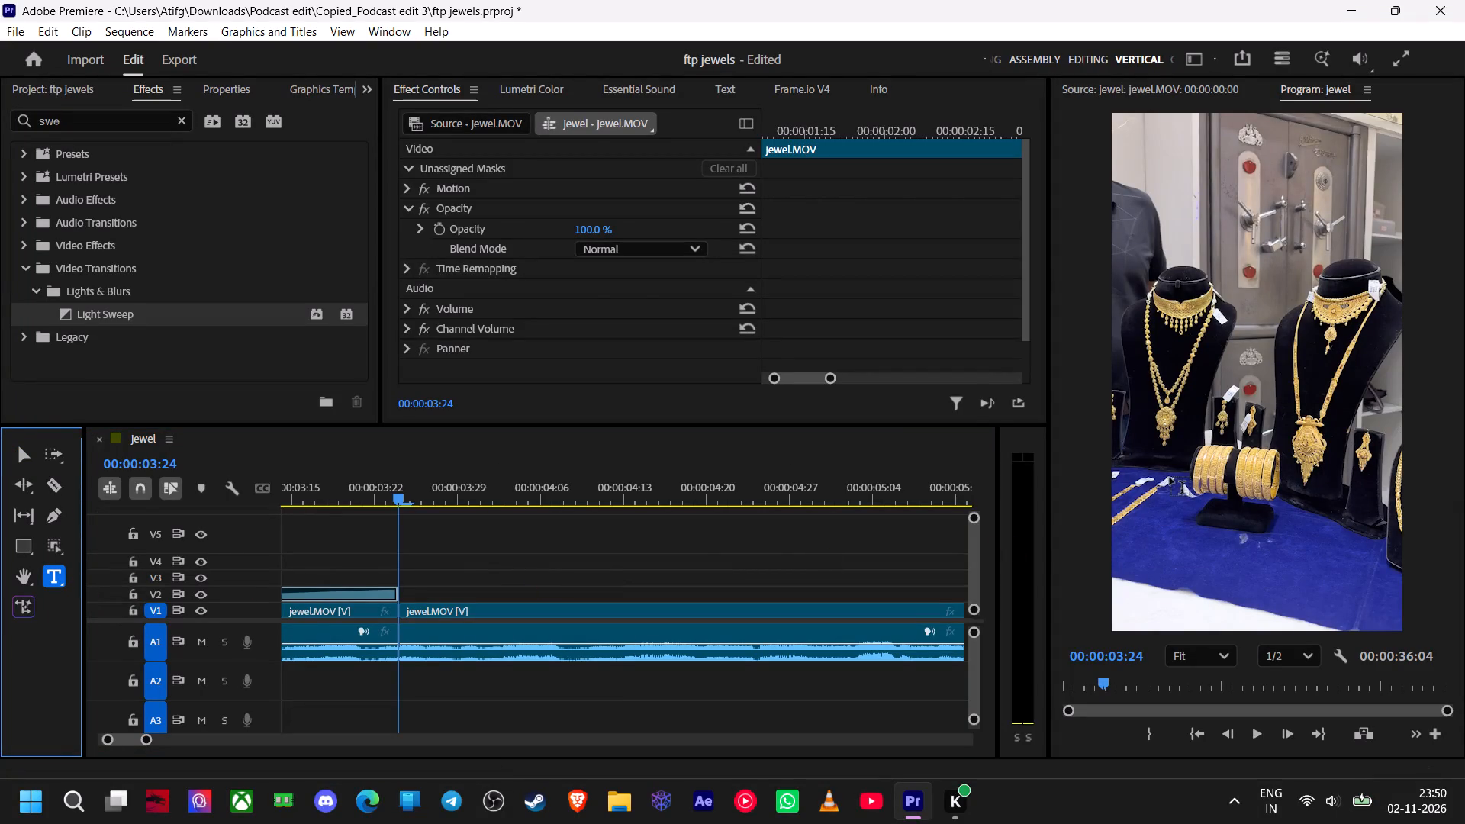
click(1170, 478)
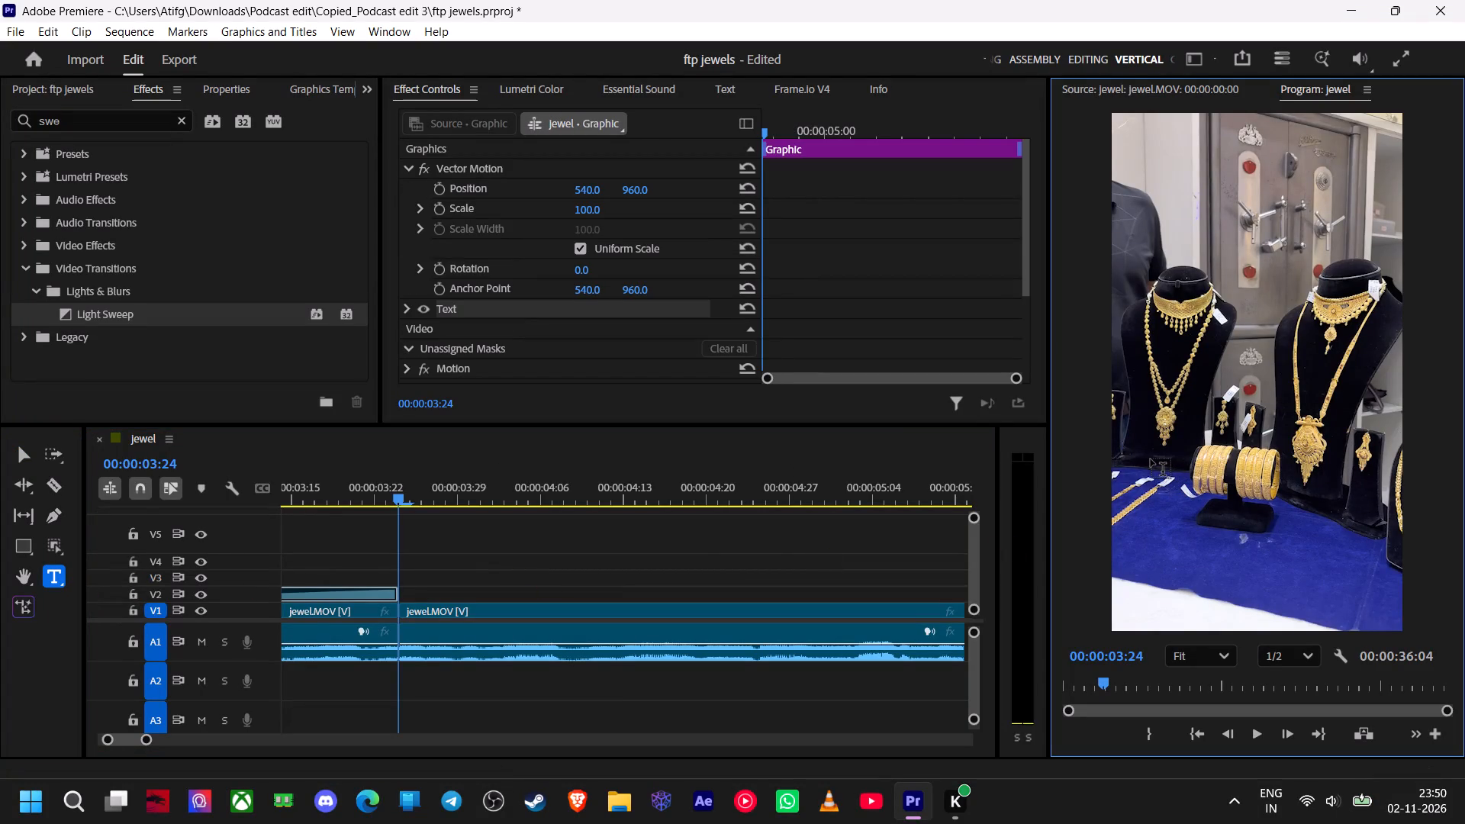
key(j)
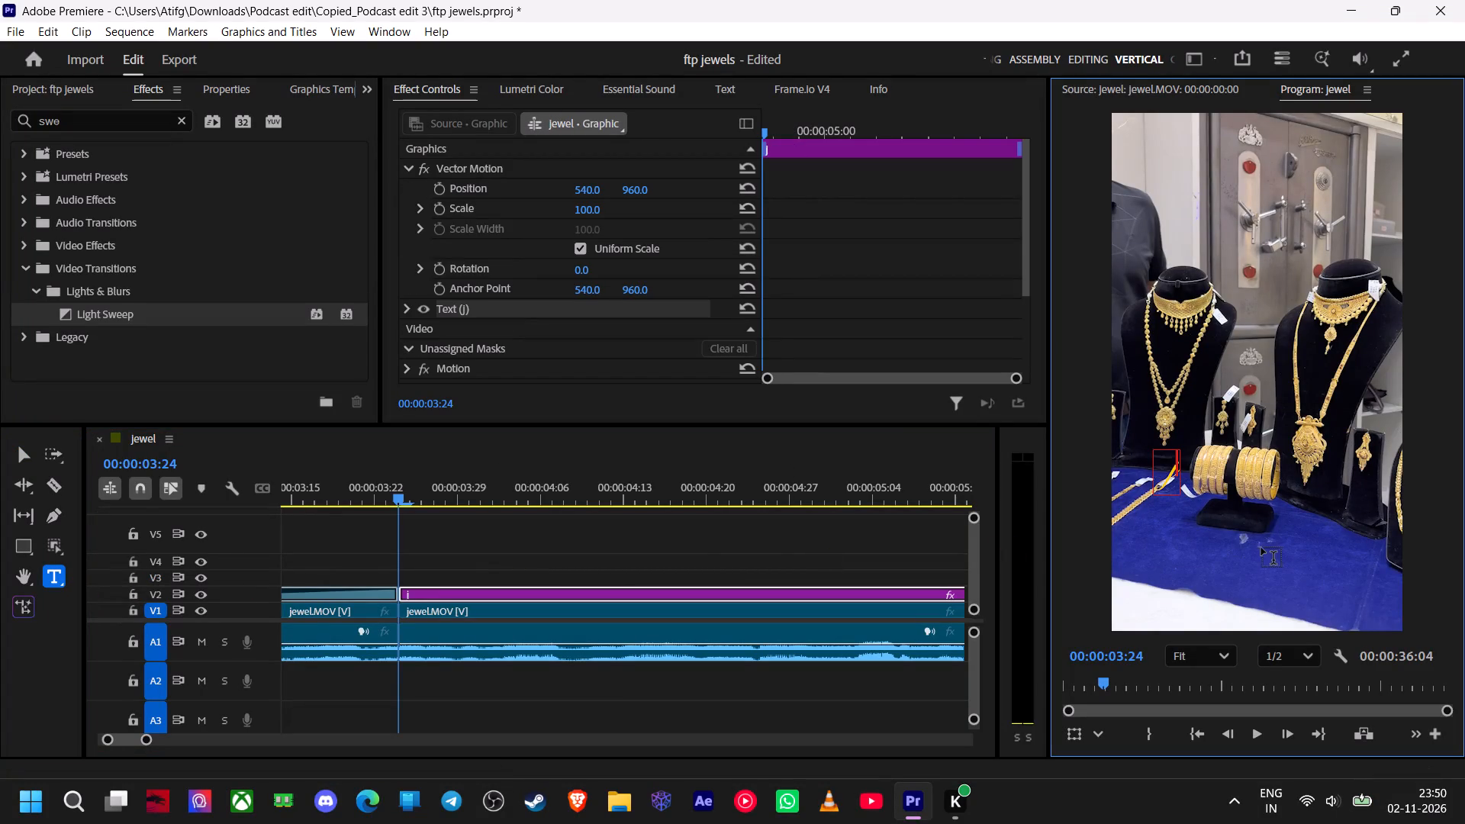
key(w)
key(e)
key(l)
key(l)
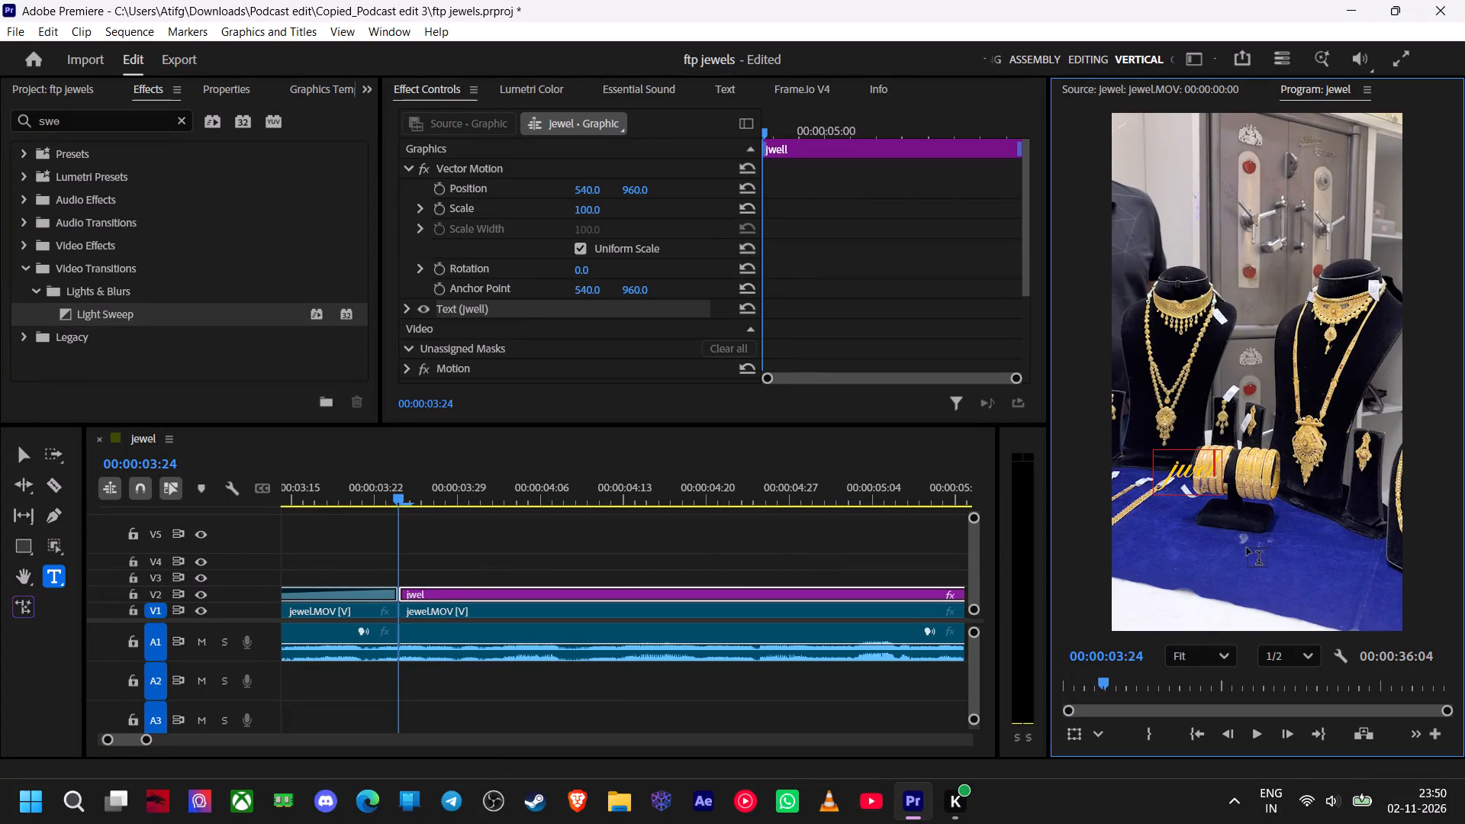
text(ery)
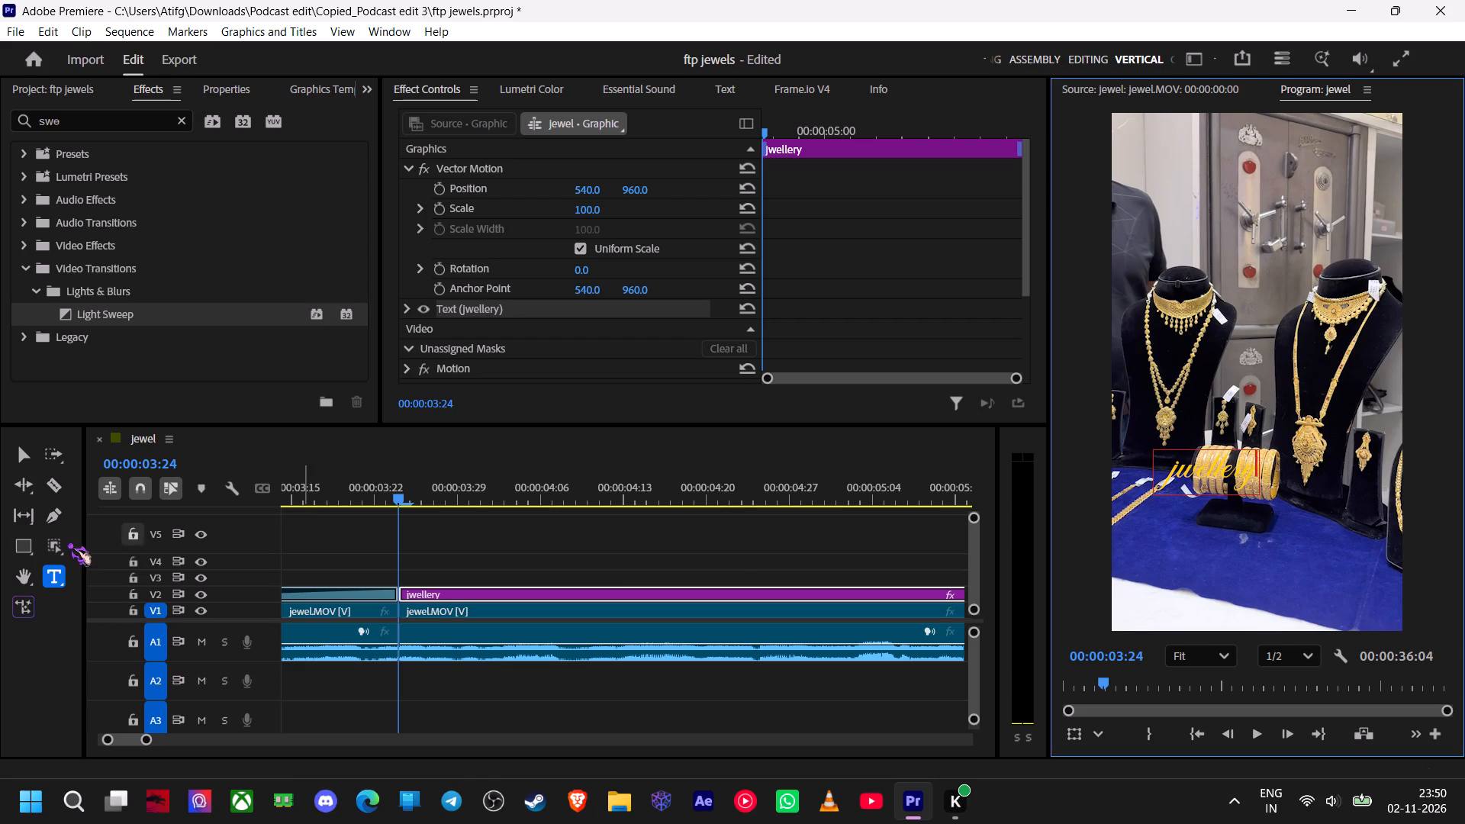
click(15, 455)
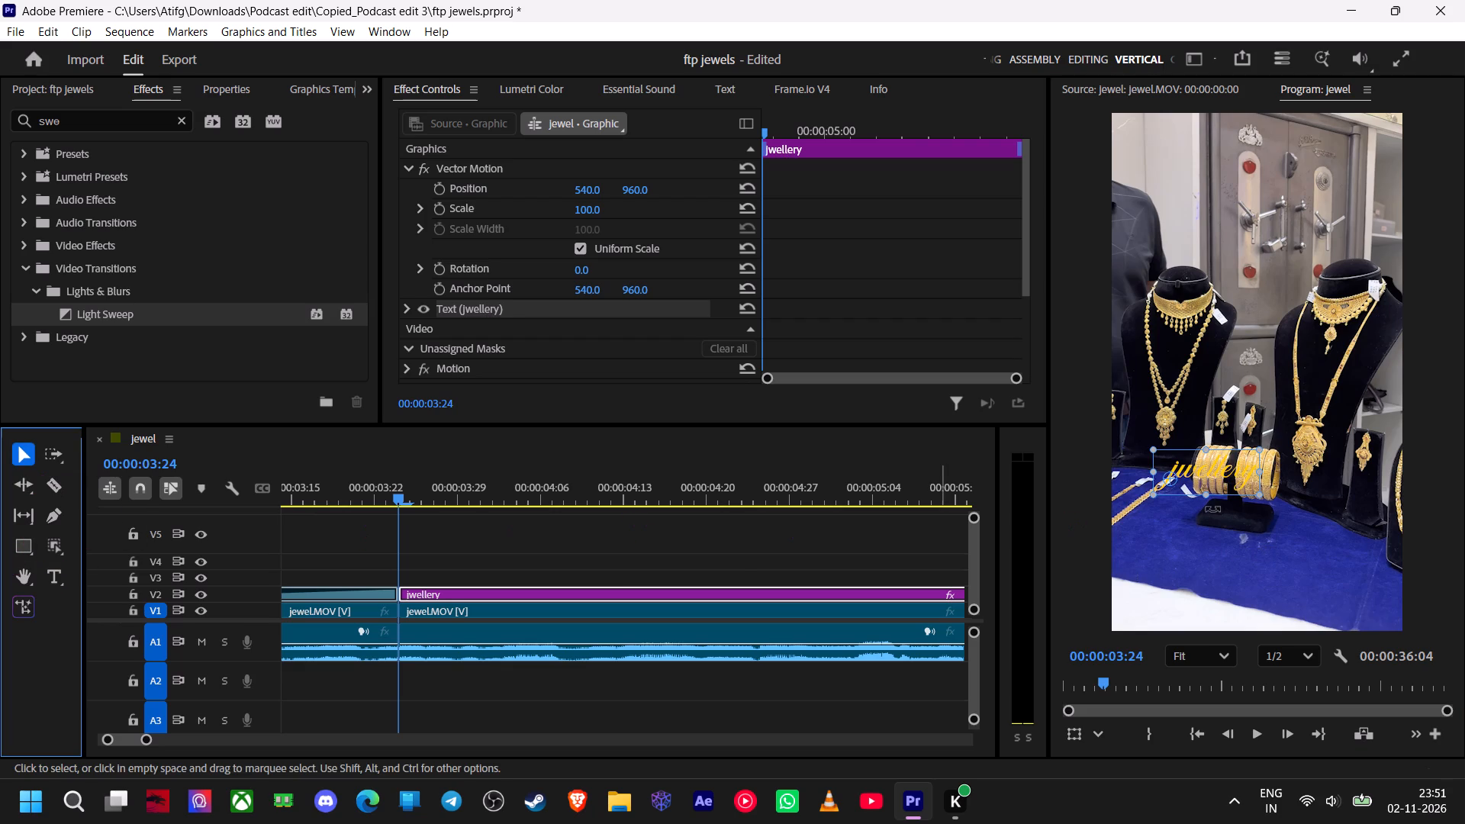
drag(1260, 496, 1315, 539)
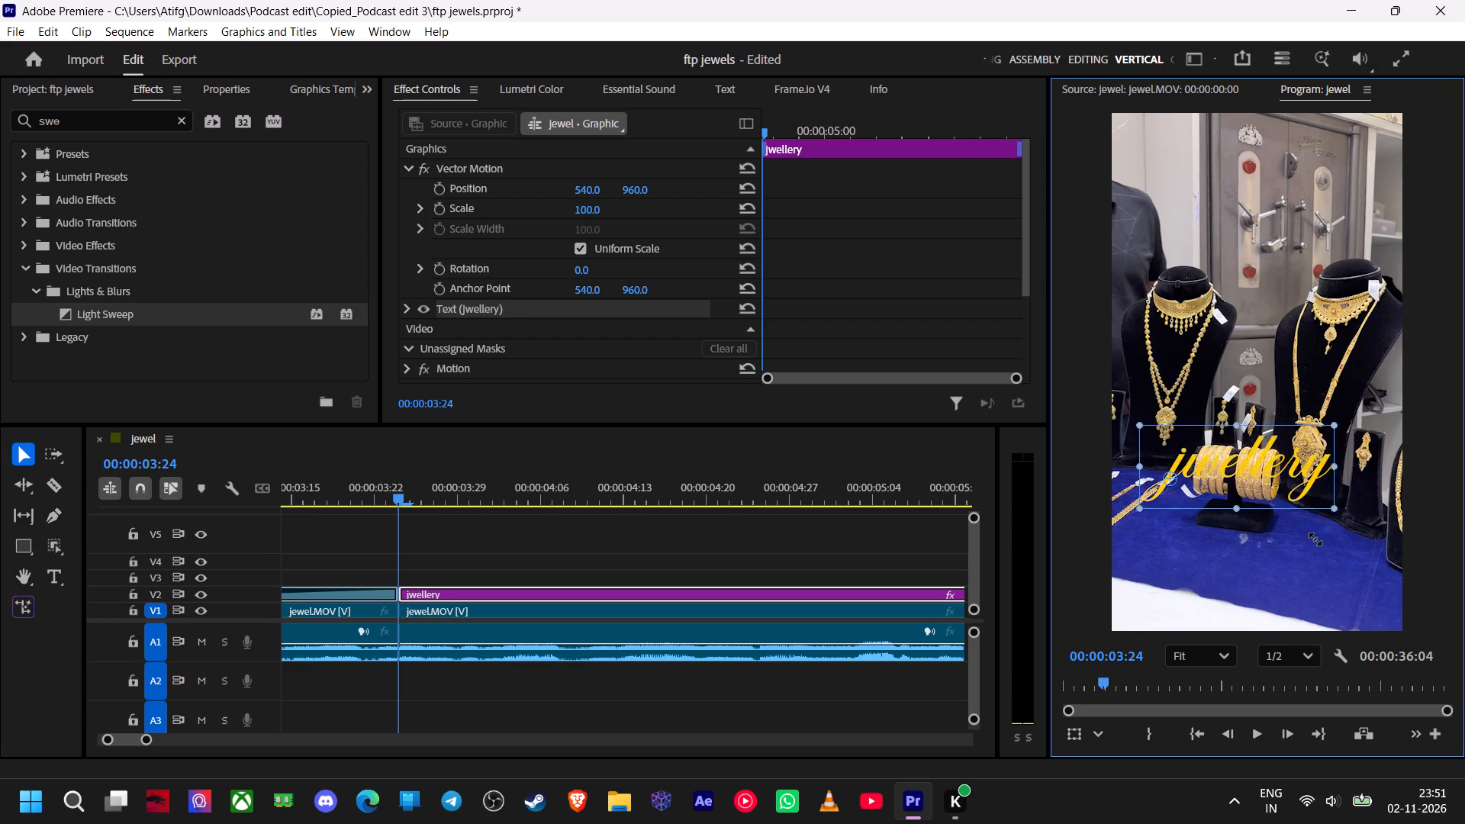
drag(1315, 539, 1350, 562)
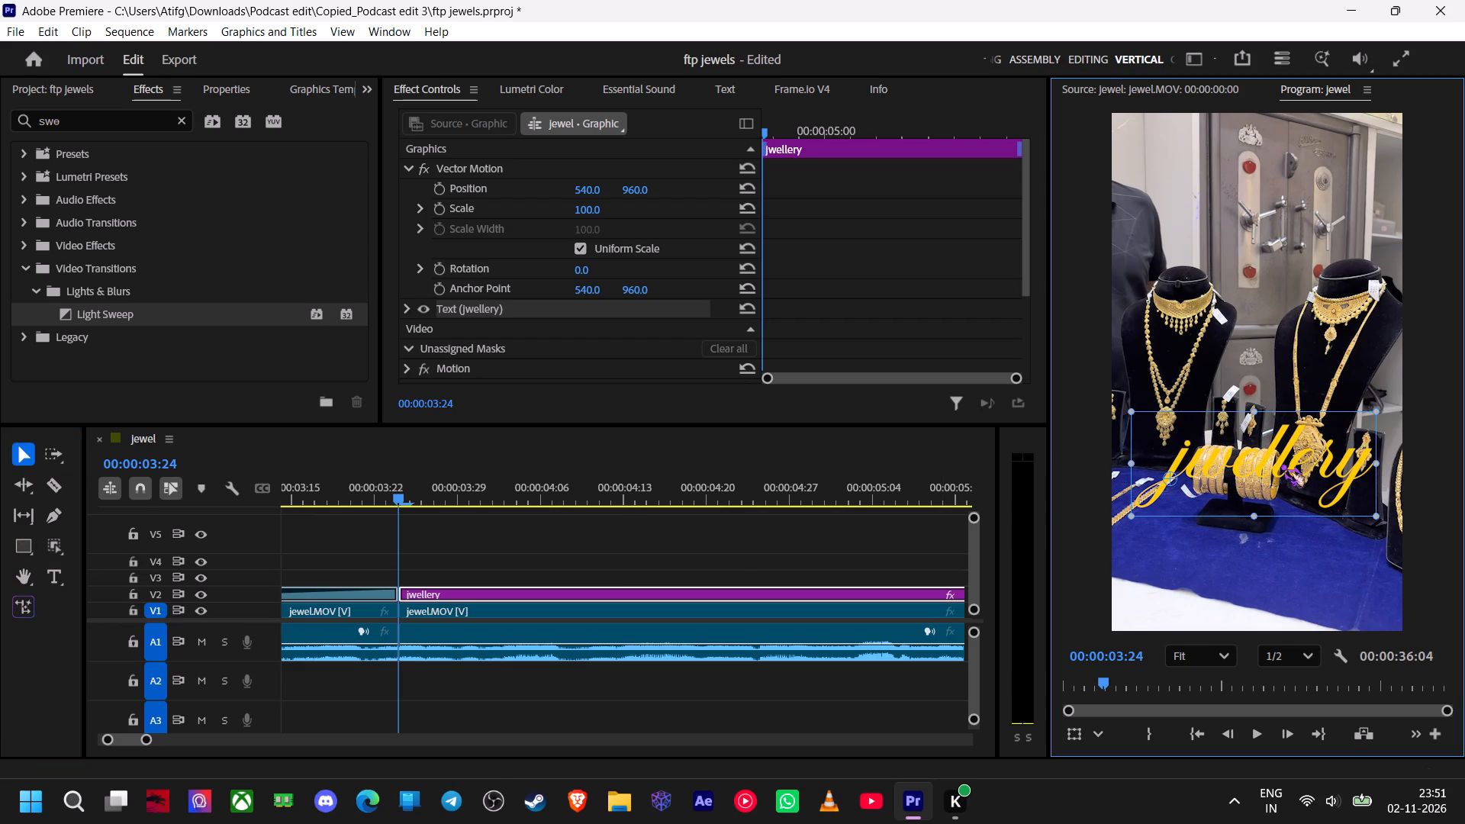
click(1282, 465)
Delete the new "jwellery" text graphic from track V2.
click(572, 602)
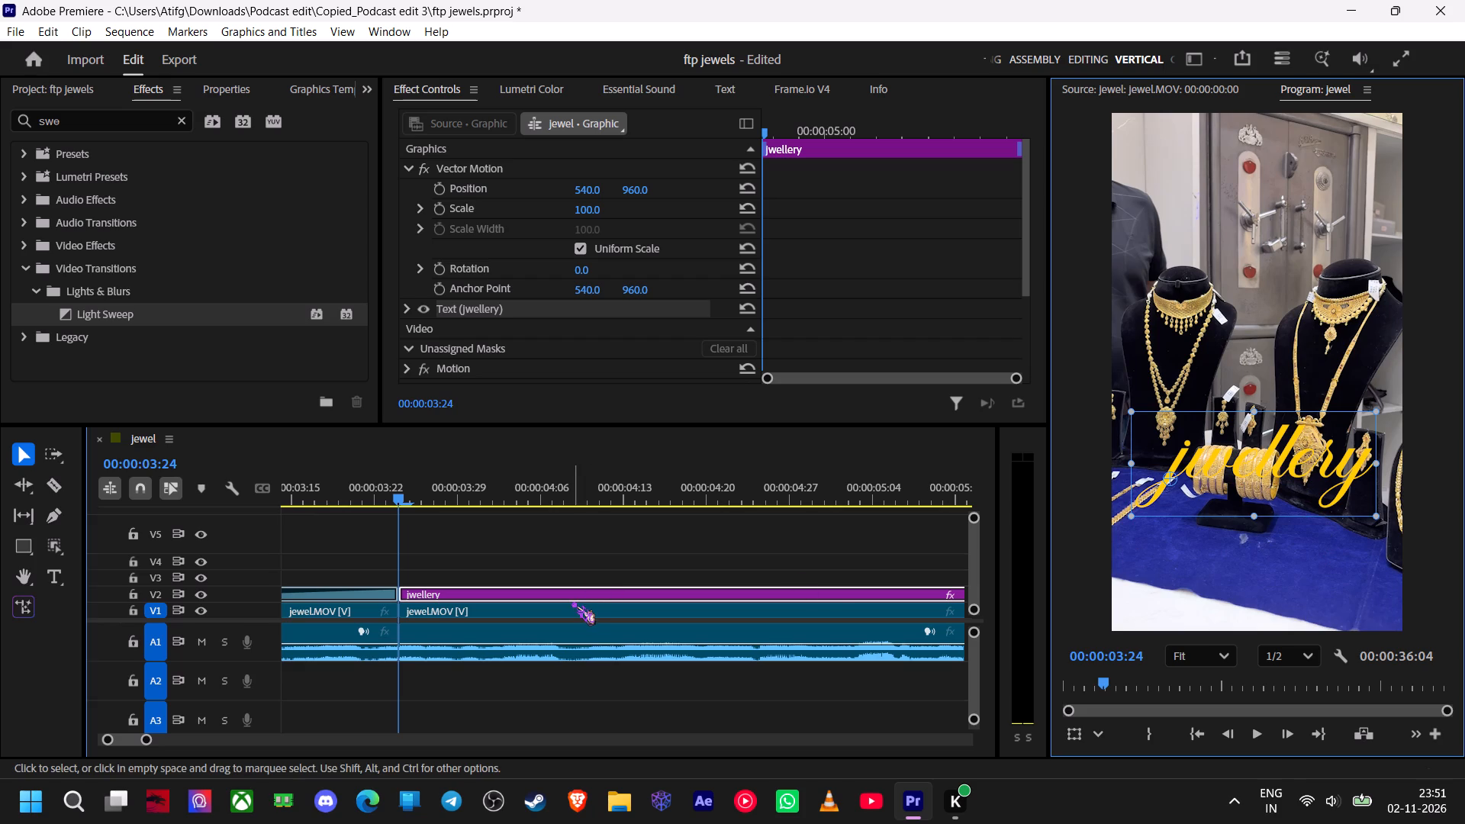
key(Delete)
Play back the jewellery display shot from 00:00:03:24 to check where its caption belongs.
key(space)
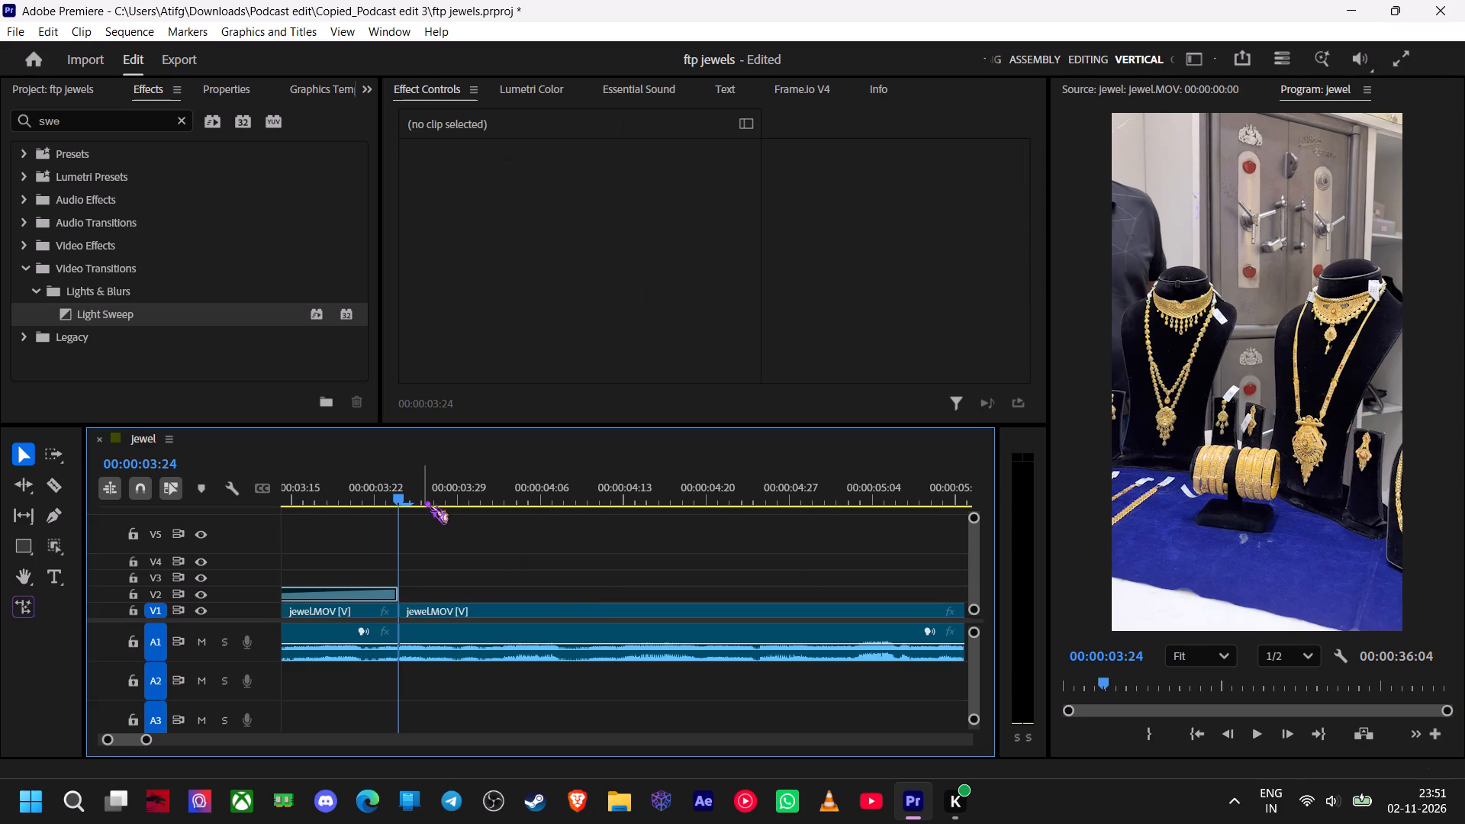
key(space)
key(space)
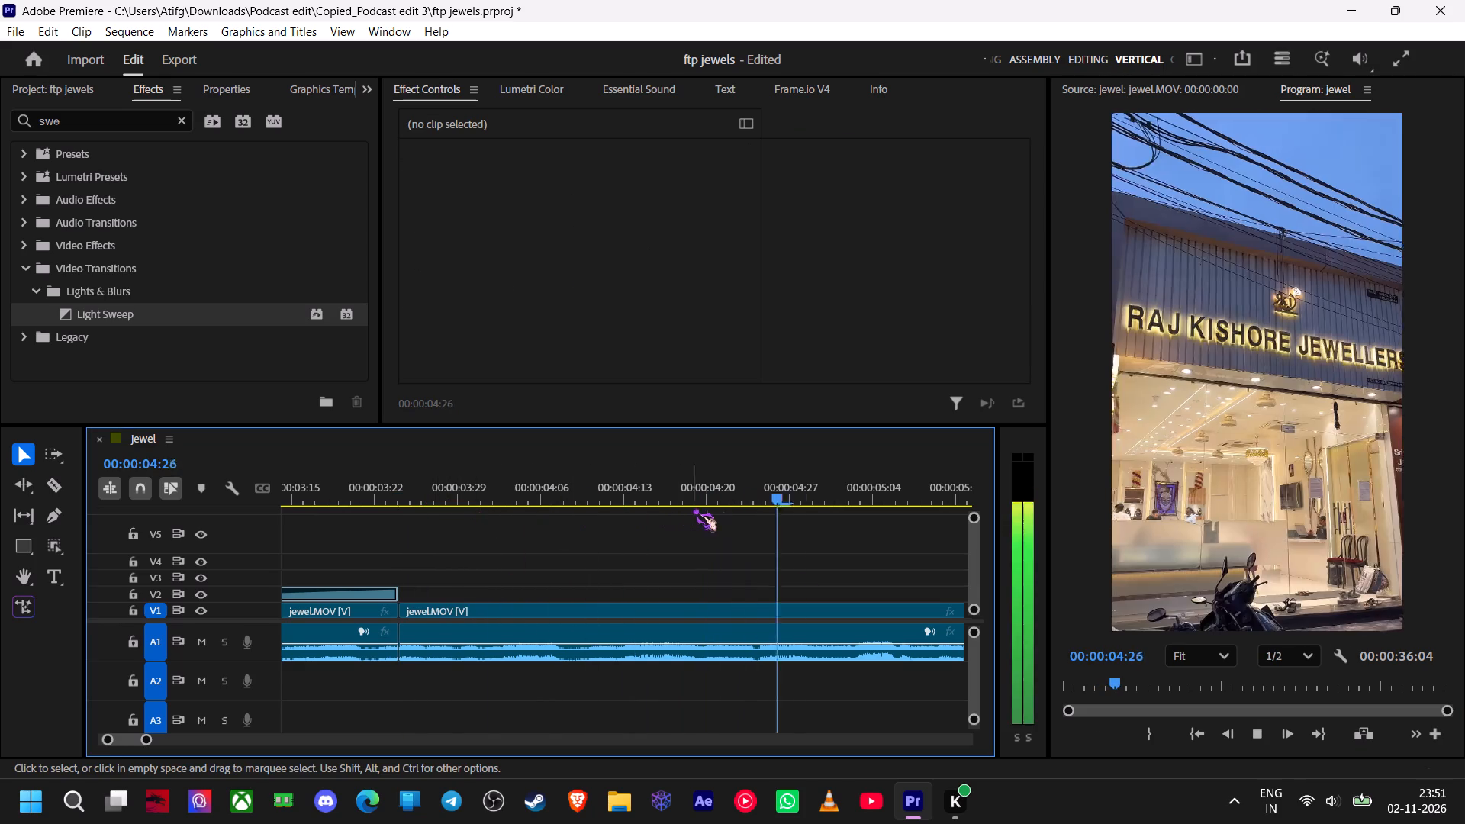
key(space)
drag(739, 488, 398, 513)
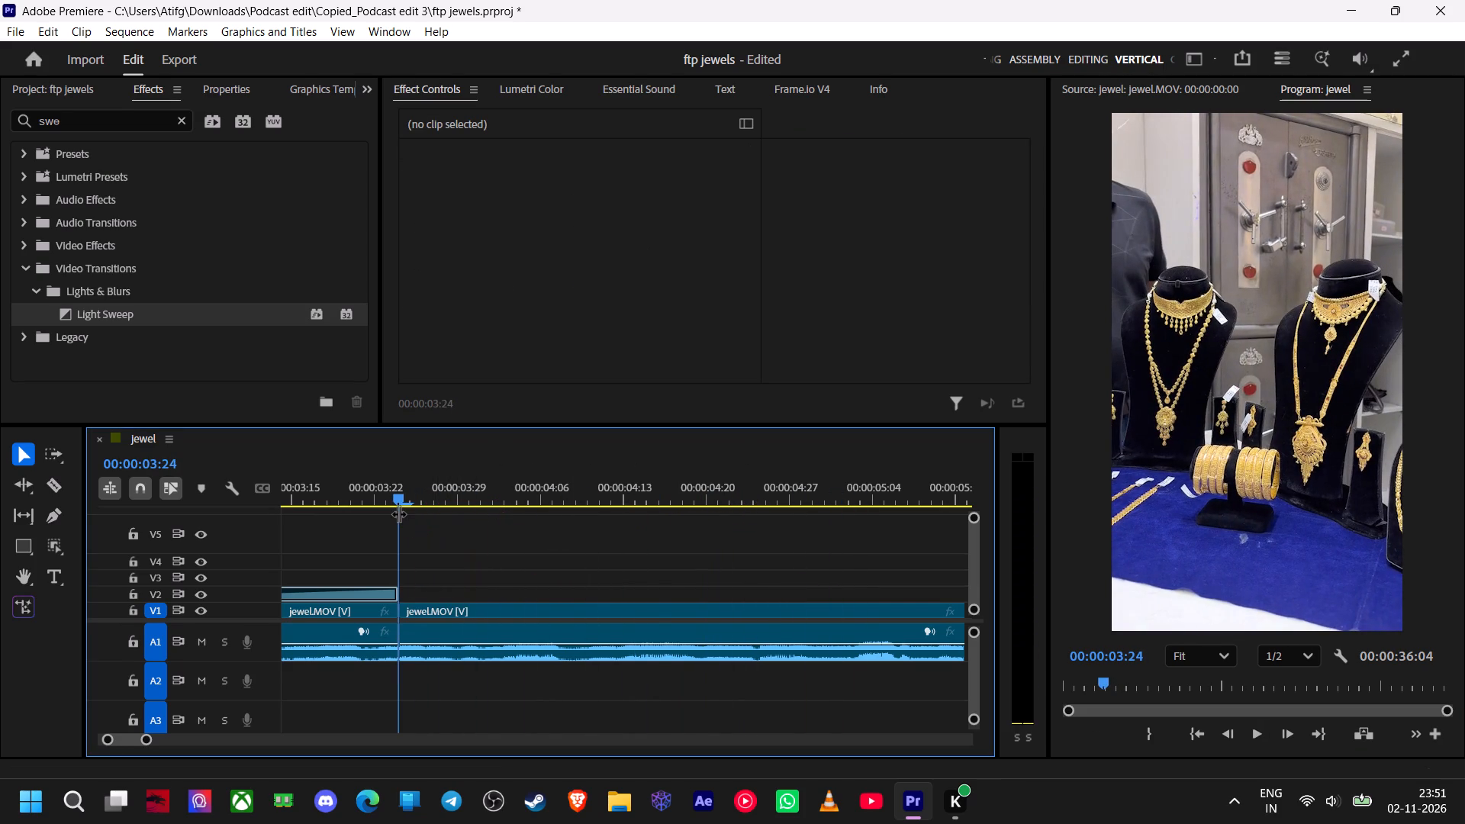
key(space)
key(space)
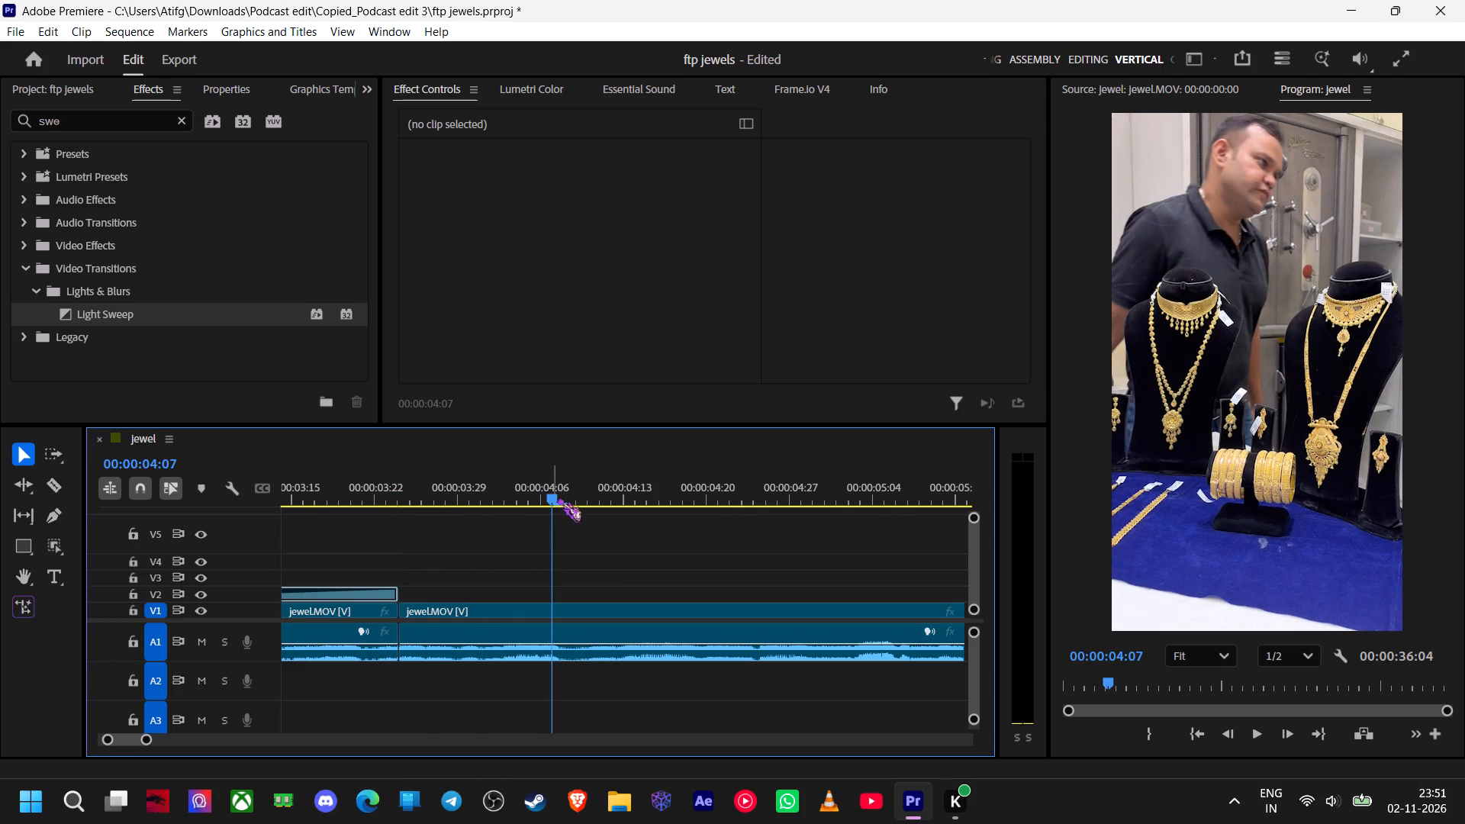
Copy the "Jwellers" text graphic from track V3 onto V2, starting at the 00:00:03:24 cut.
drag(559, 499, 322, 577)
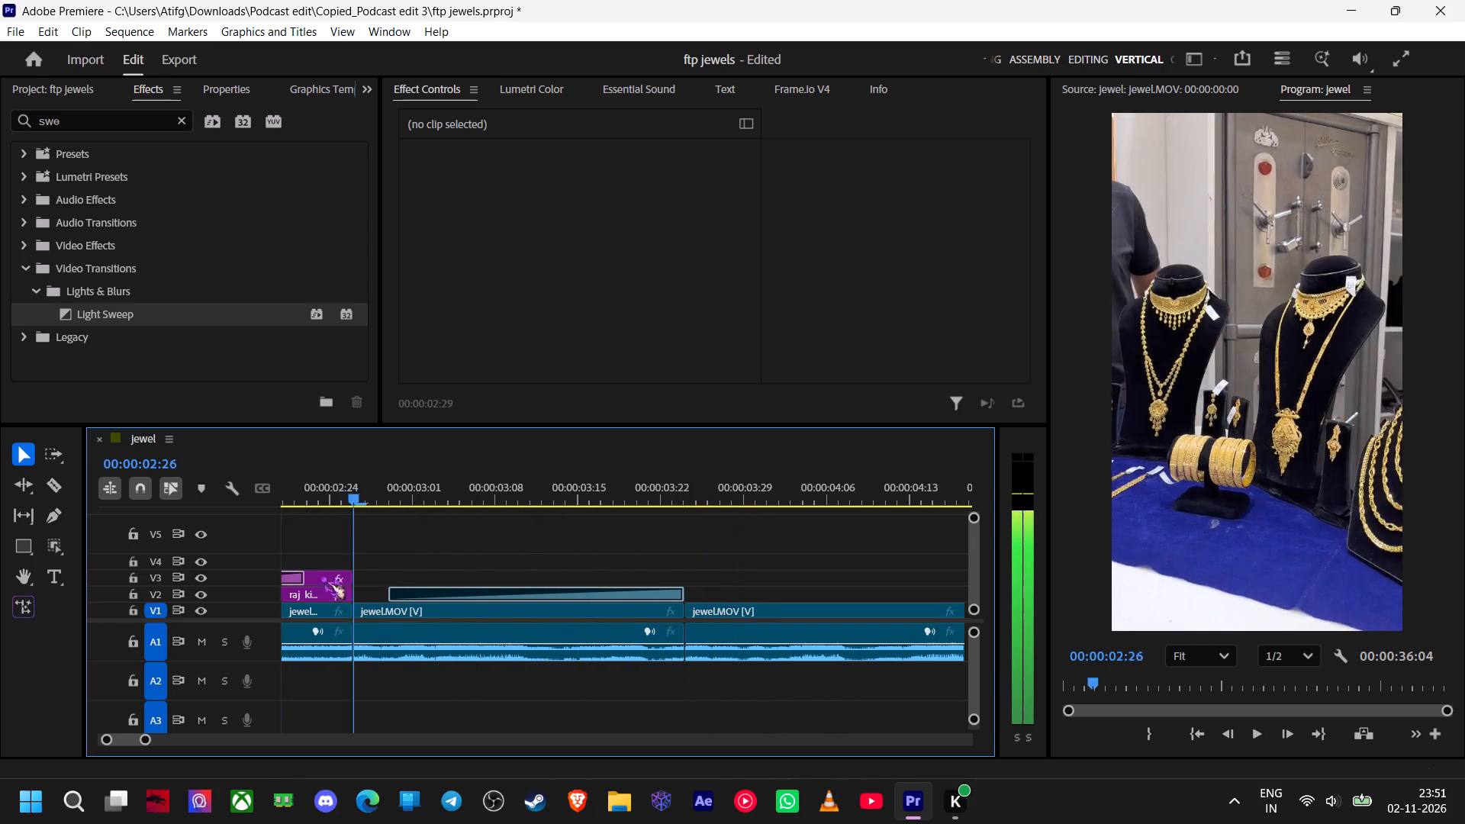
drag(322, 577, 420, 587)
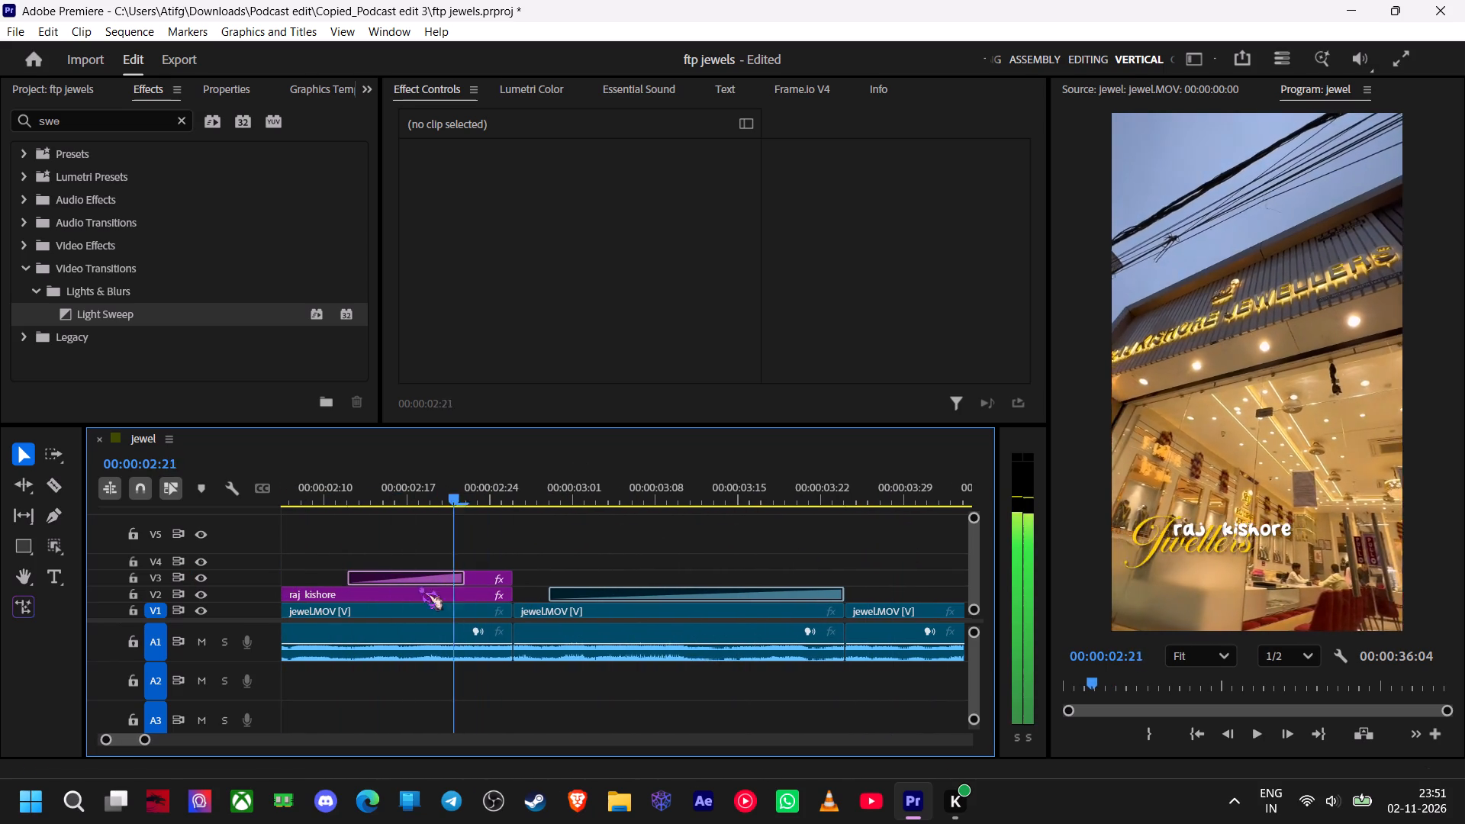
drag(420, 587, 467, 587)
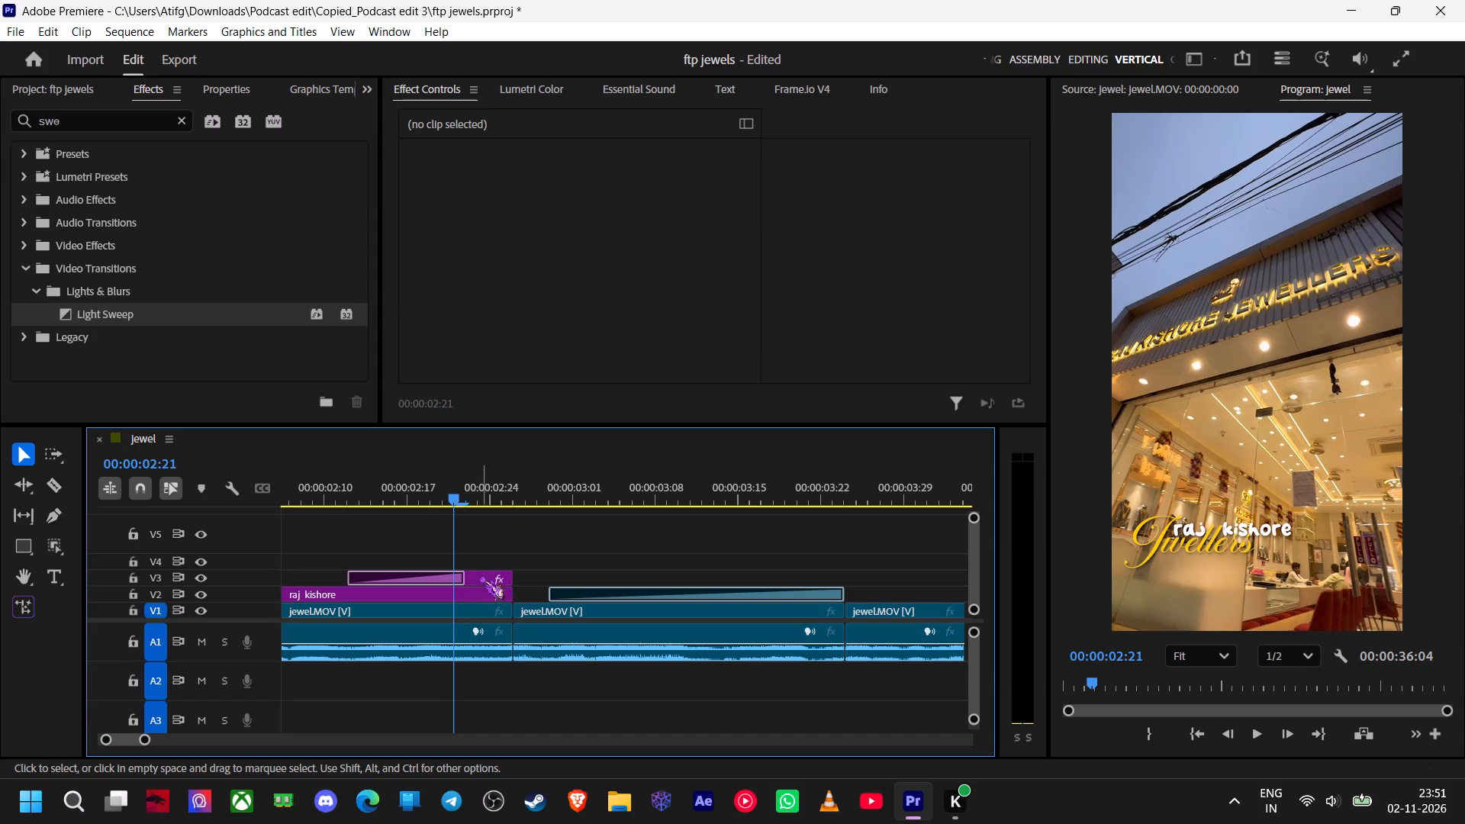
alt+drag(481, 575, 725, 594)
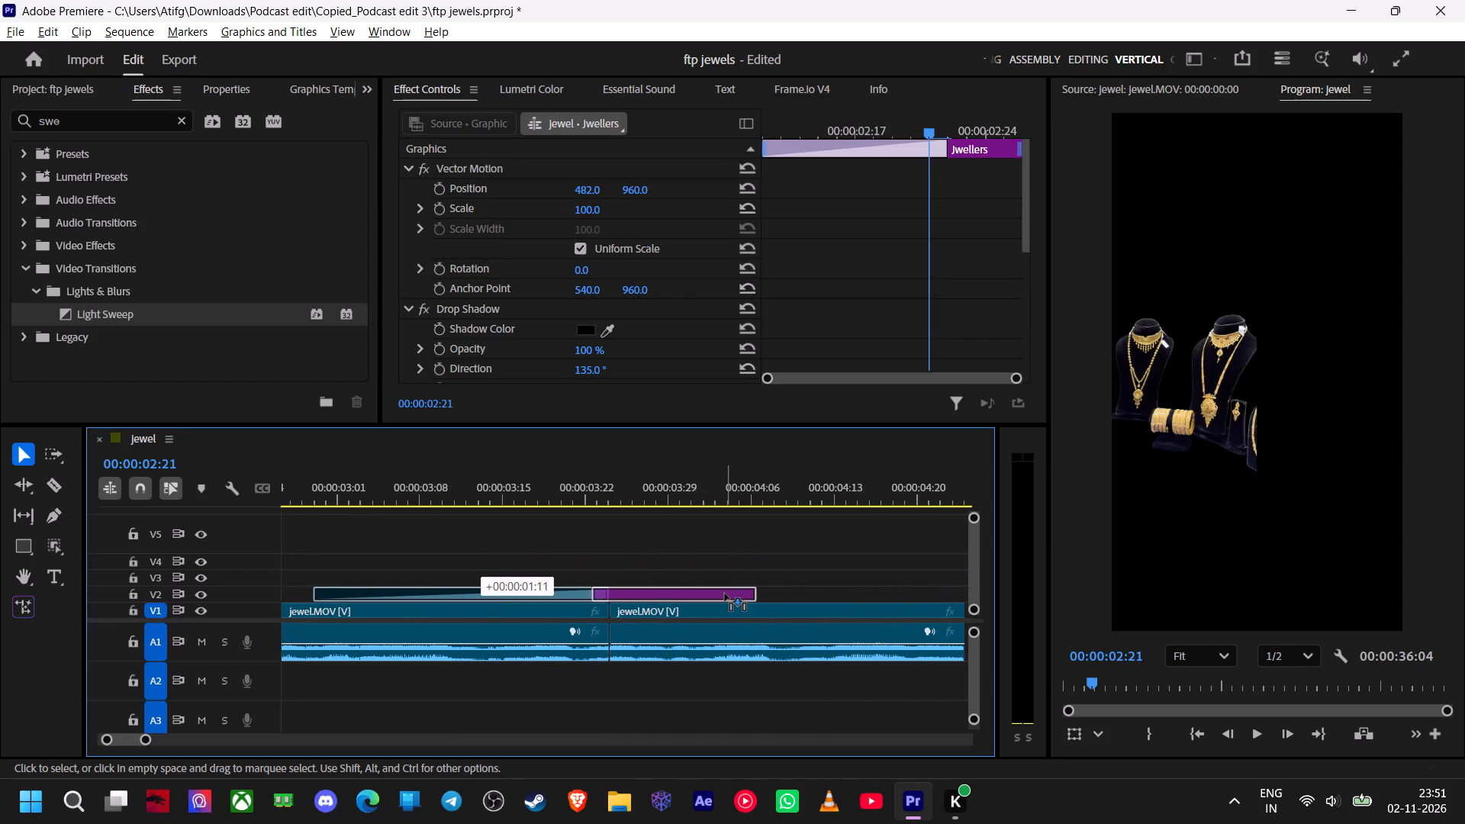
alt+drag(725, 594, 749, 594)
drag(689, 512, 711, 529)
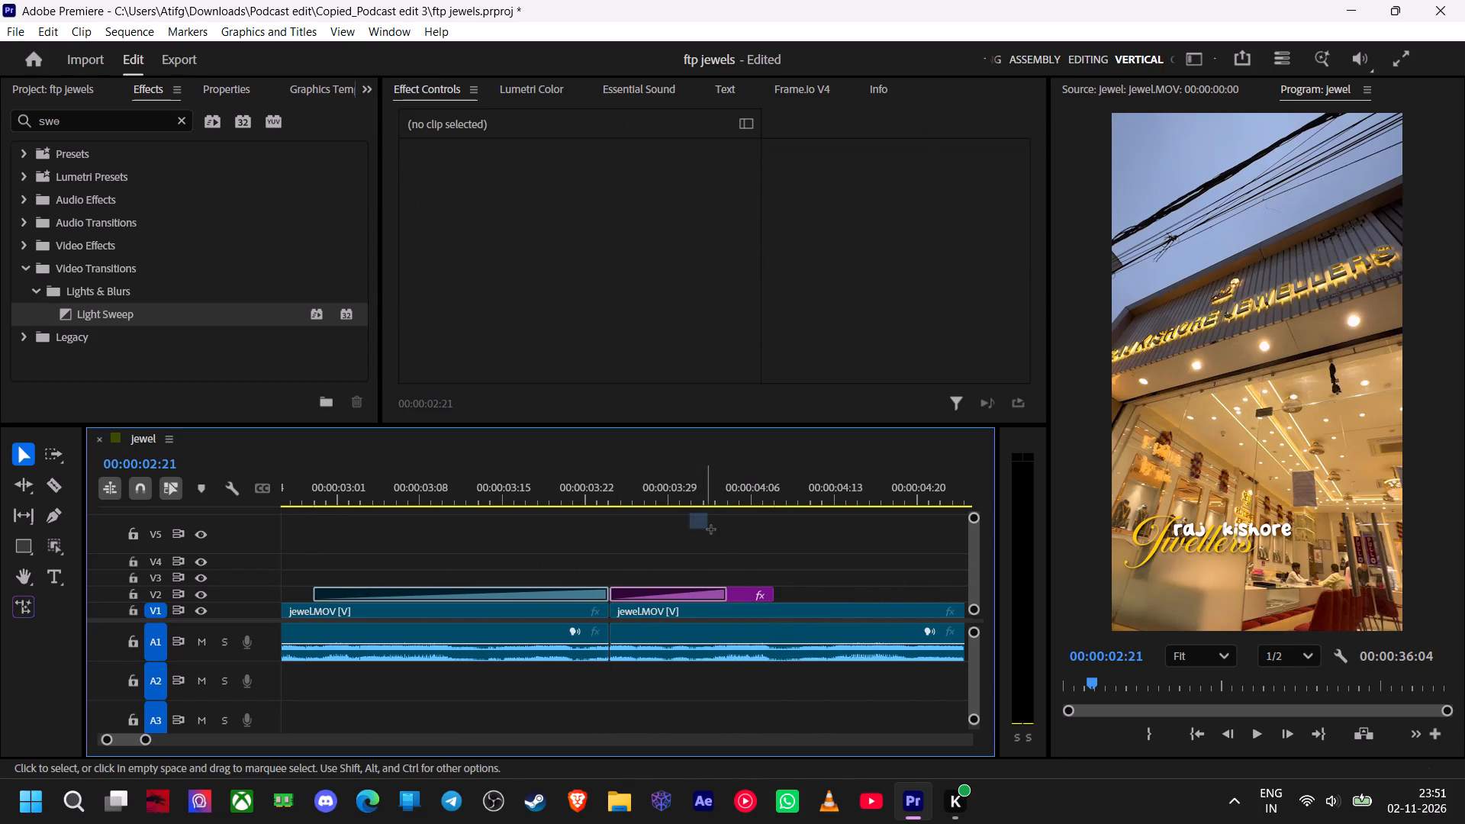
drag(711, 529, 712, 528)
Delete the Text Animator transition at the start of the copied "Jwellers" graphic on V2.
click(669, 481)
click(707, 587)
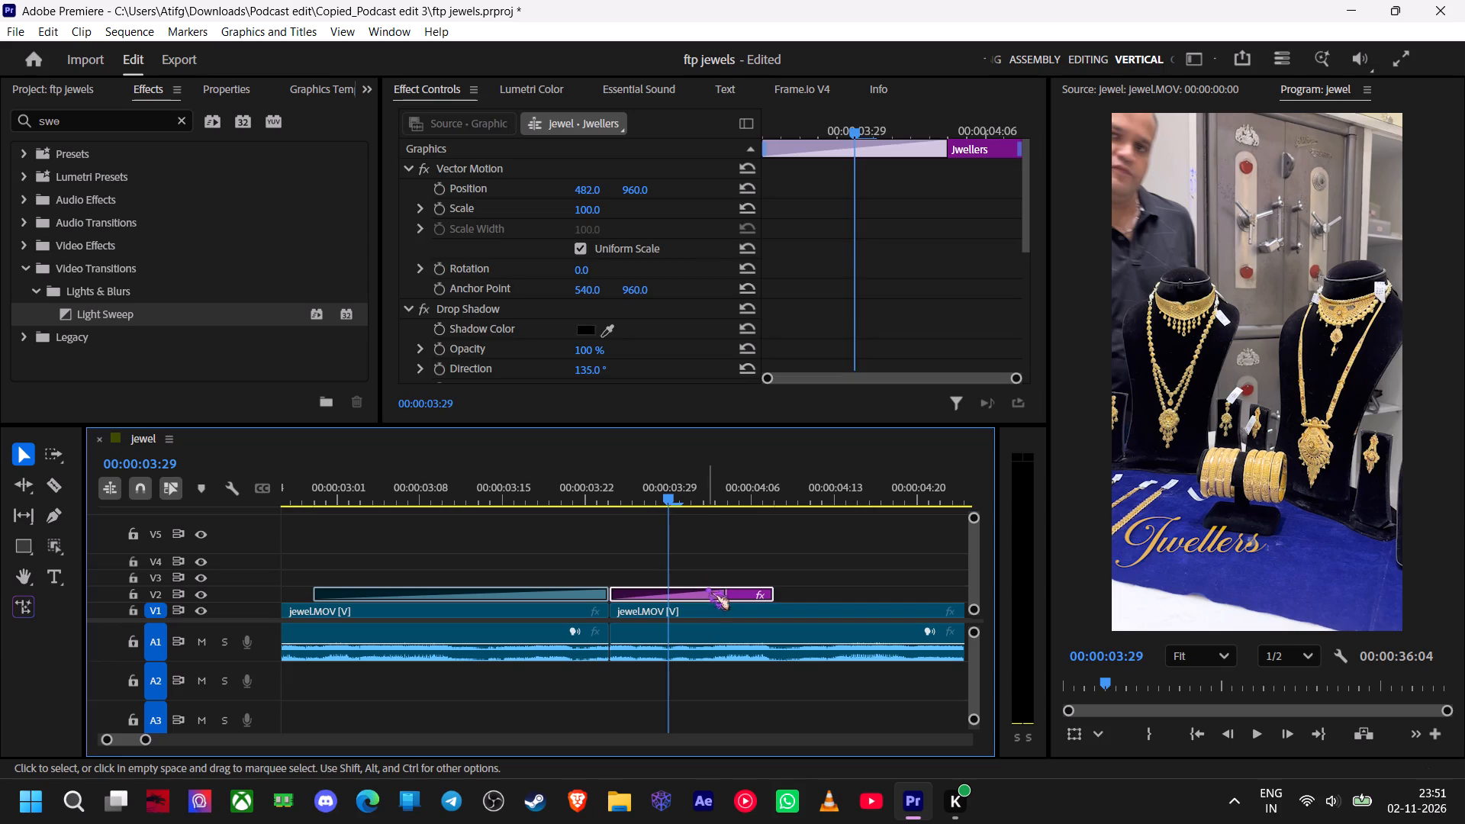
click(703, 593)
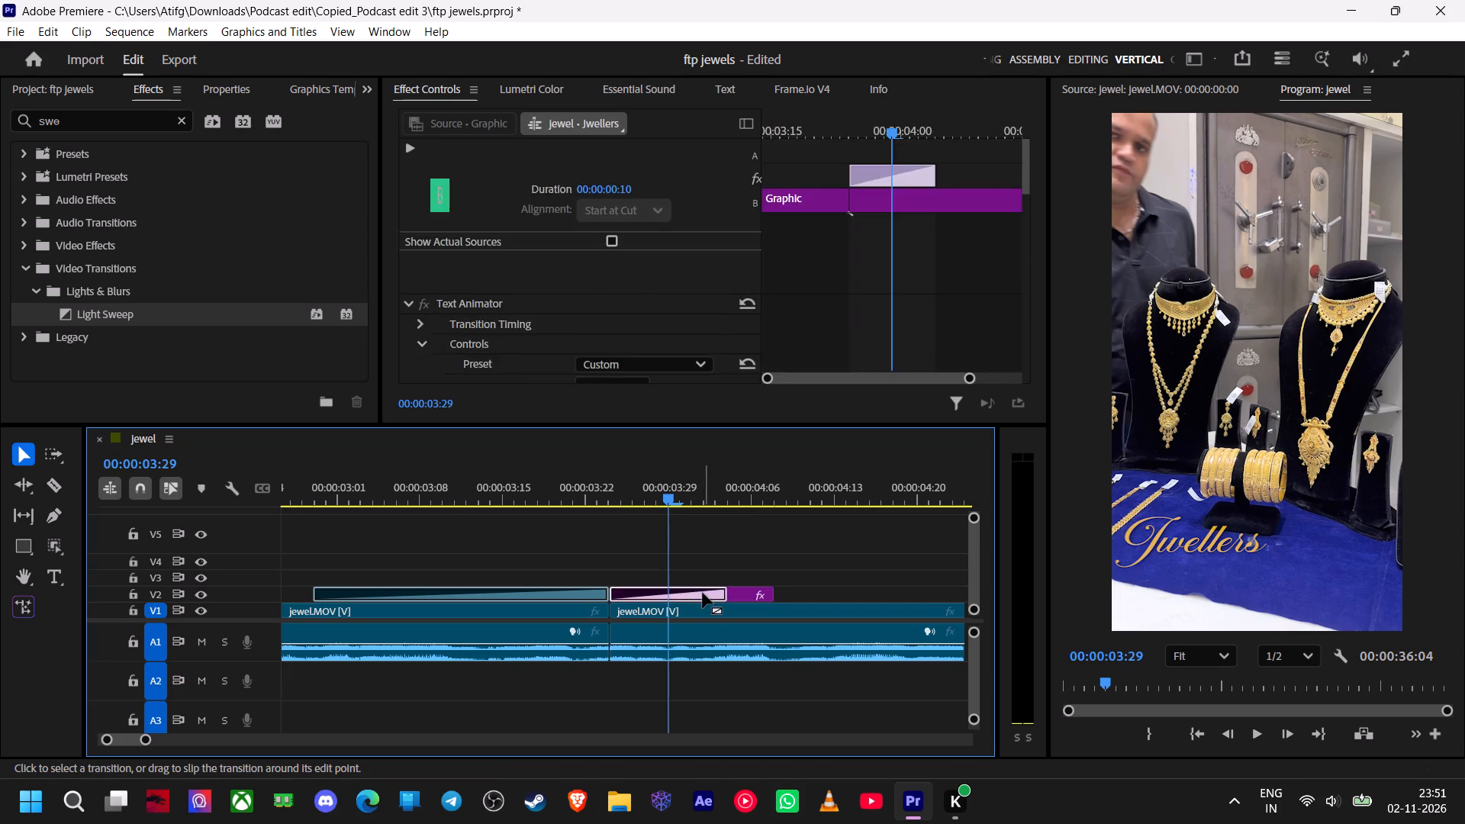
key(Delete)
Change the wording of the copied "Jwellers" graphic to "Jwellery".
click(720, 592)
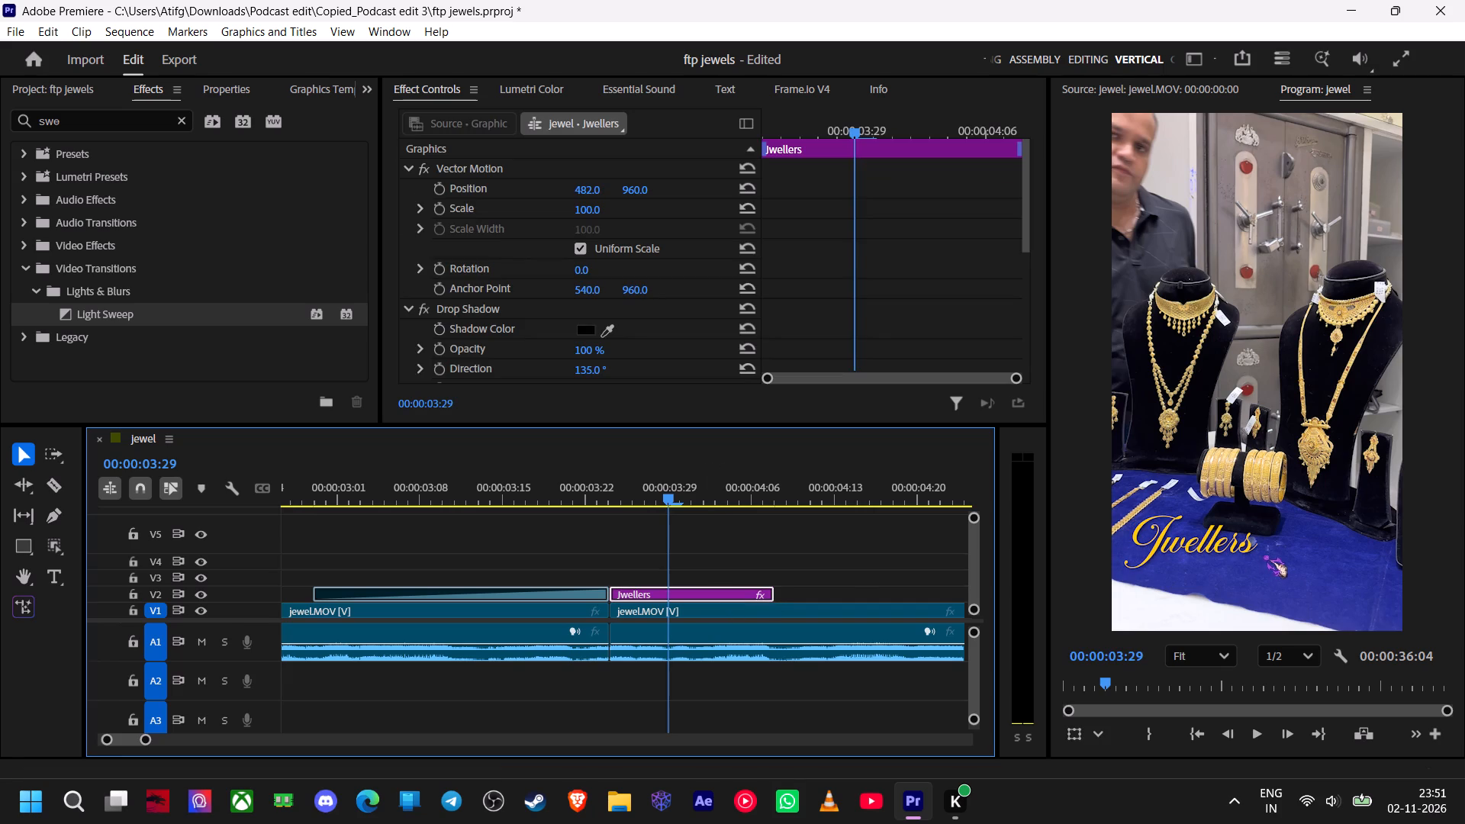
click(1245, 546)
click(1239, 546)
double_click(1238, 546)
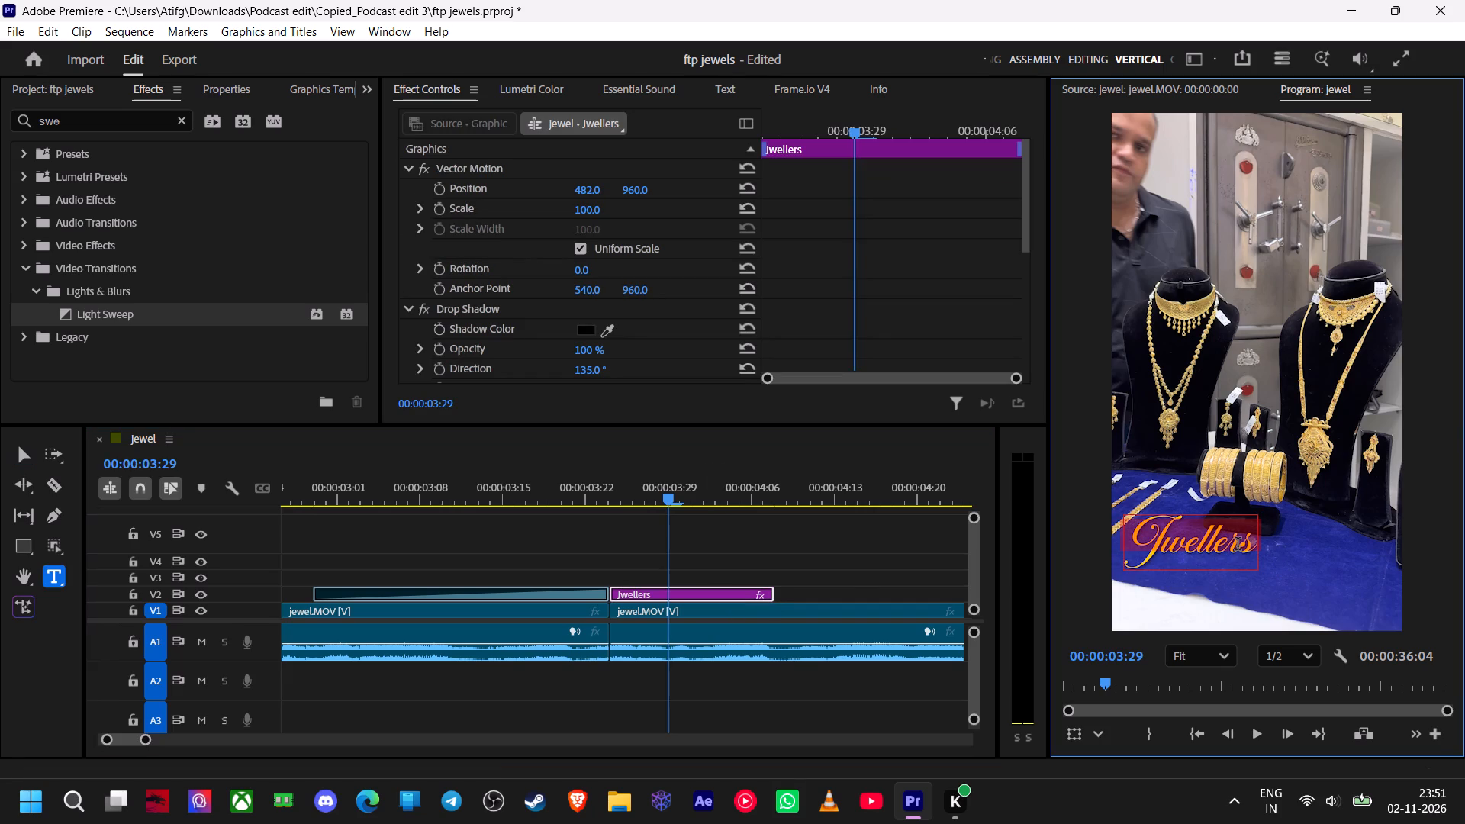
click(1238, 546)
click(1236, 544)
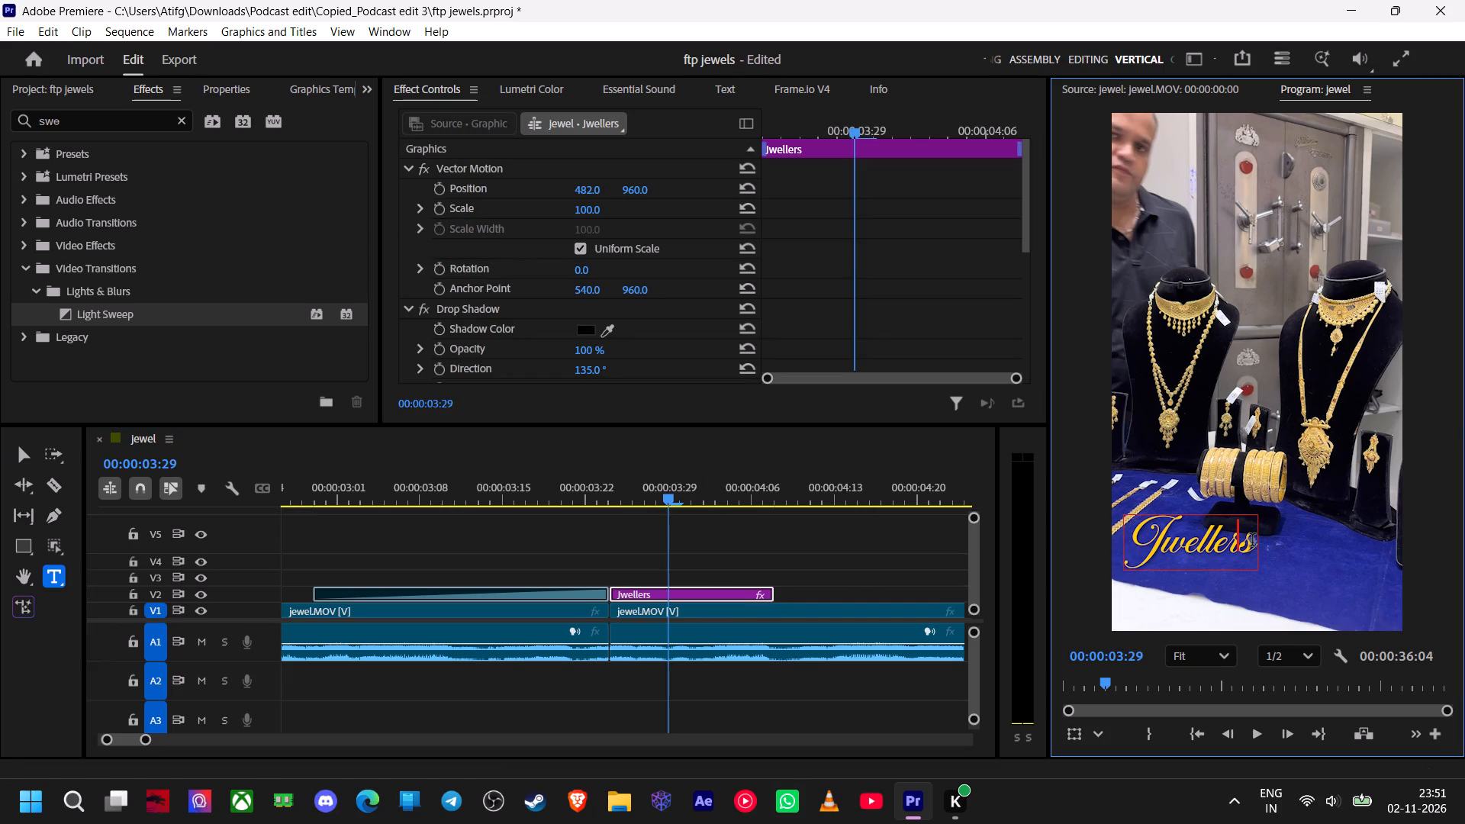
key(Right)
key(BackSpace)
key(BackSpace)
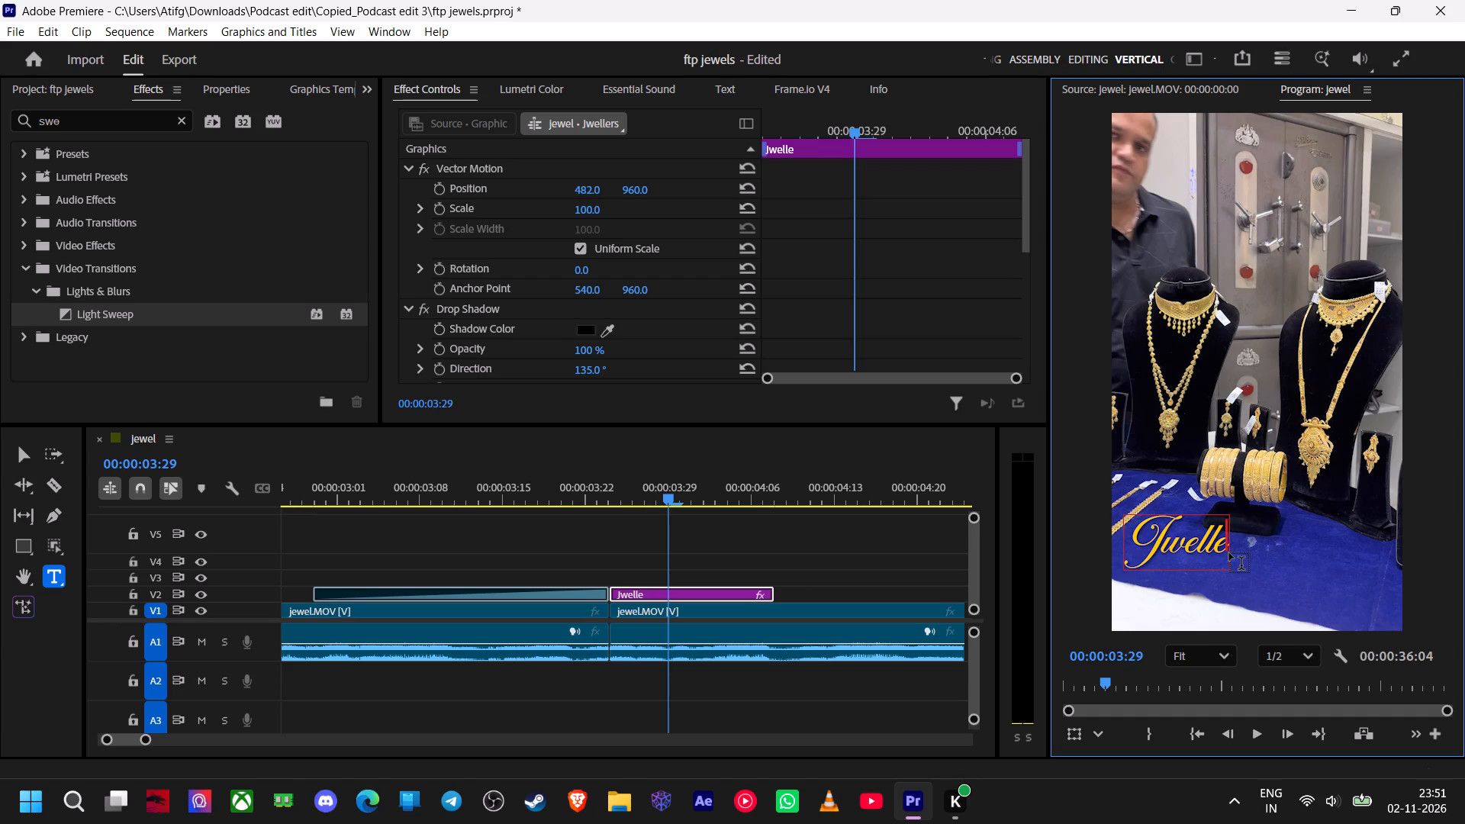
key(r)
key(y)
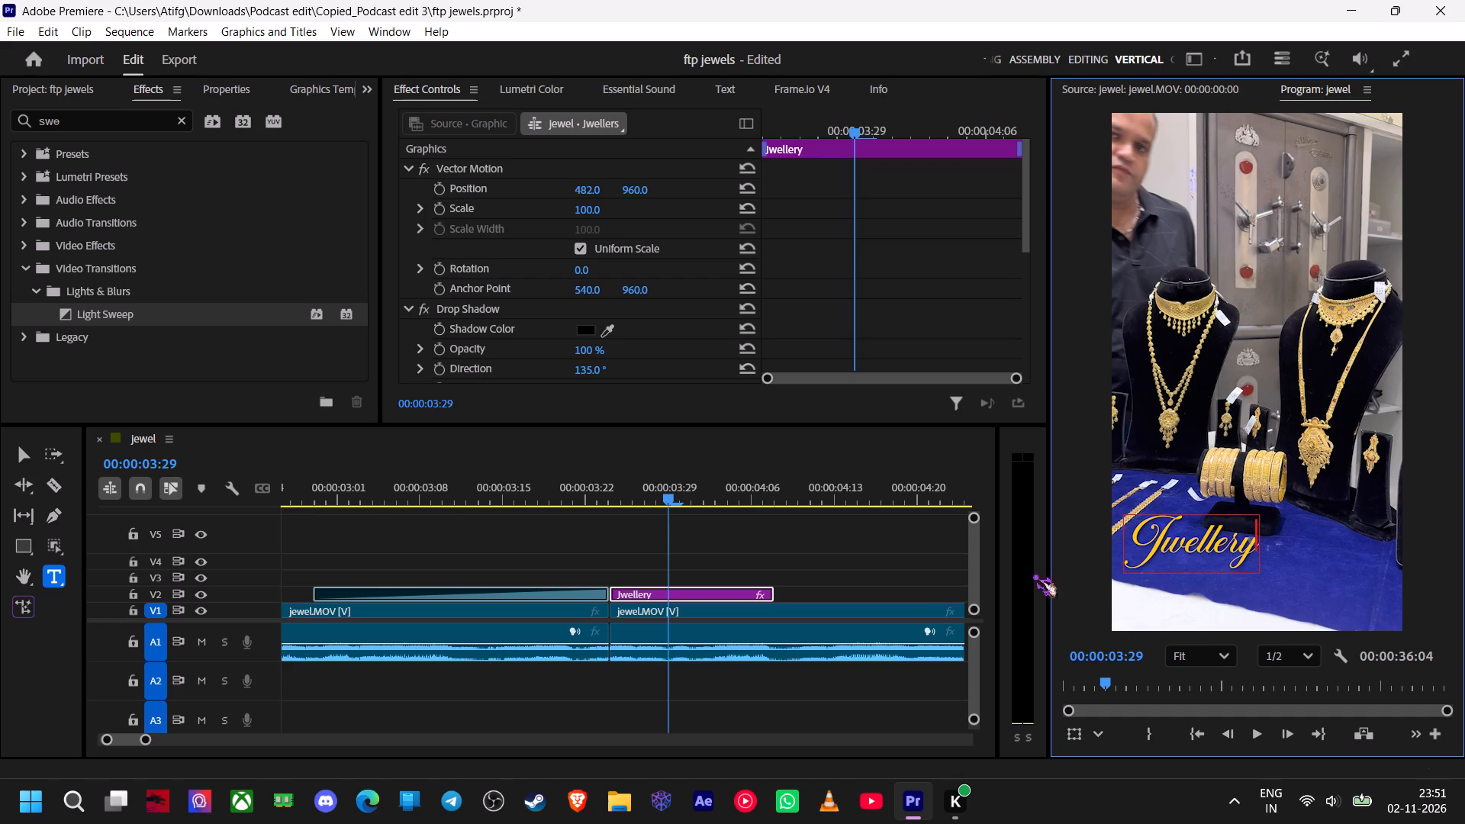
Enlarge the "Jwellery" text slightly and shift it into place on the blue cloth just below the bangles.
click(27, 461)
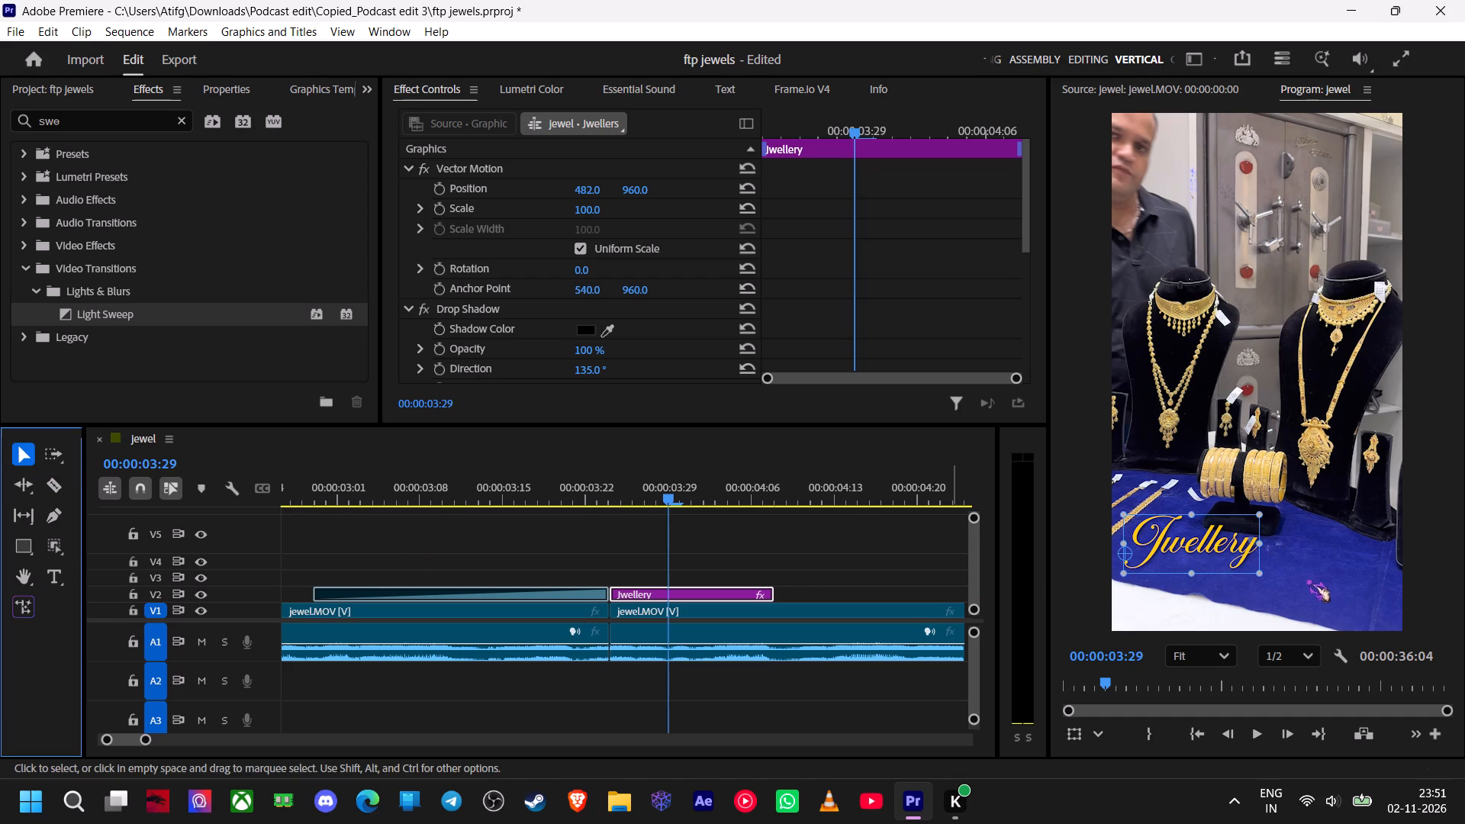
drag(1260, 573, 1282, 586)
click(1258, 555)
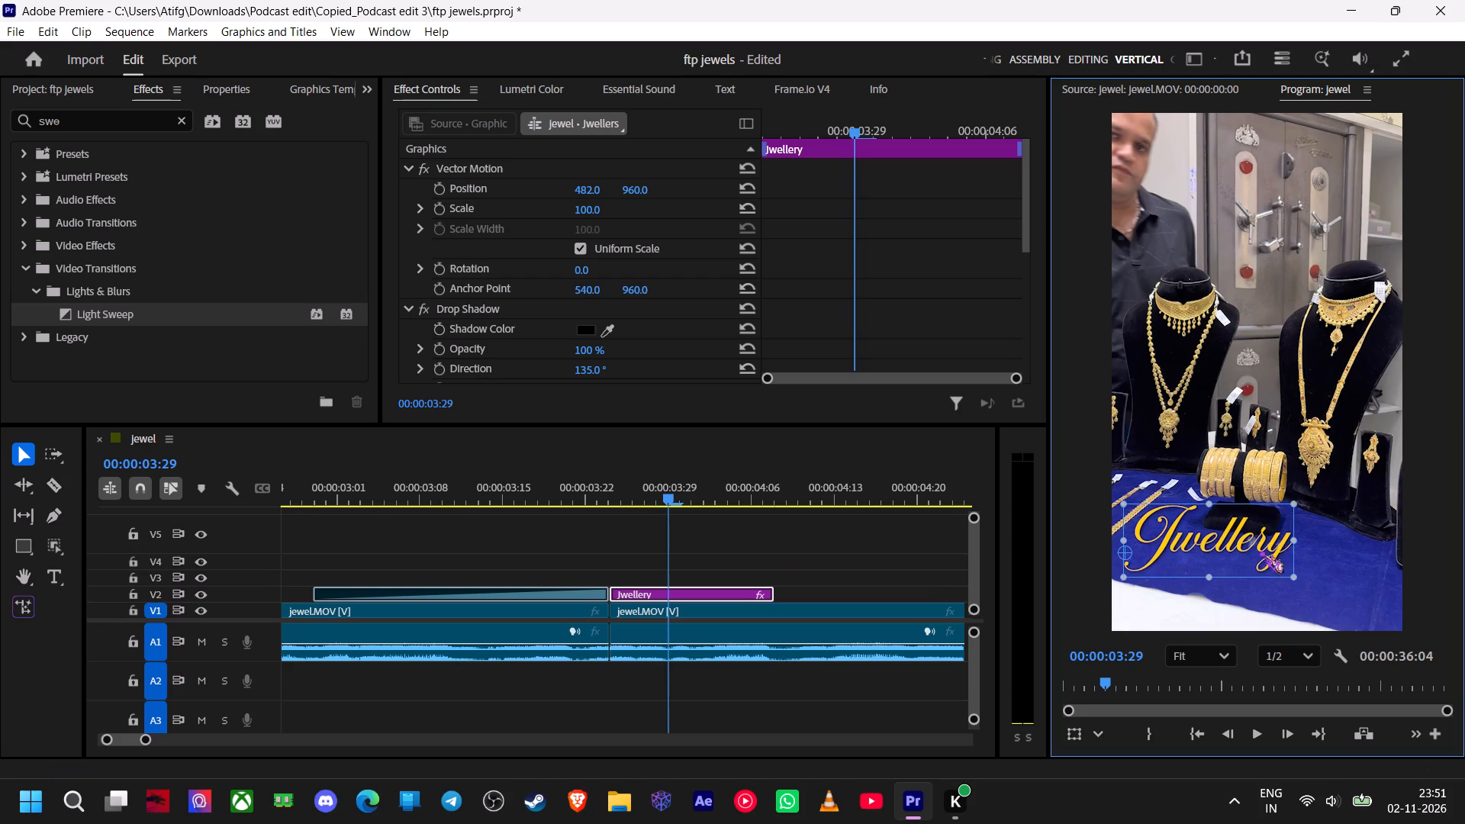
click(1300, 560)
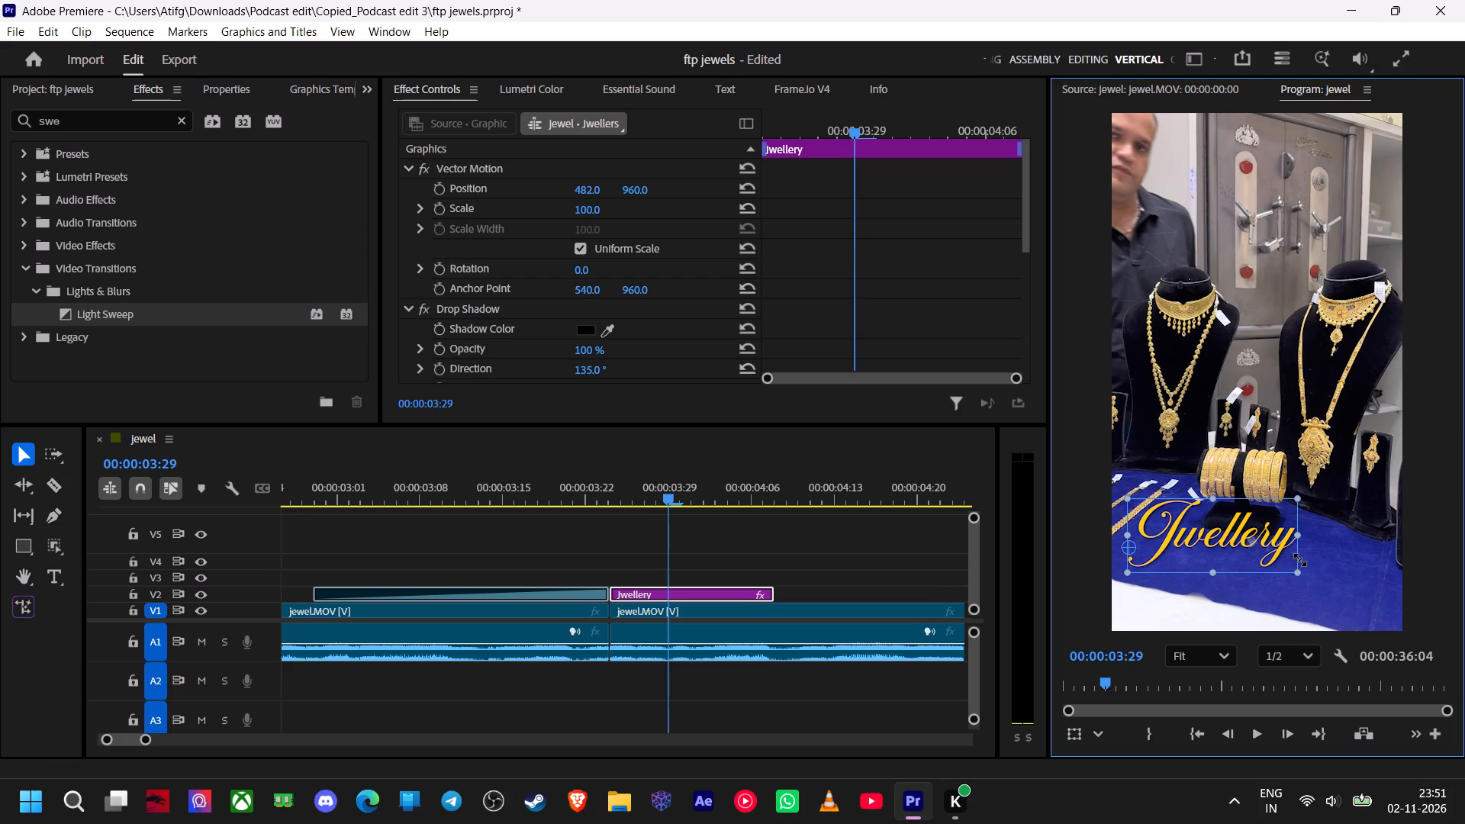
click(1323, 559)
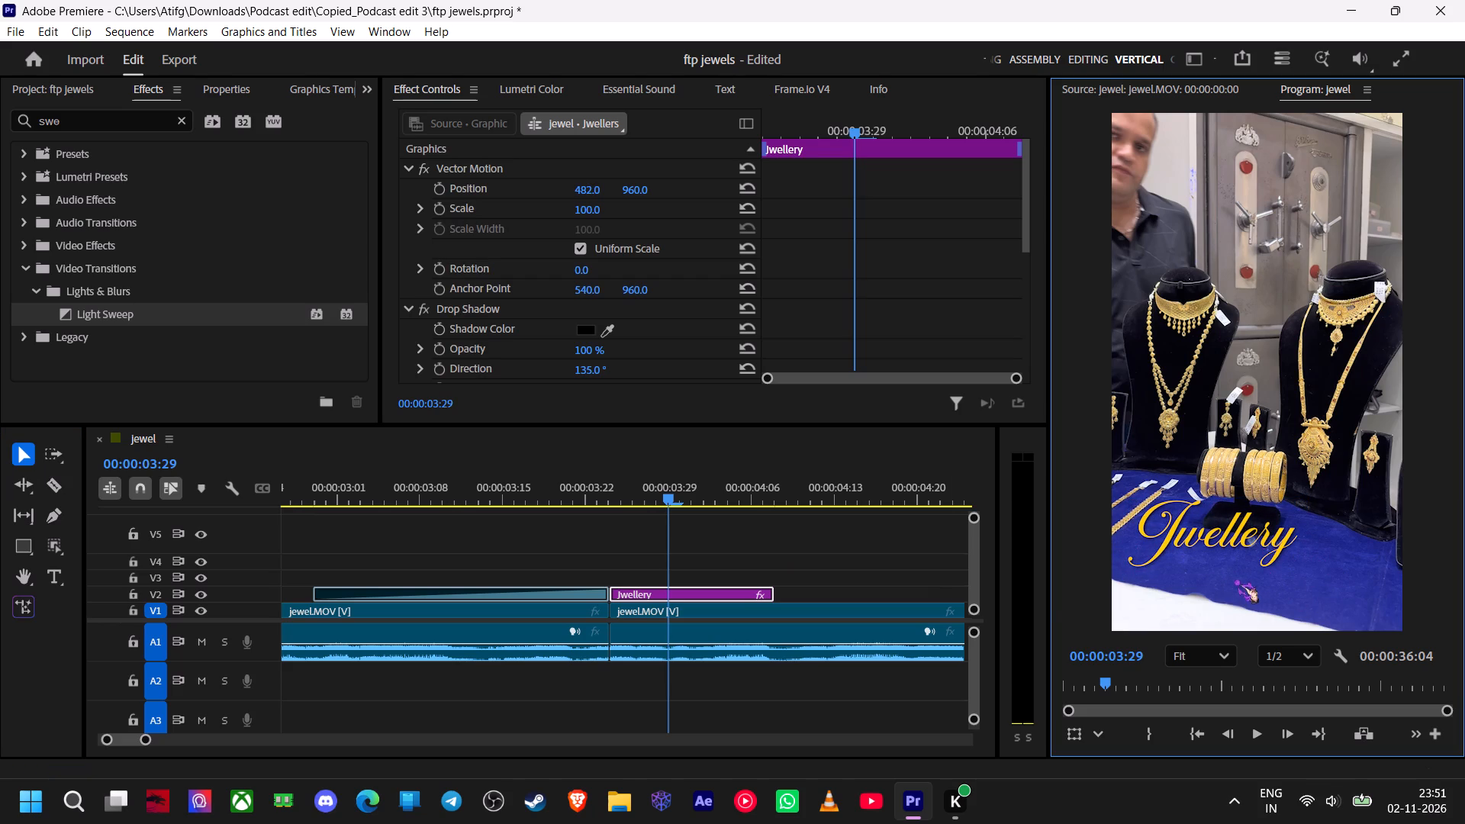
Play back the shot repeatedly from about 00:00:03:24 to review the "Jwellery" caption's timing.
drag(672, 495, 628, 504)
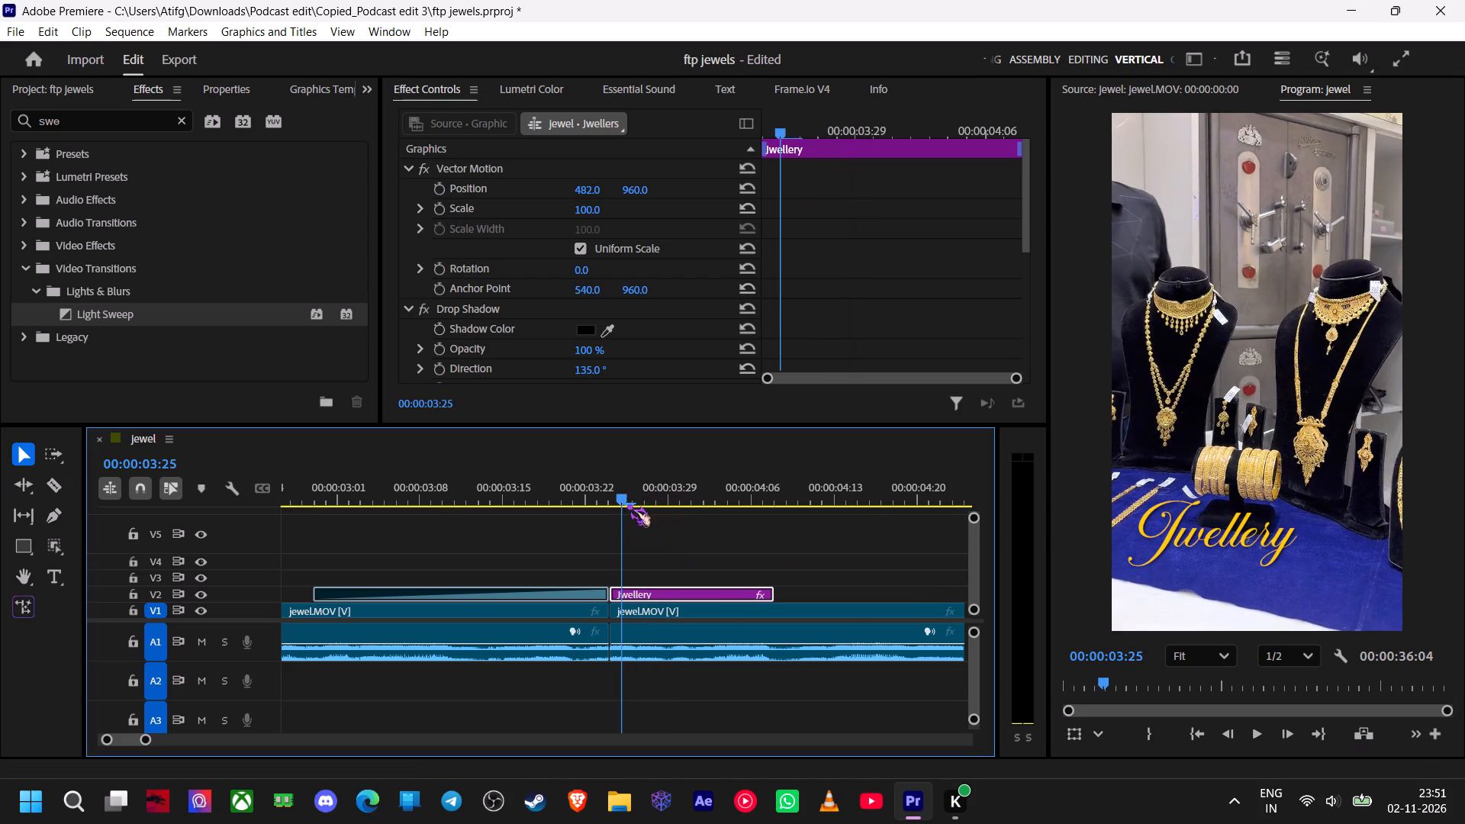
drag(628, 504, 619, 507)
key(space)
key(space)
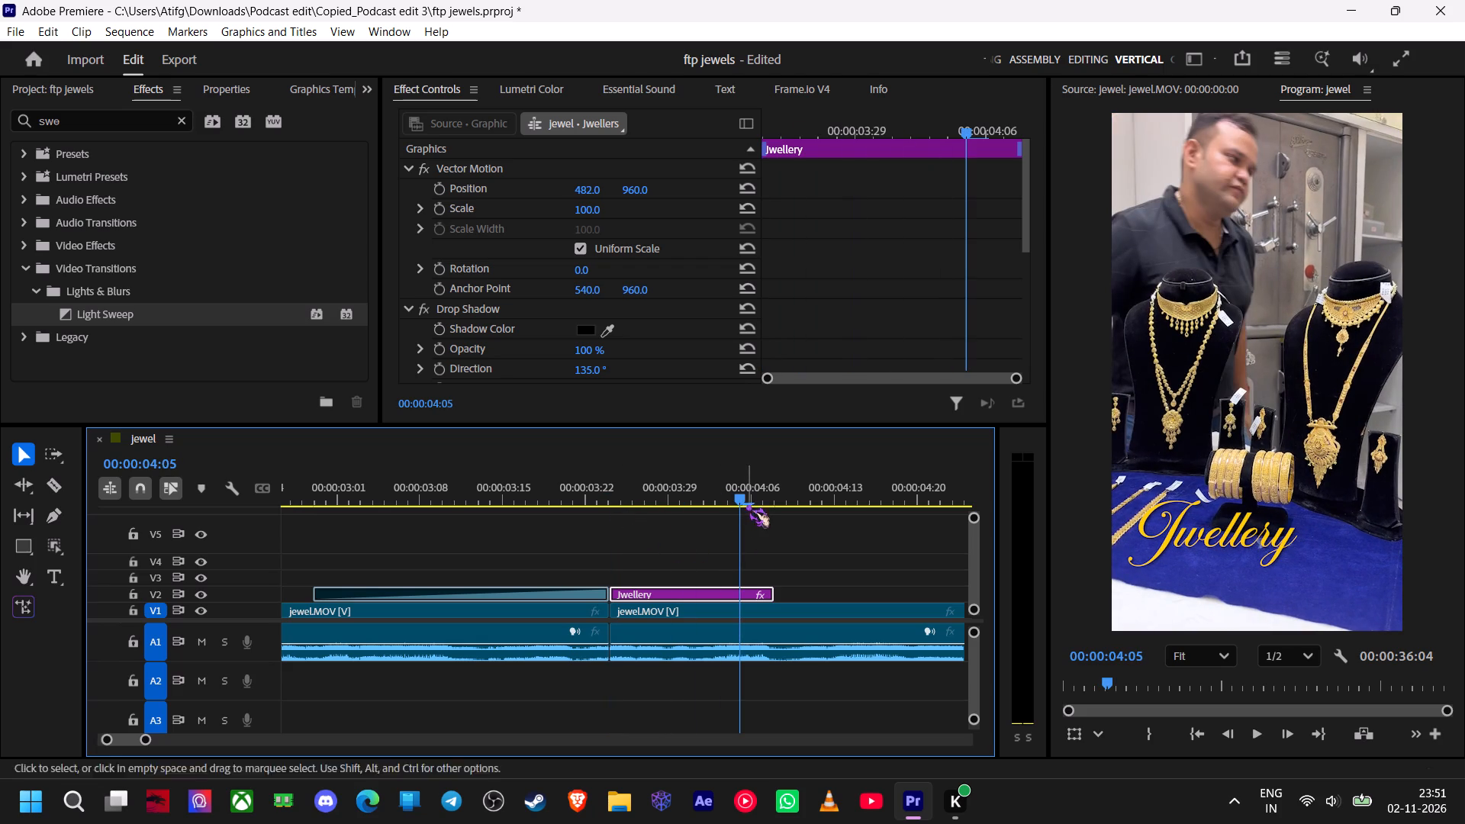
drag(739, 494, 607, 526)
key(space)
key(space)
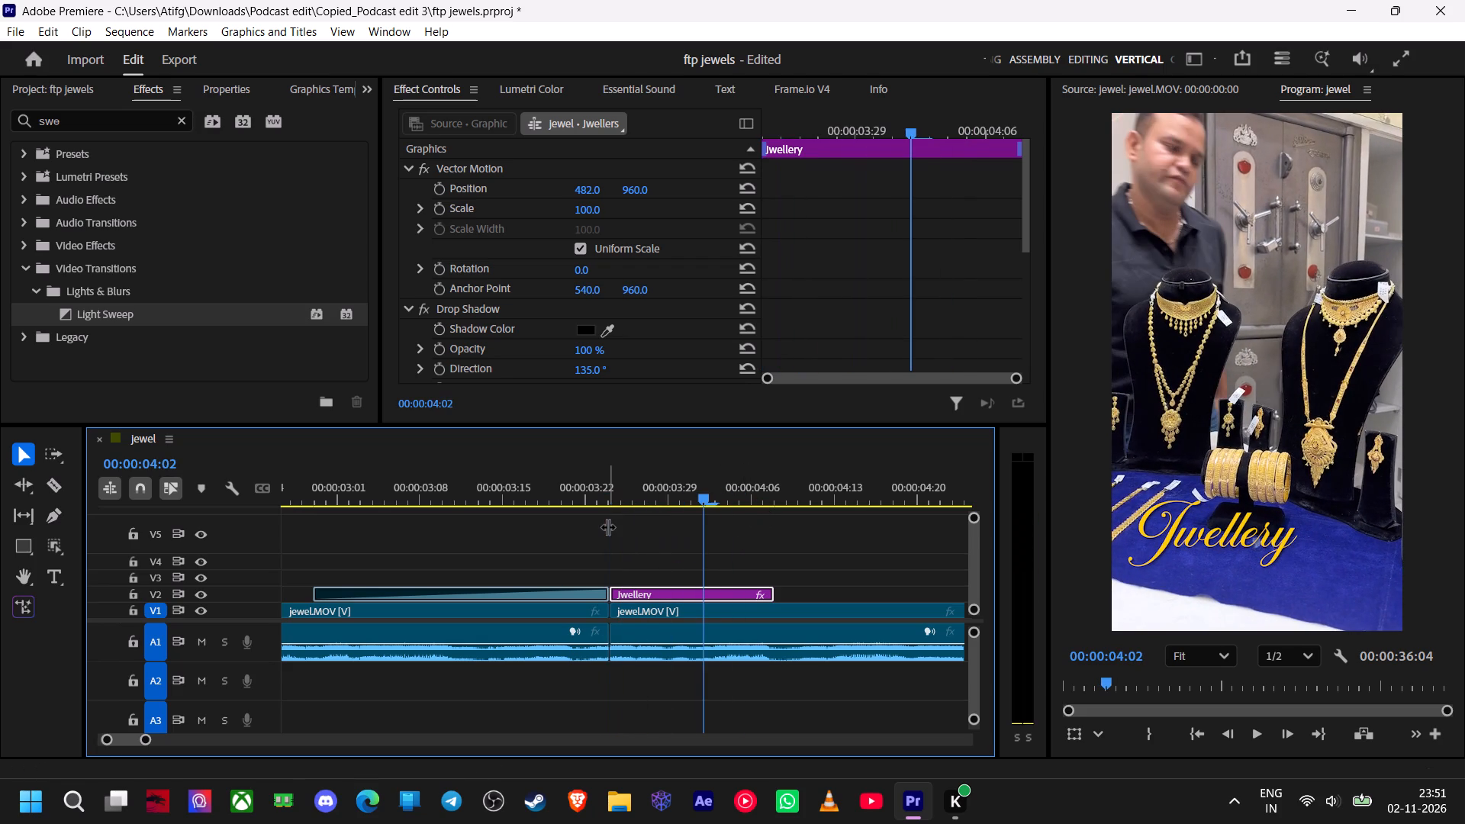
drag(707, 501, 613, 526)
key(space)
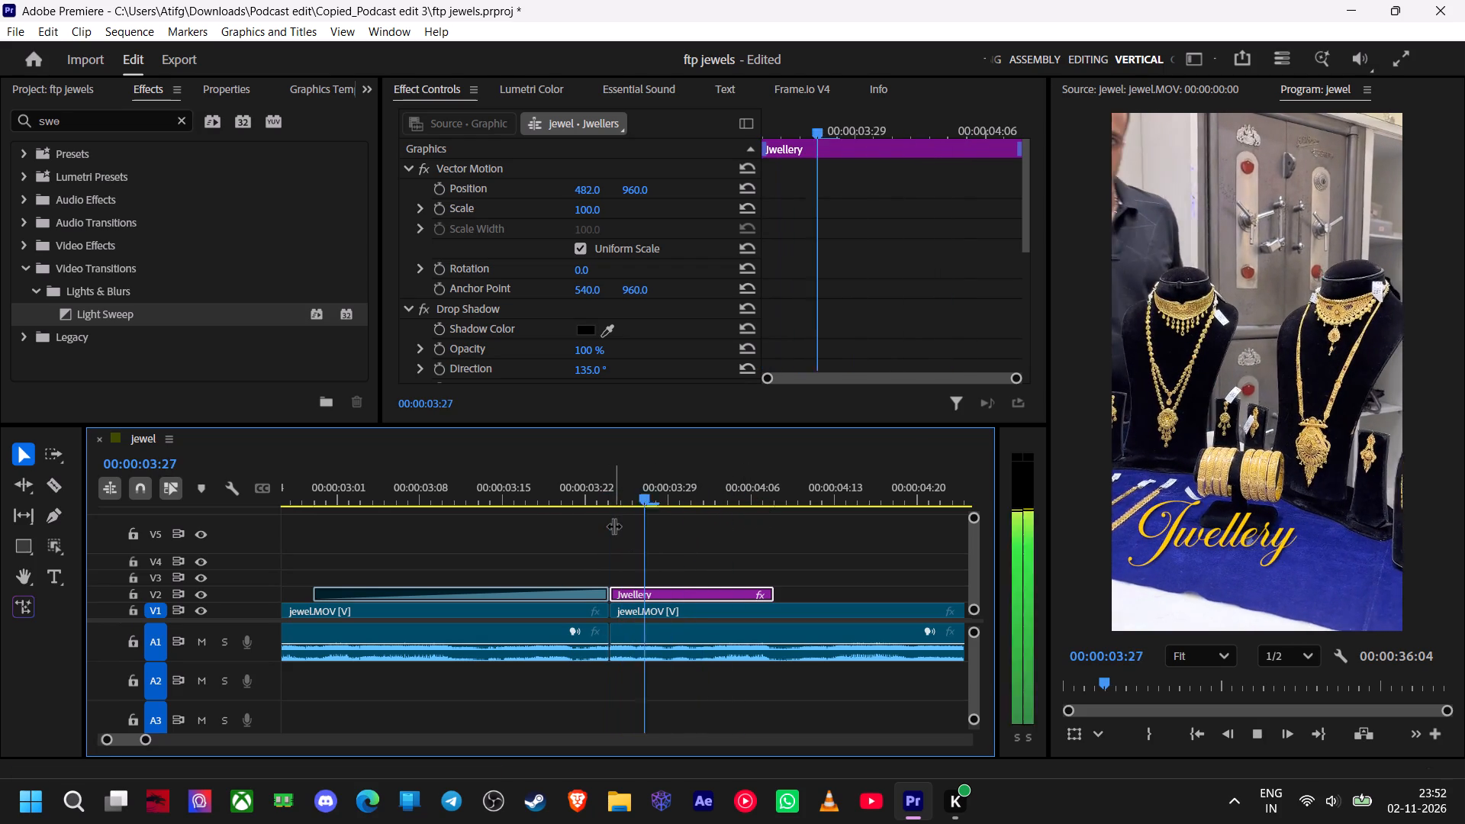
key(space)
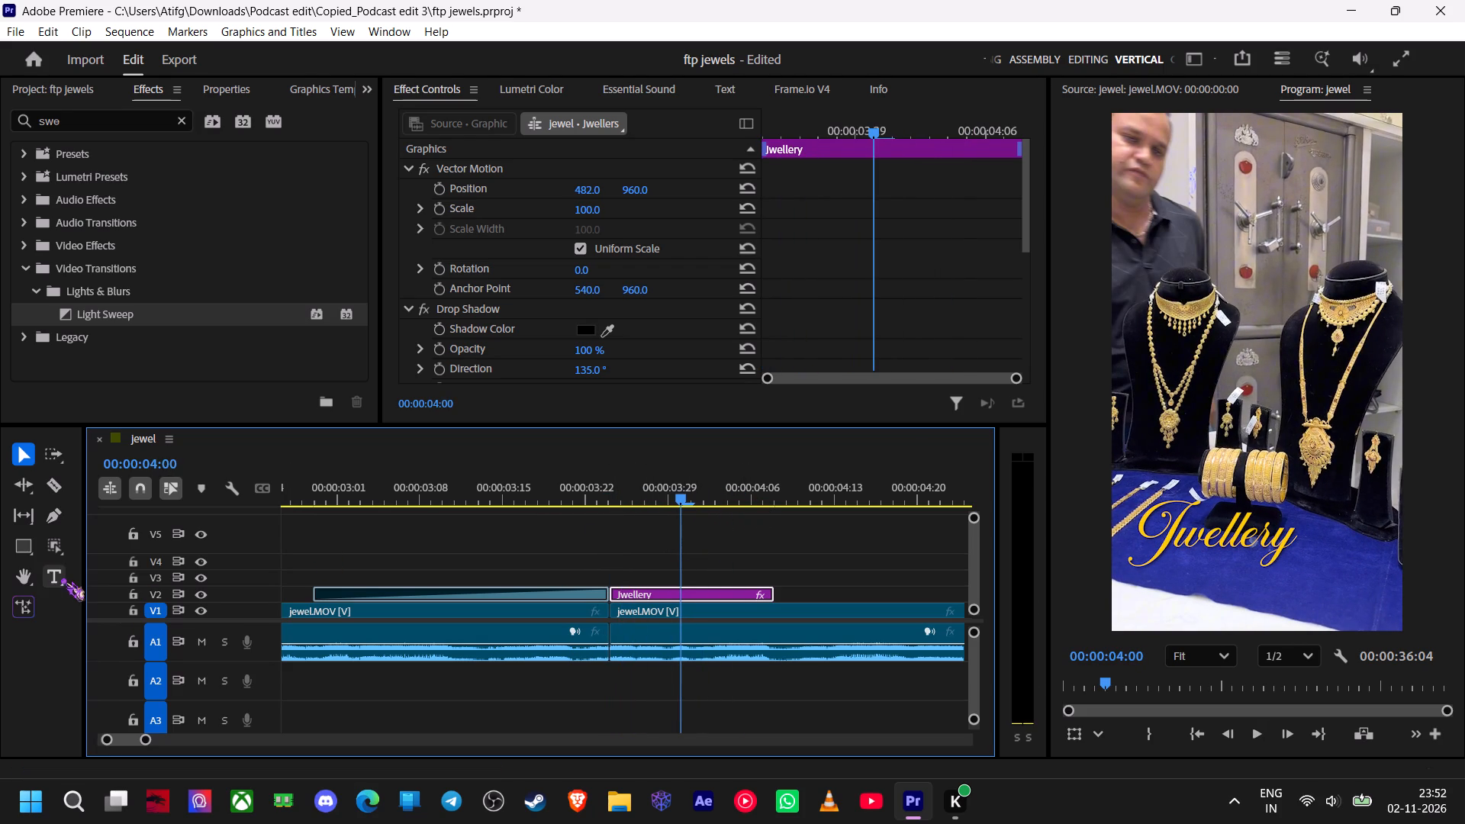
Add a new text caption reading "ka" at 00:00:04:00, over the left necklace display.
click(62, 578)
click(730, 565)
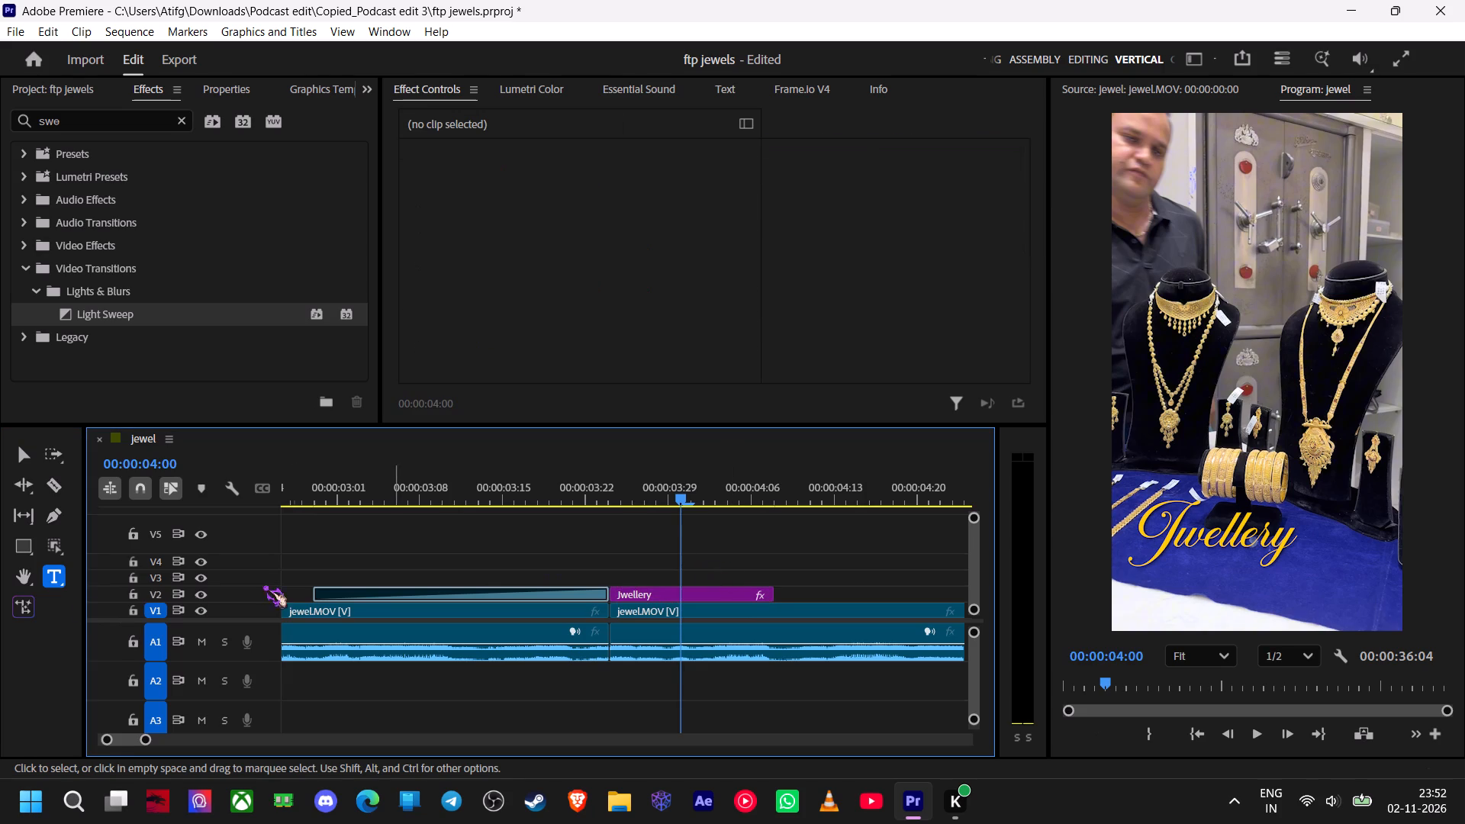
click(1180, 395)
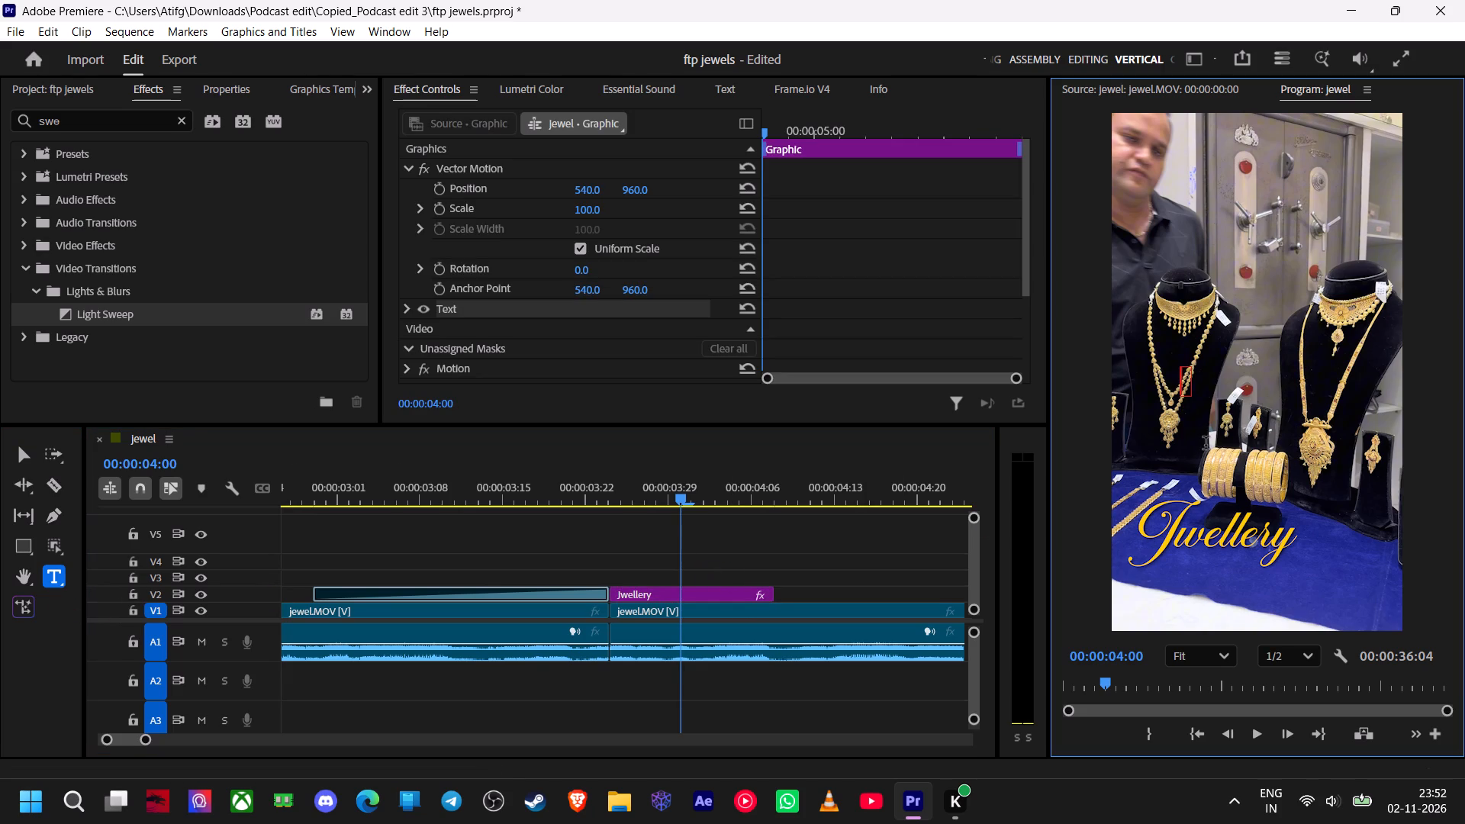
key(k)
key(a)
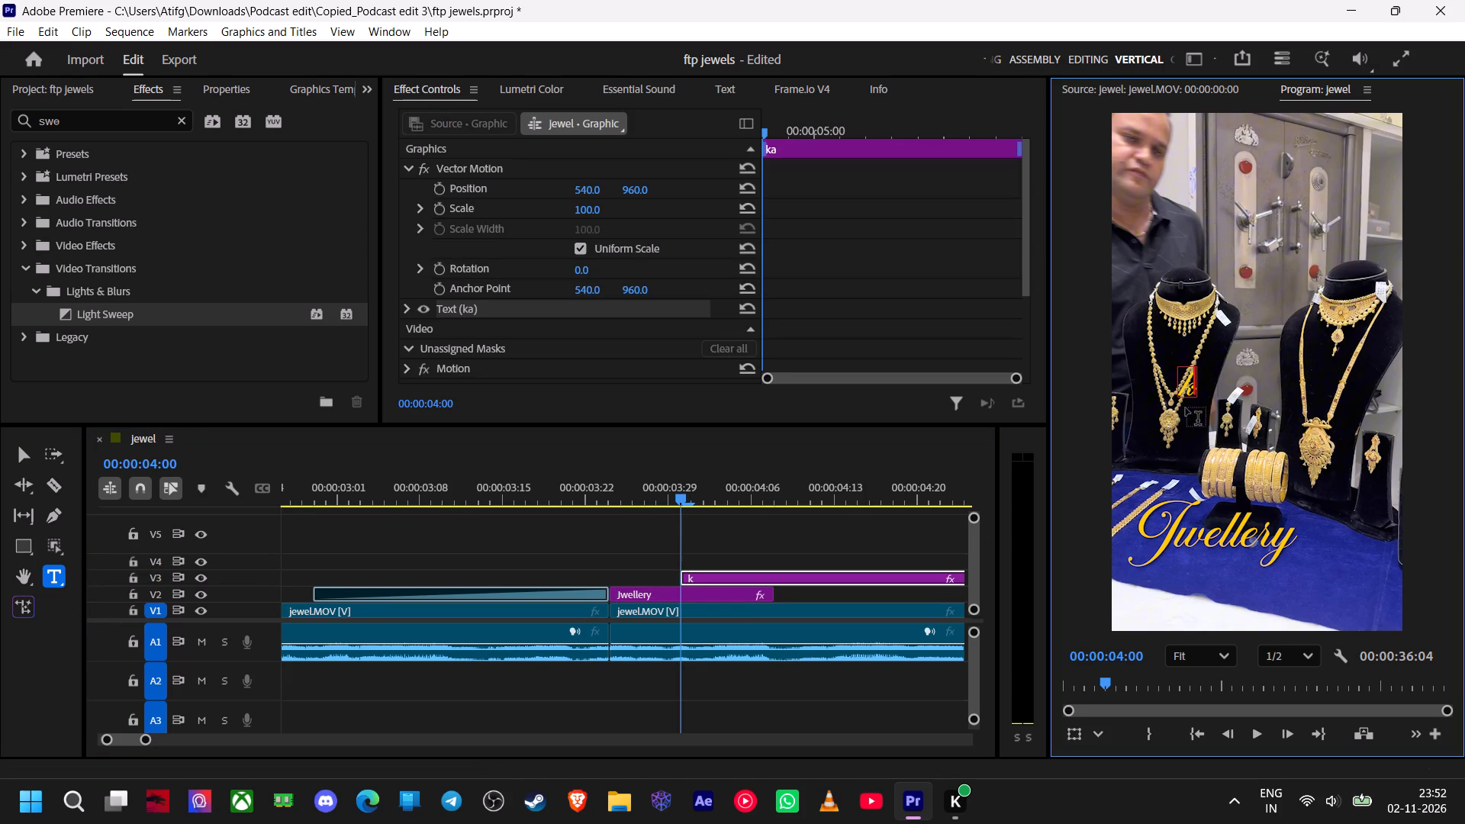
Set the font of the "ka" text to Montserrat Regular.
drag(1183, 381, 1218, 396)
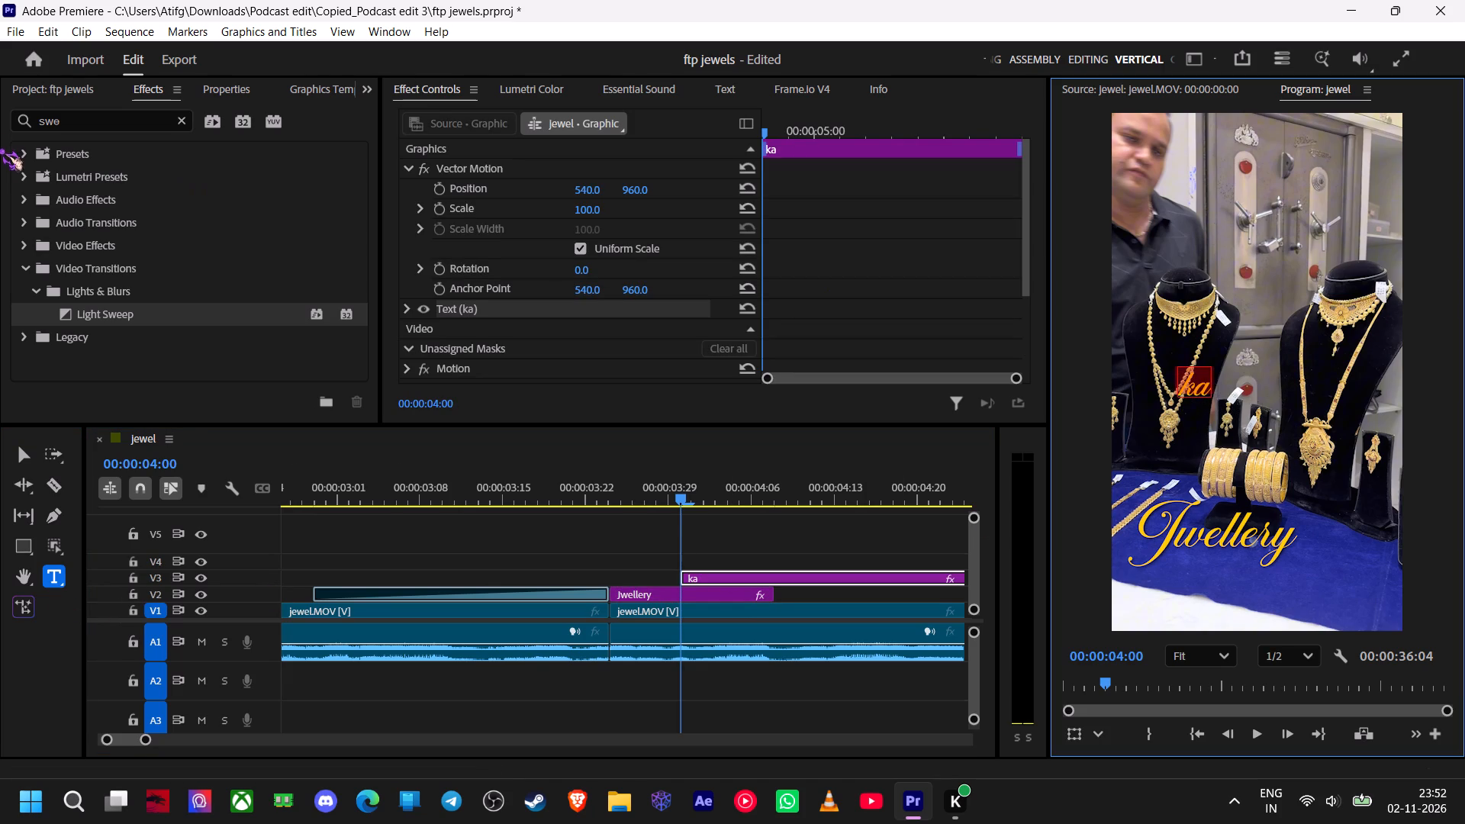
click(202, 92)
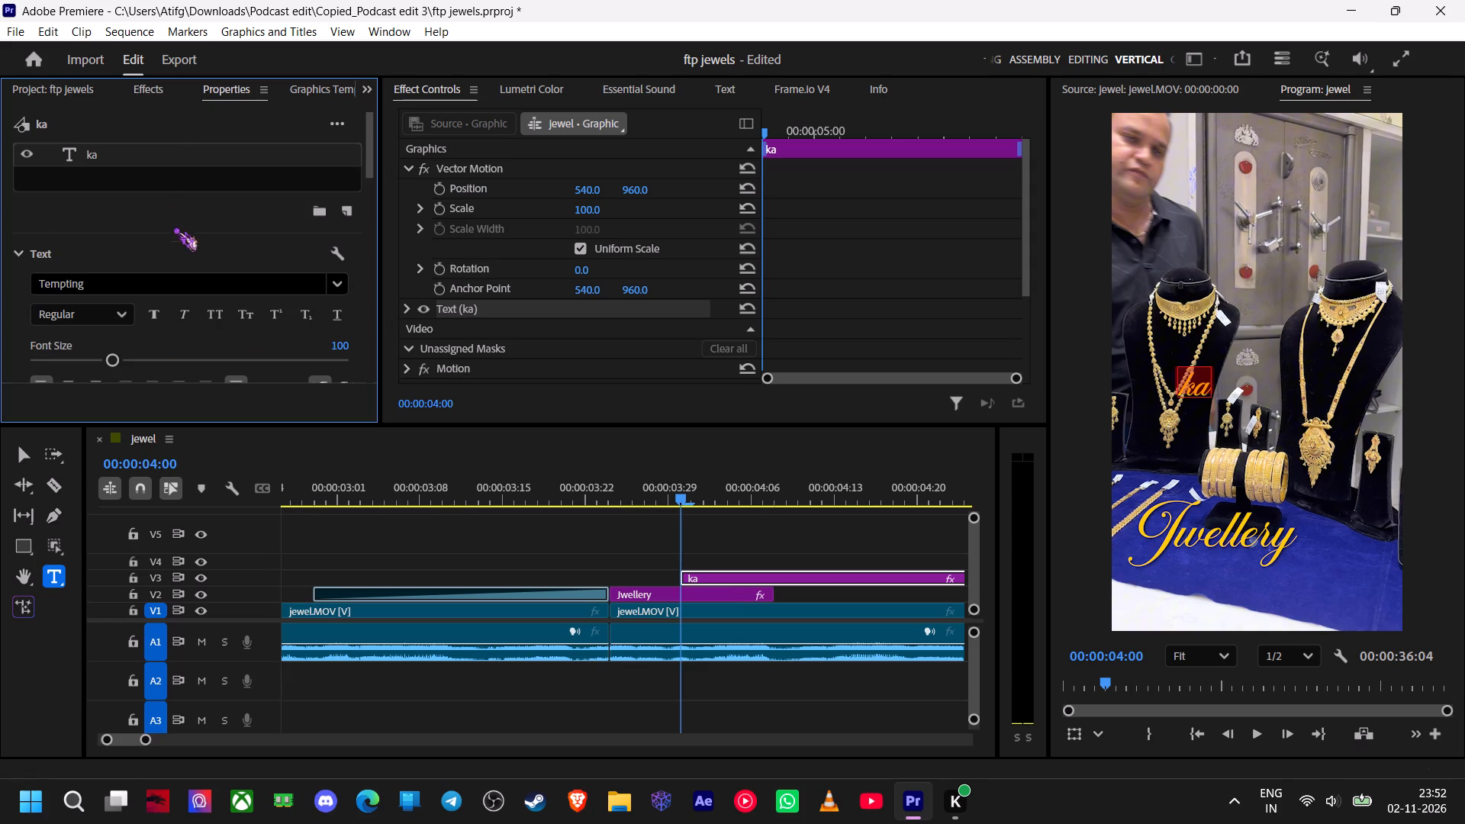
click(183, 282)
key(BackSpace)
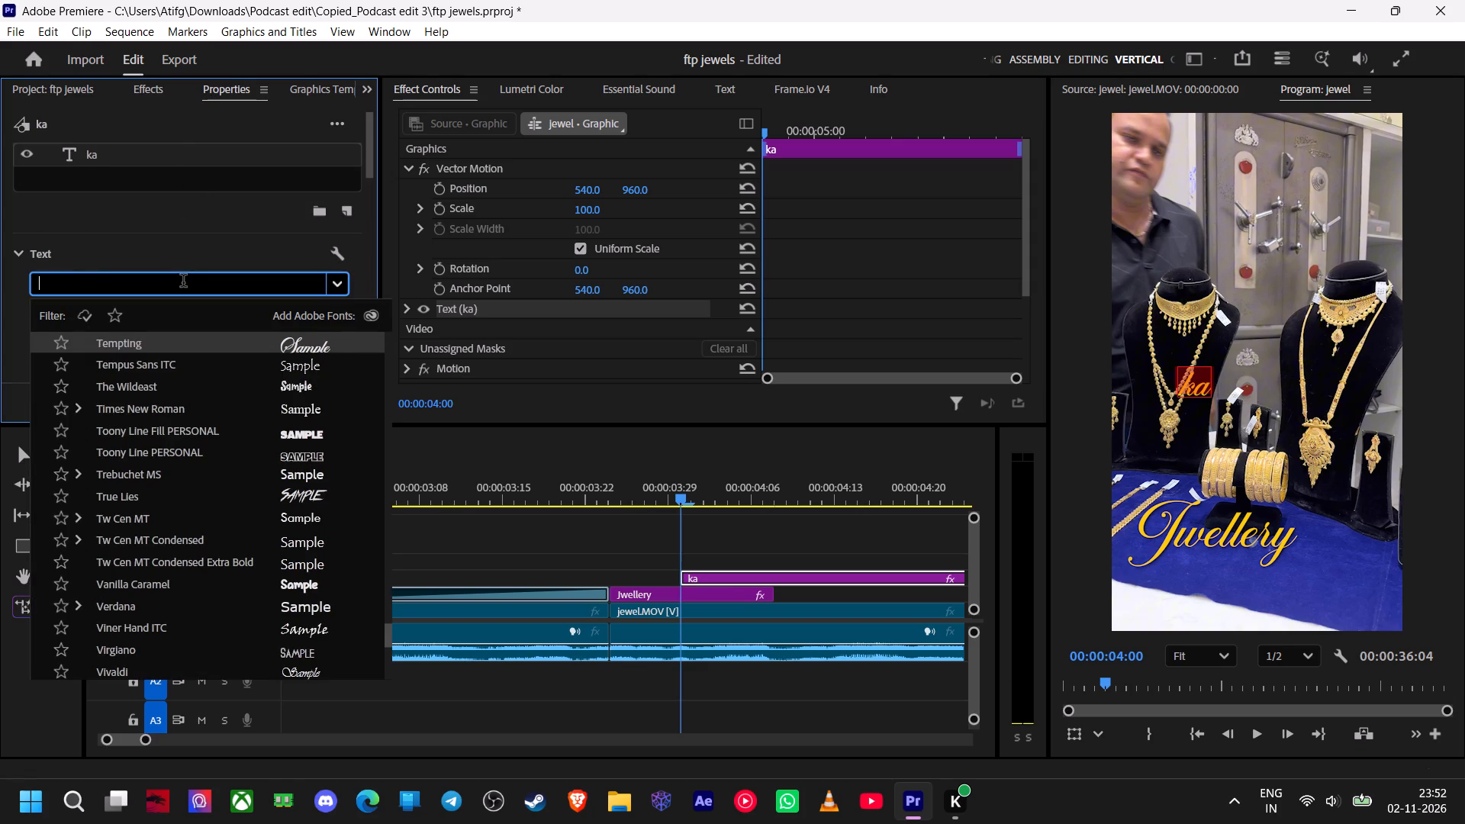
text(mont)
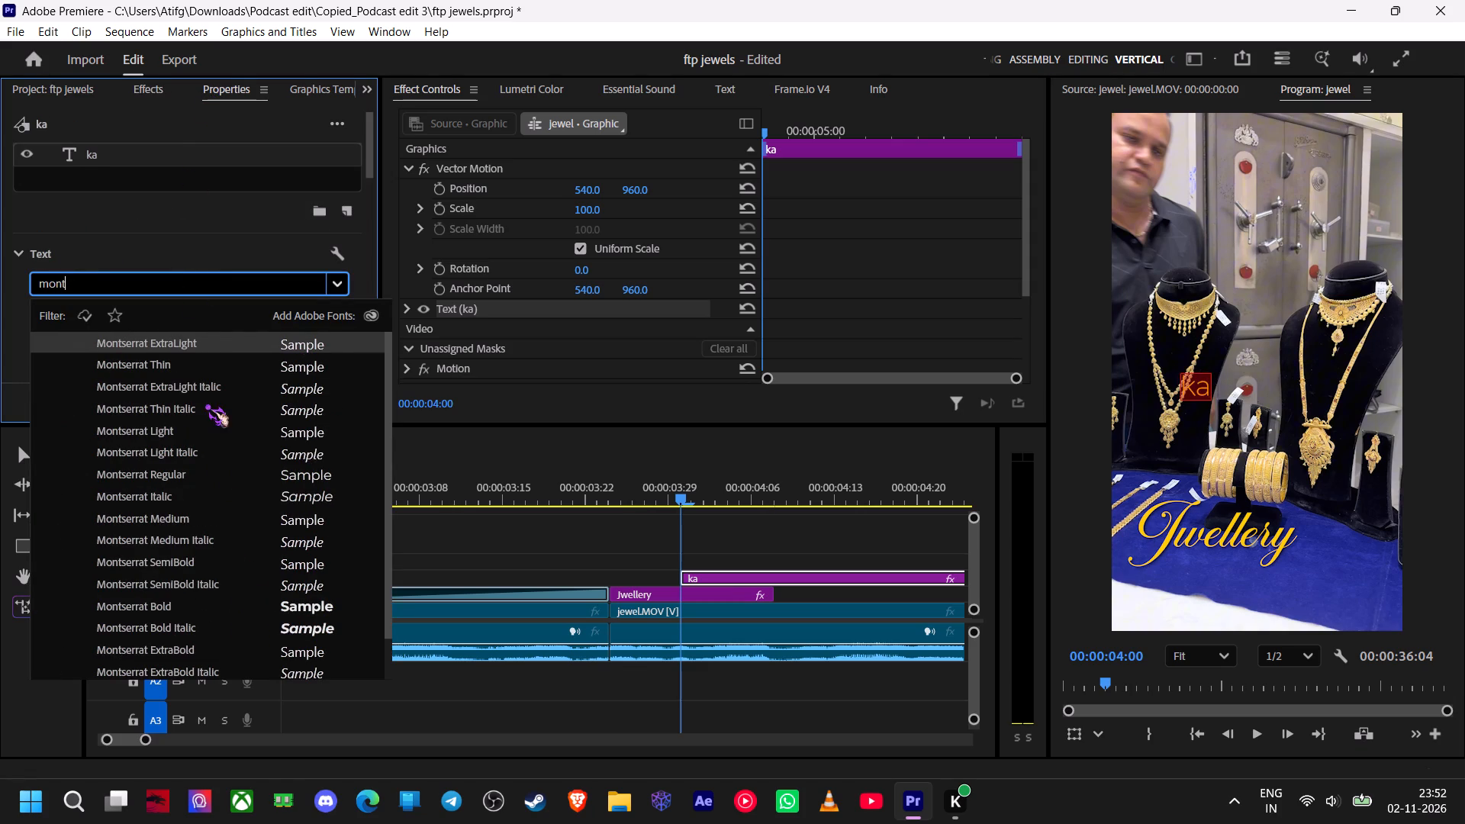
click(191, 471)
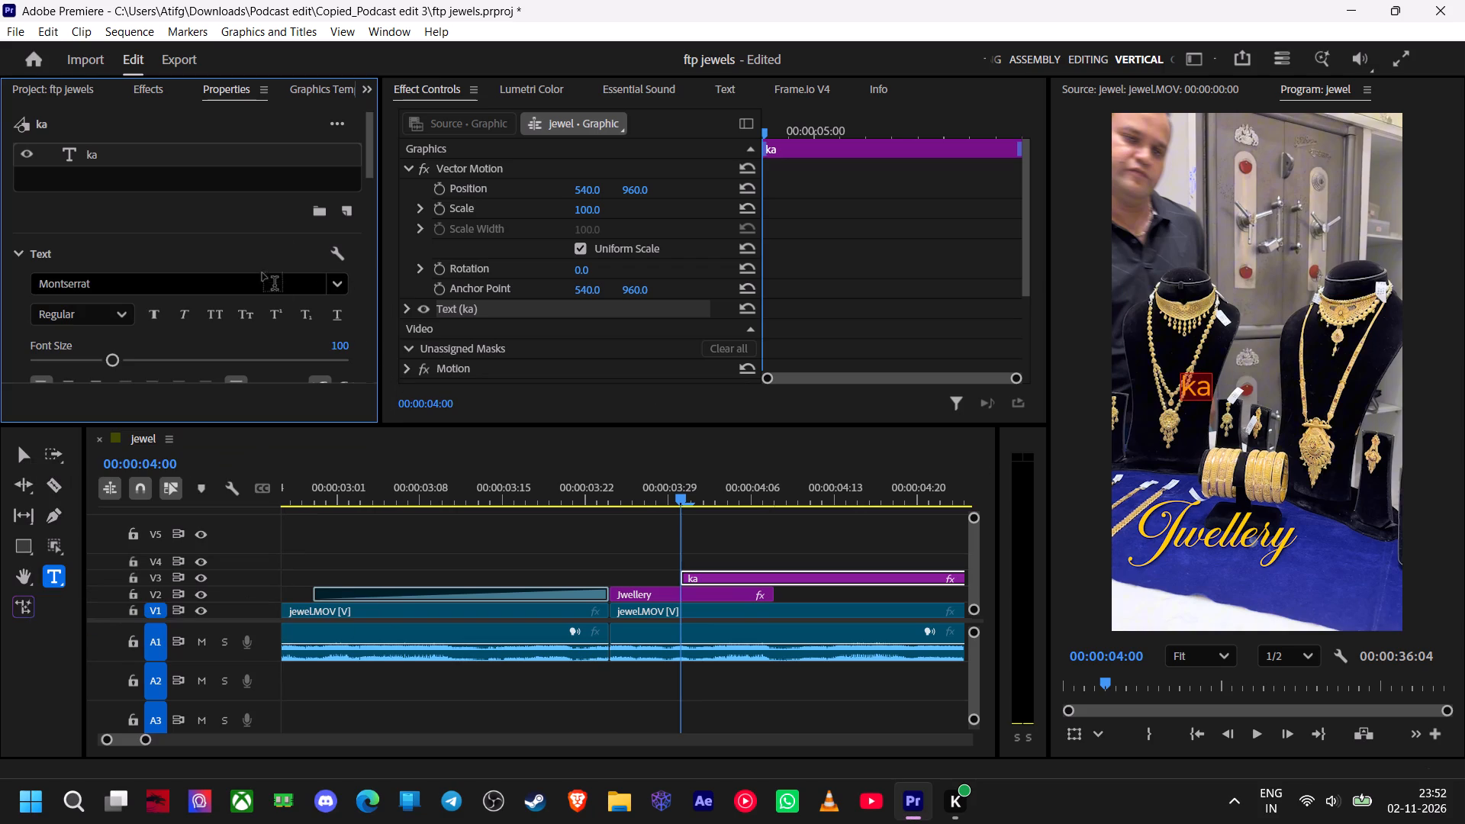
Change the fill colour of the "ka" text to white.
drag(367, 165, 369, 244)
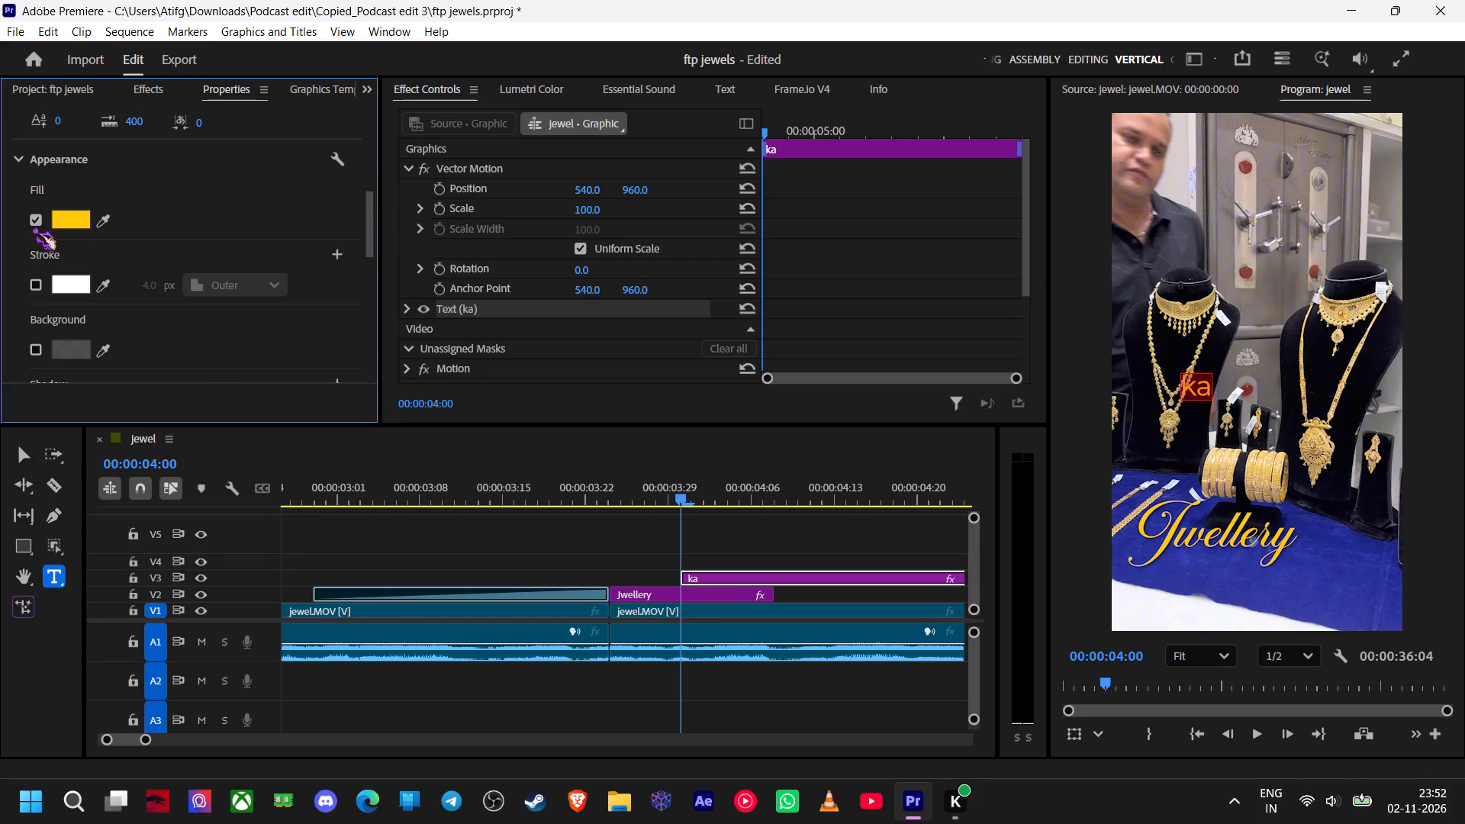
click(66, 226)
click(66, 214)
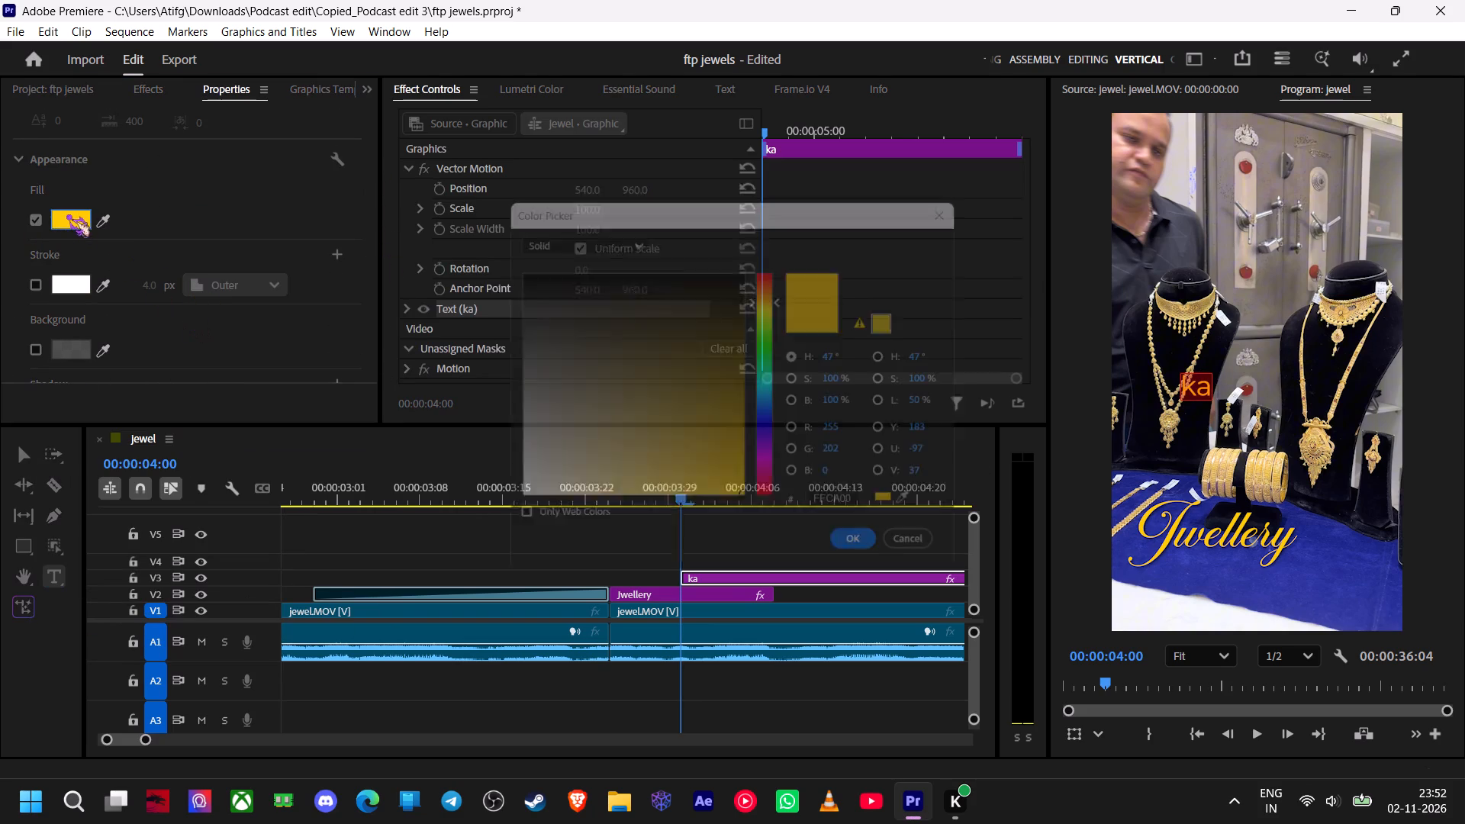
drag(591, 356, 433, 623)
click(858, 551)
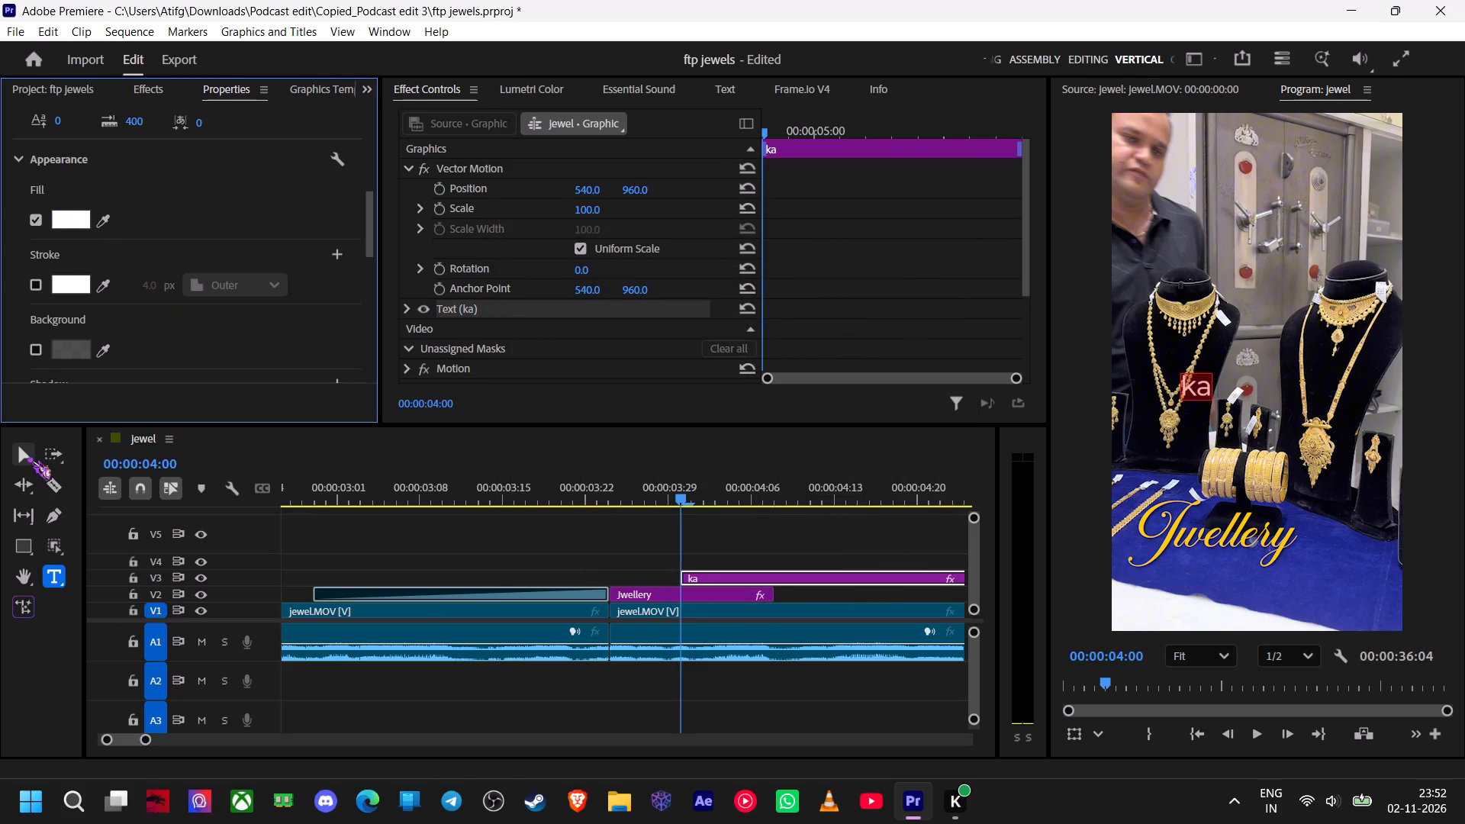
Enlarge the "ka" text and move it down onto the cloth just beneath "Jwellery".
click(28, 457)
drag(1213, 401, 1245, 427)
drag(1212, 383, 1199, 569)
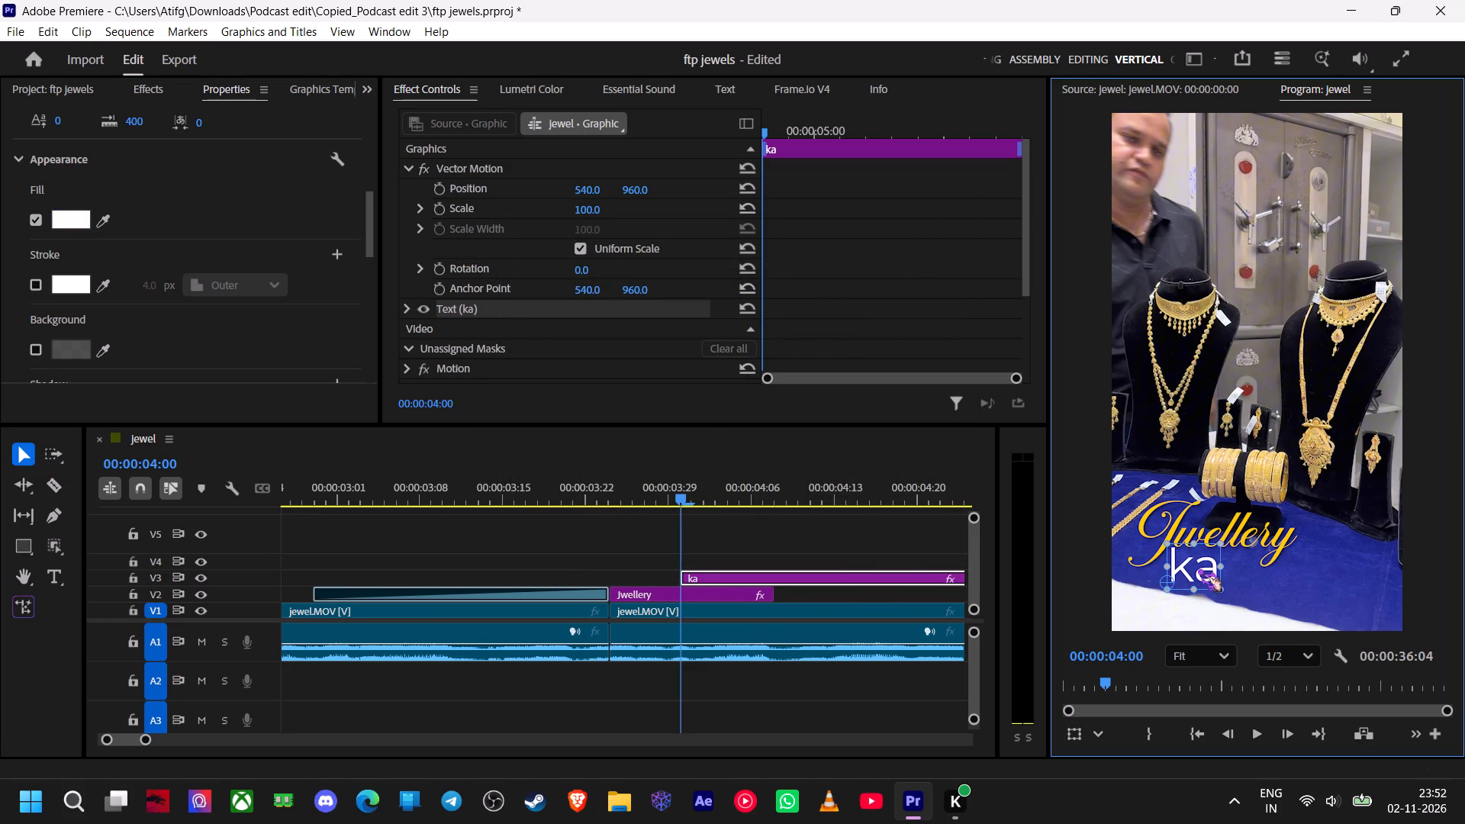
Shift the "Jwellery" text slightly upward to make room for "ka" beneath it.
ctrl+scroll(1209, 564, up, 4)
click(1228, 510)
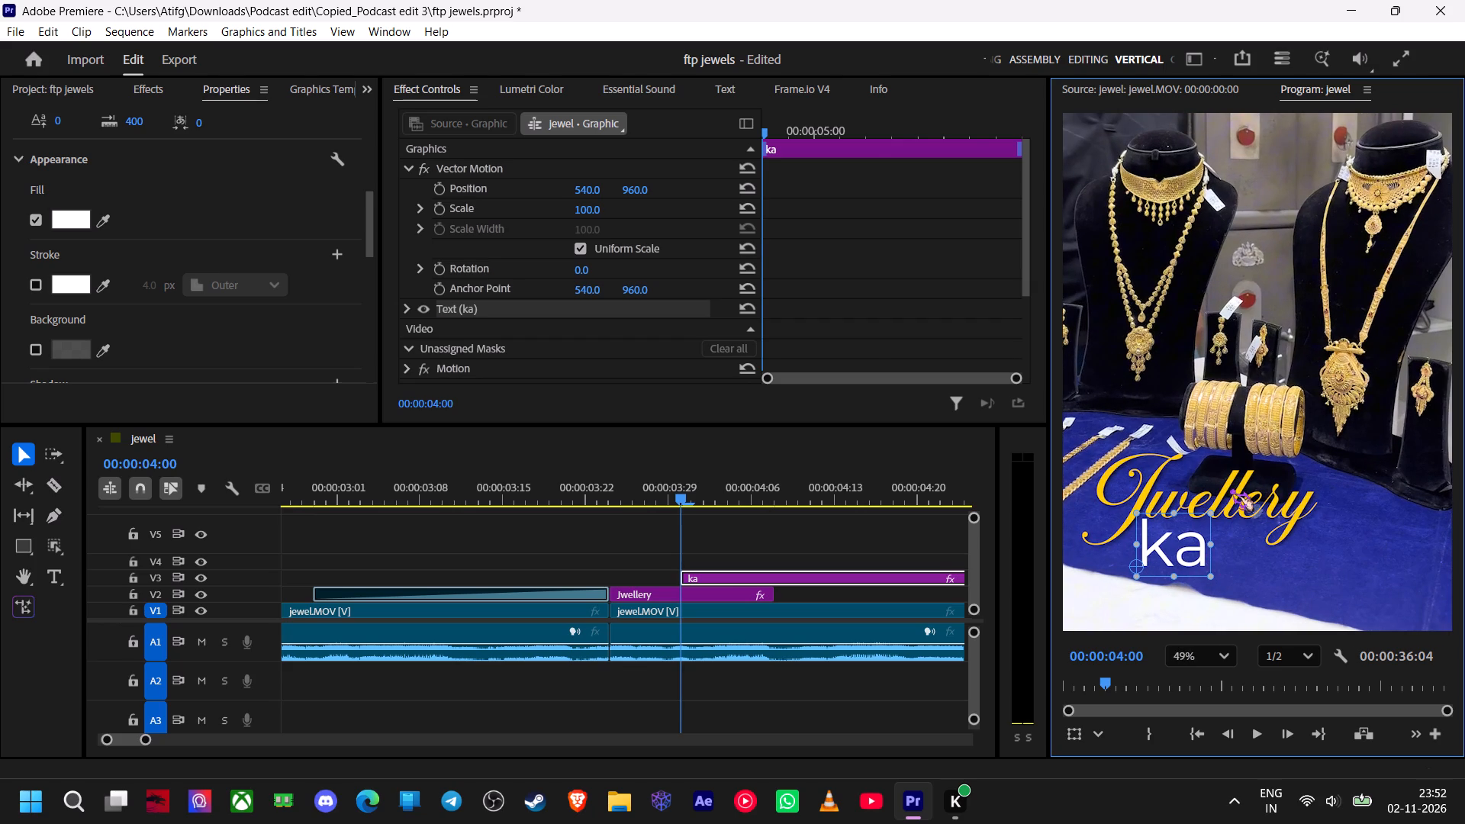
click(1231, 489)
drag(1229, 499, 1225, 476)
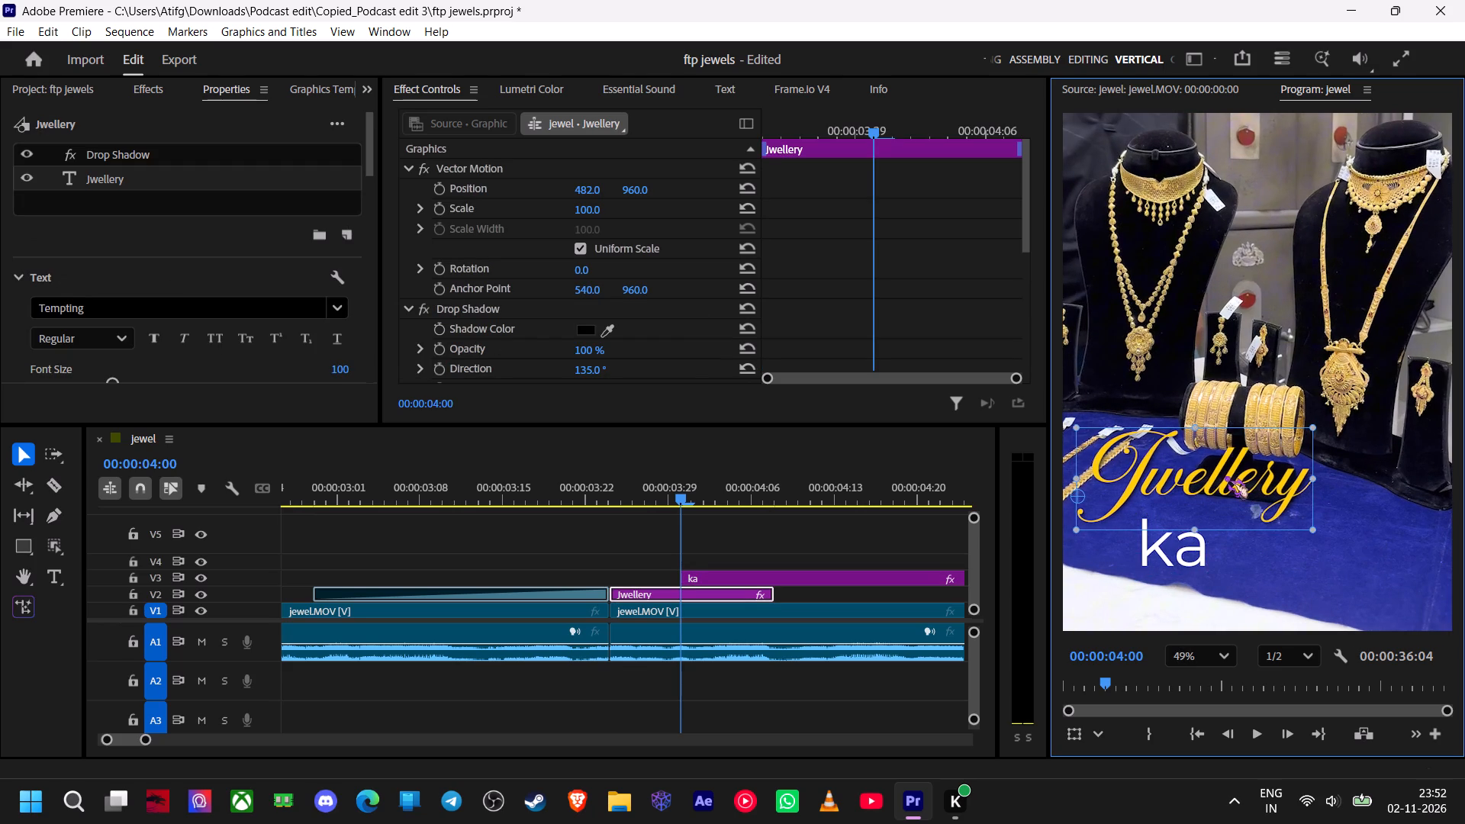
drag(1225, 476, 1226, 476)
Shrink the "ka" text and tuck it close under the "Jw" of "Jwellery".
click(1189, 550)
drag(1183, 553, 1177, 530)
drag(1199, 553, 1162, 537)
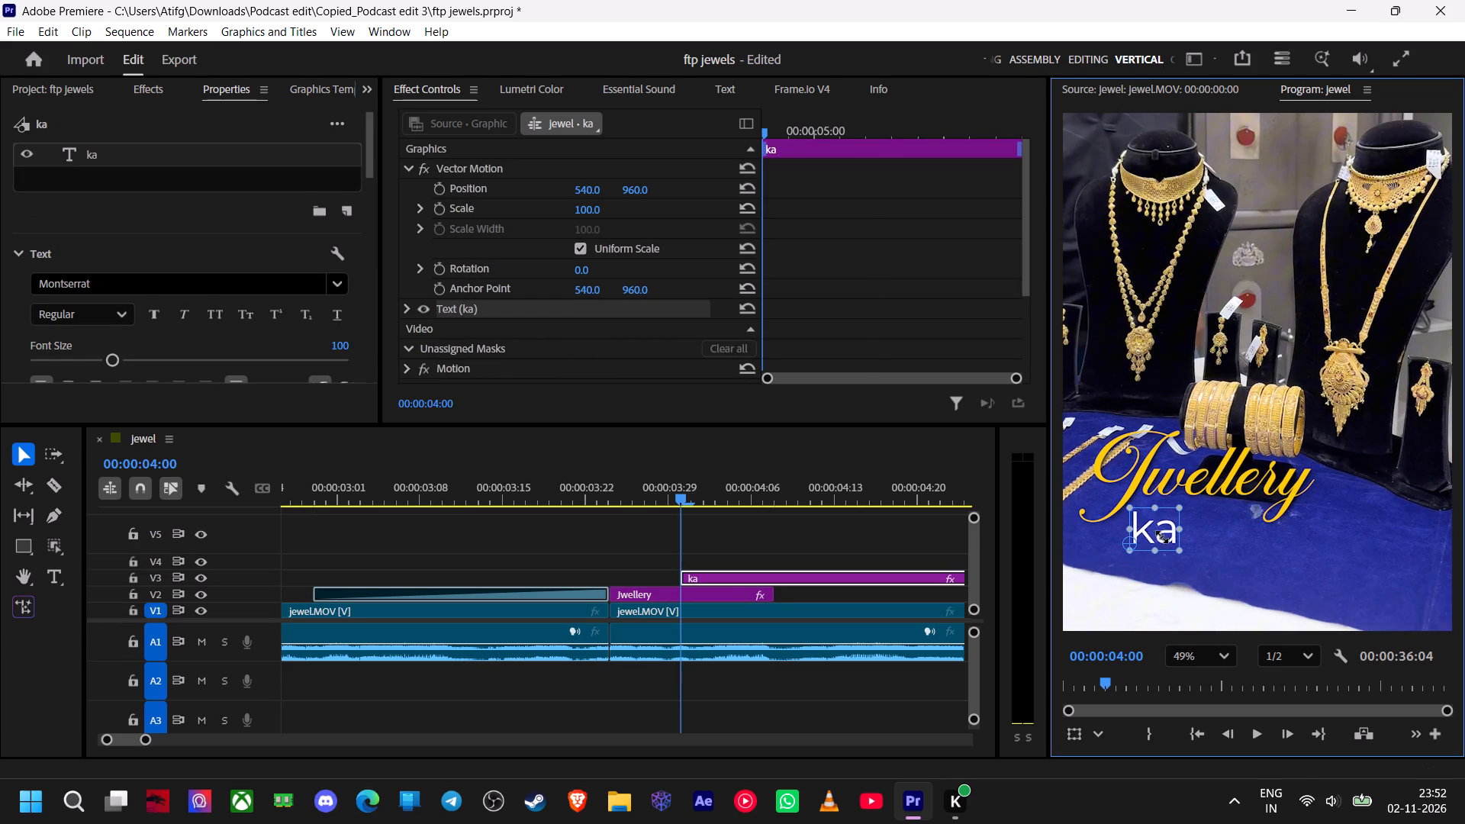
drag(1162, 537, 1116, 526)
drag(1143, 533, 1145, 507)
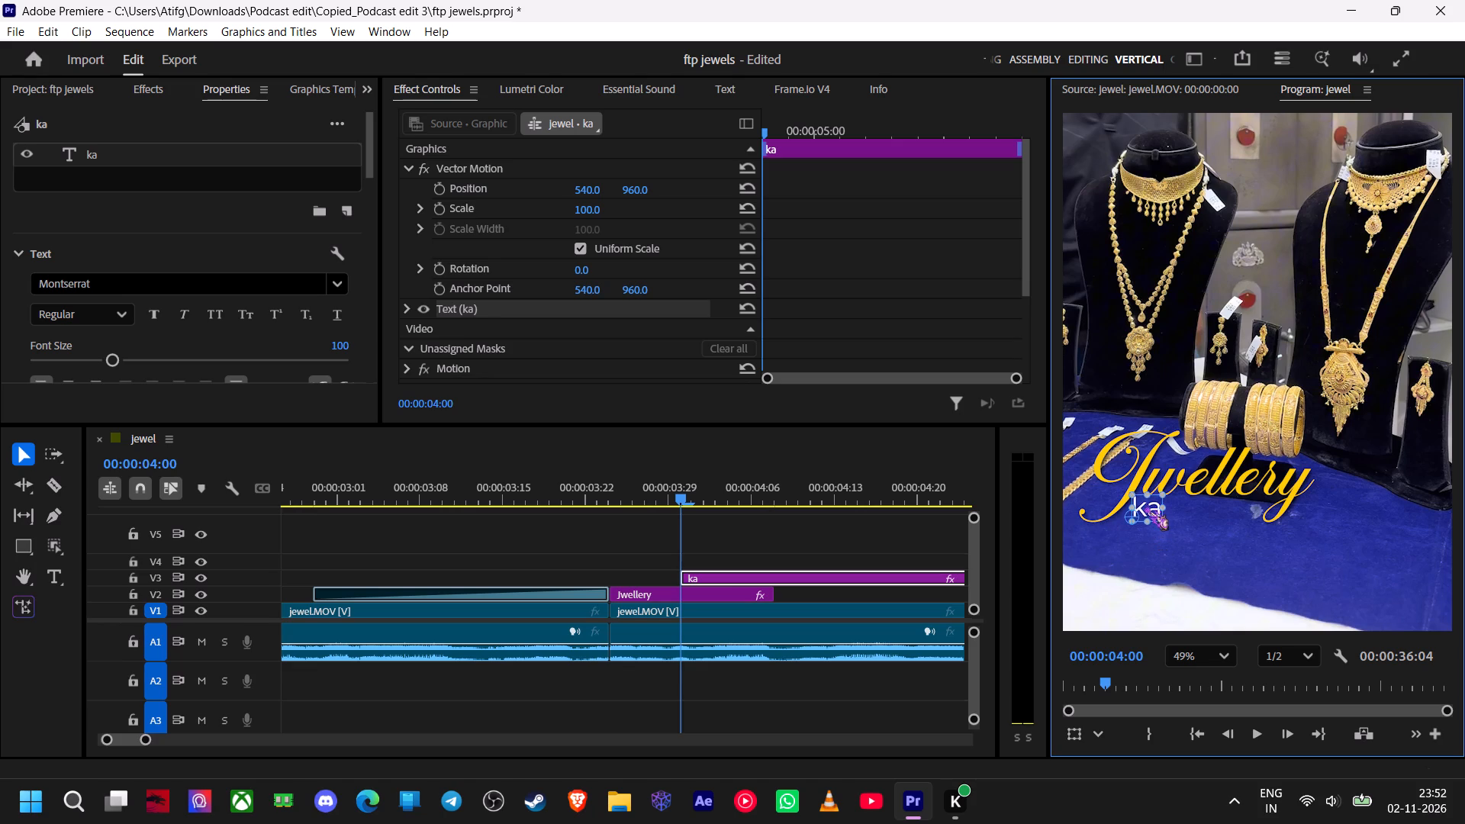
drag(1145, 507, 1154, 507)
drag(1154, 507, 1149, 506)
click(1166, 540)
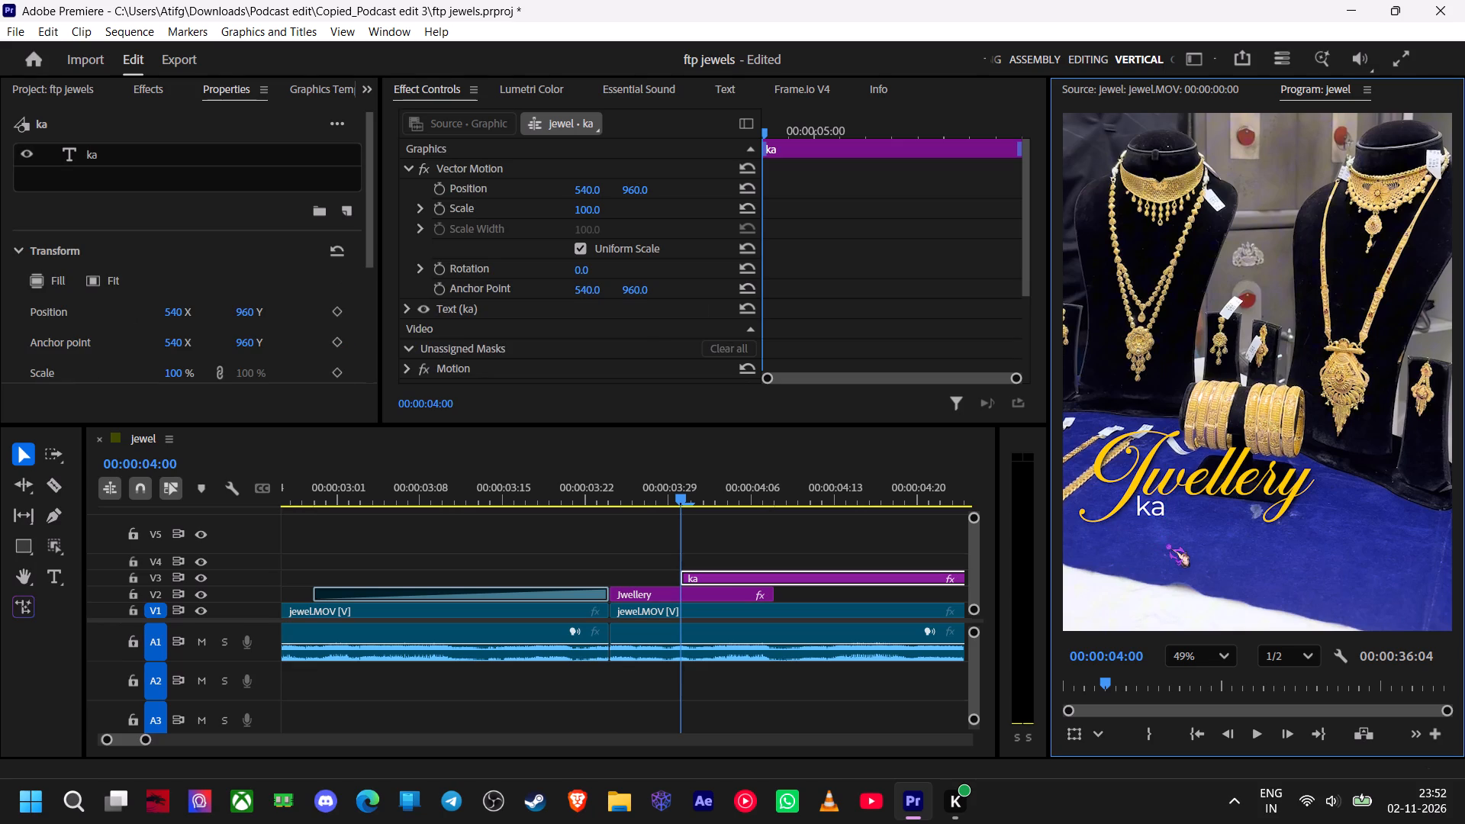
Duplicate the "ka" graphic from V3 onto V4 and shift the copy to start slightly after the original.
ctrl+scroll(1155, 508, up, 5)
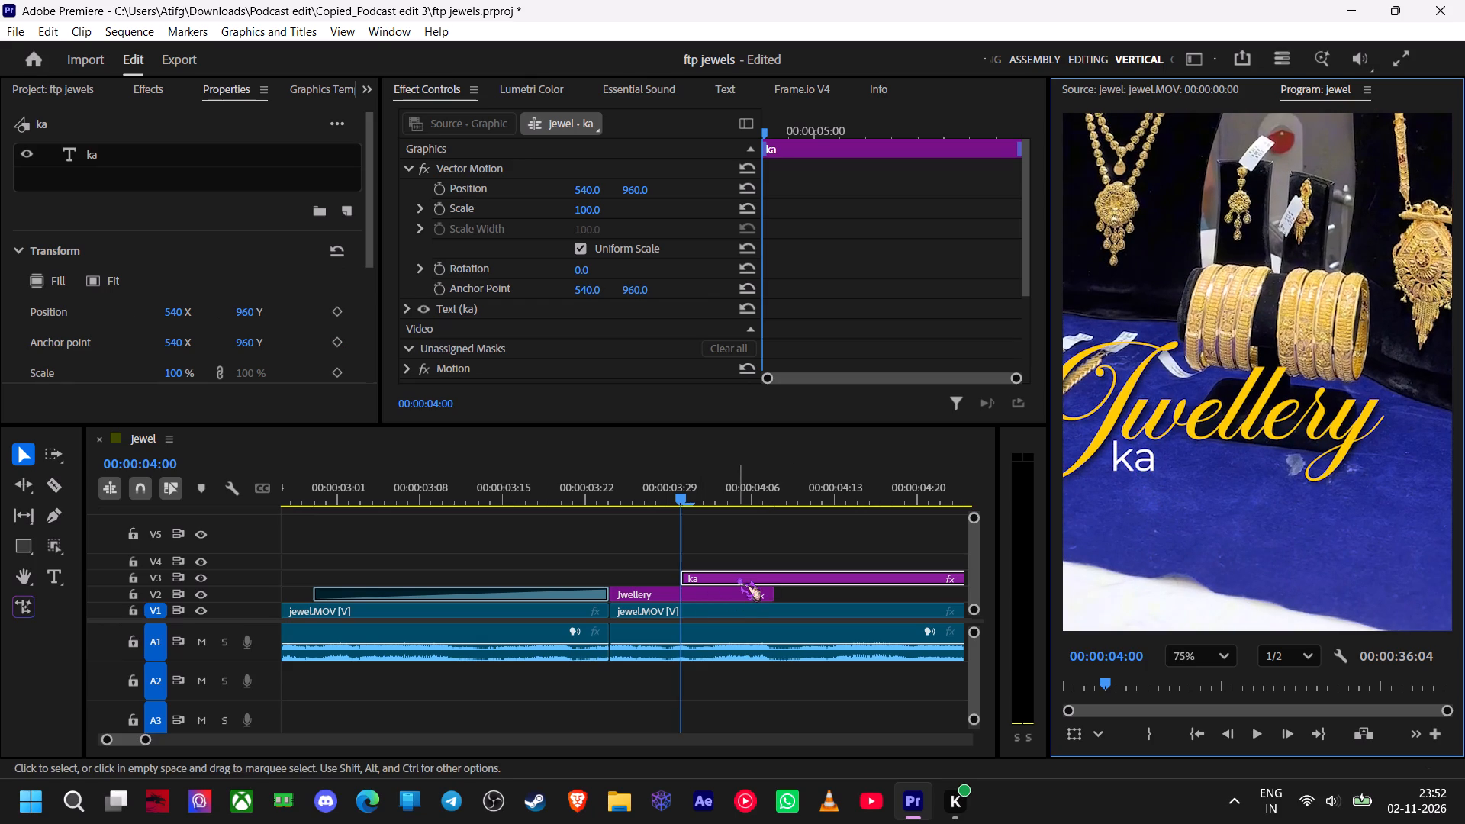
alt+drag(738, 578, 732, 563)
drag(729, 563, 738, 564)
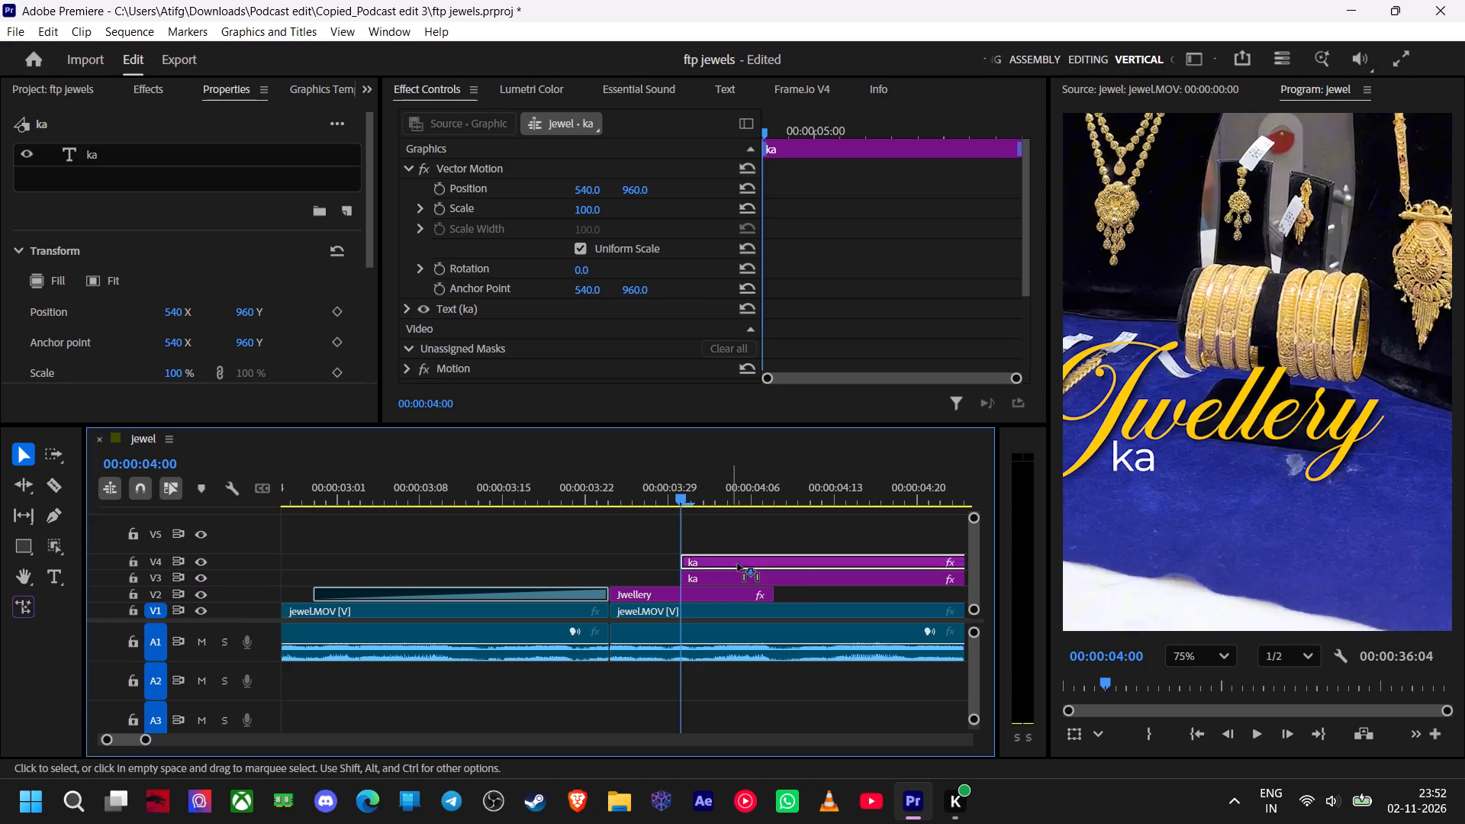
drag(738, 564, 771, 564)
click(766, 564)
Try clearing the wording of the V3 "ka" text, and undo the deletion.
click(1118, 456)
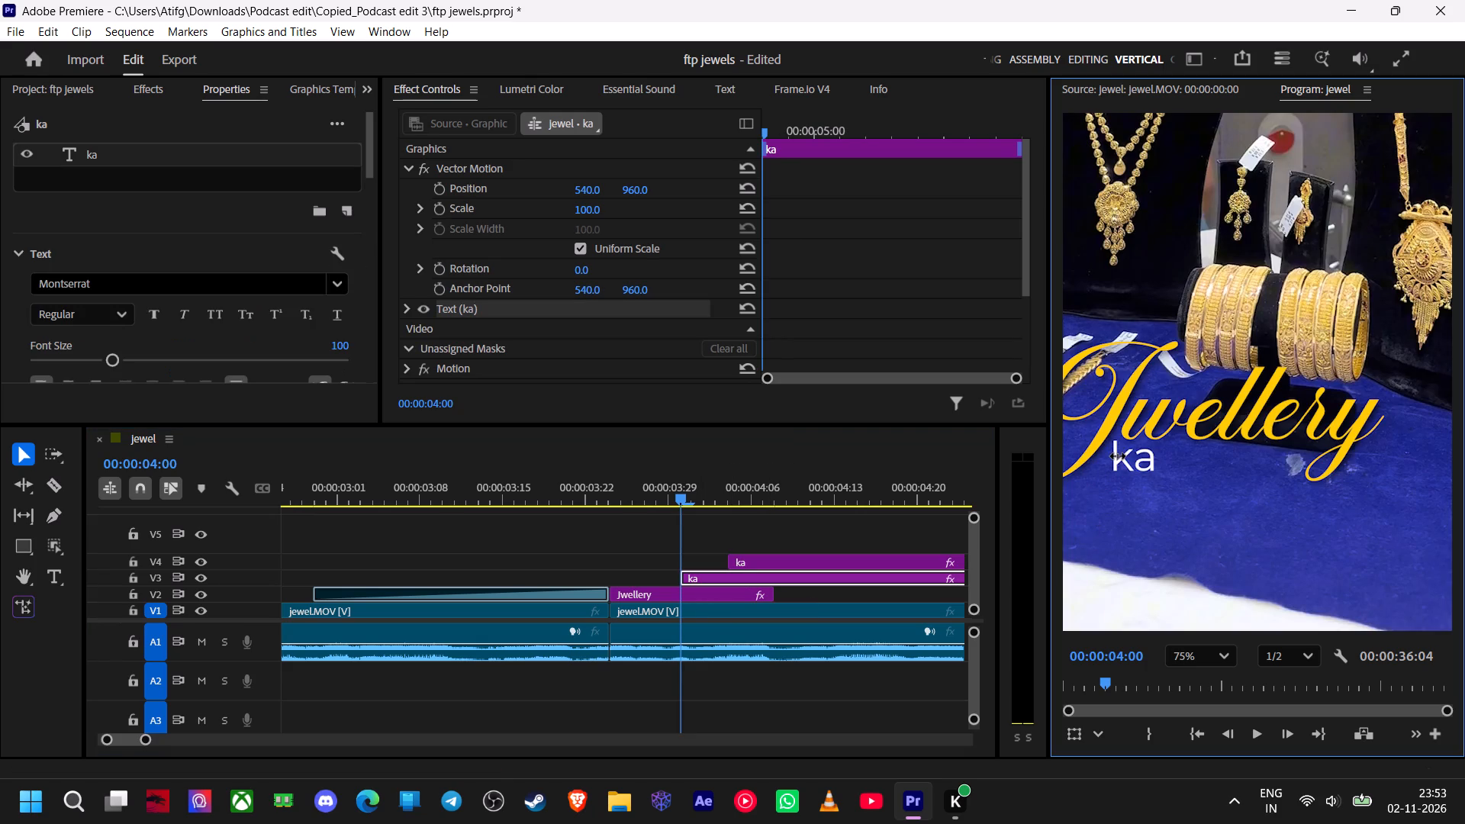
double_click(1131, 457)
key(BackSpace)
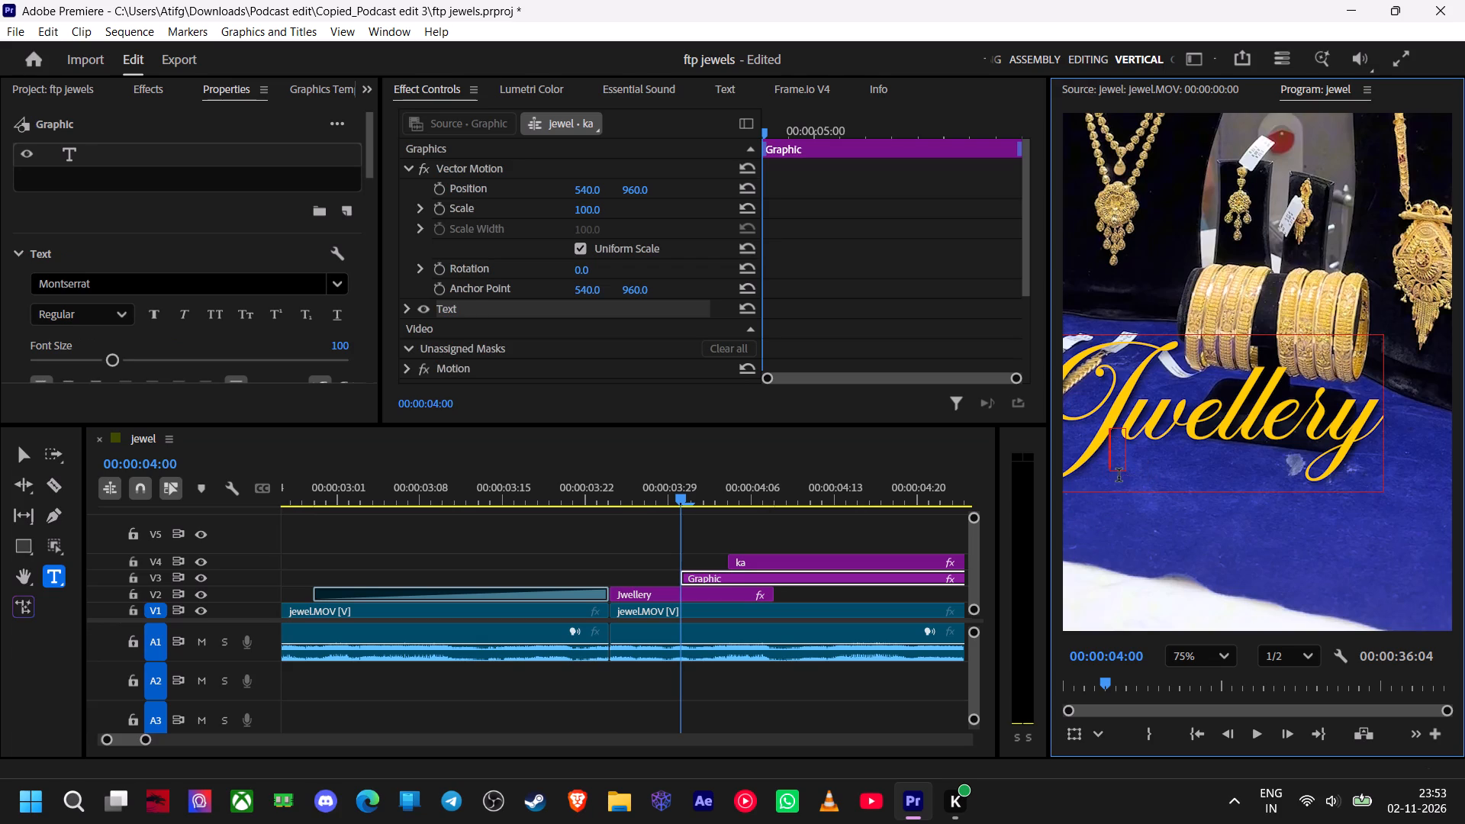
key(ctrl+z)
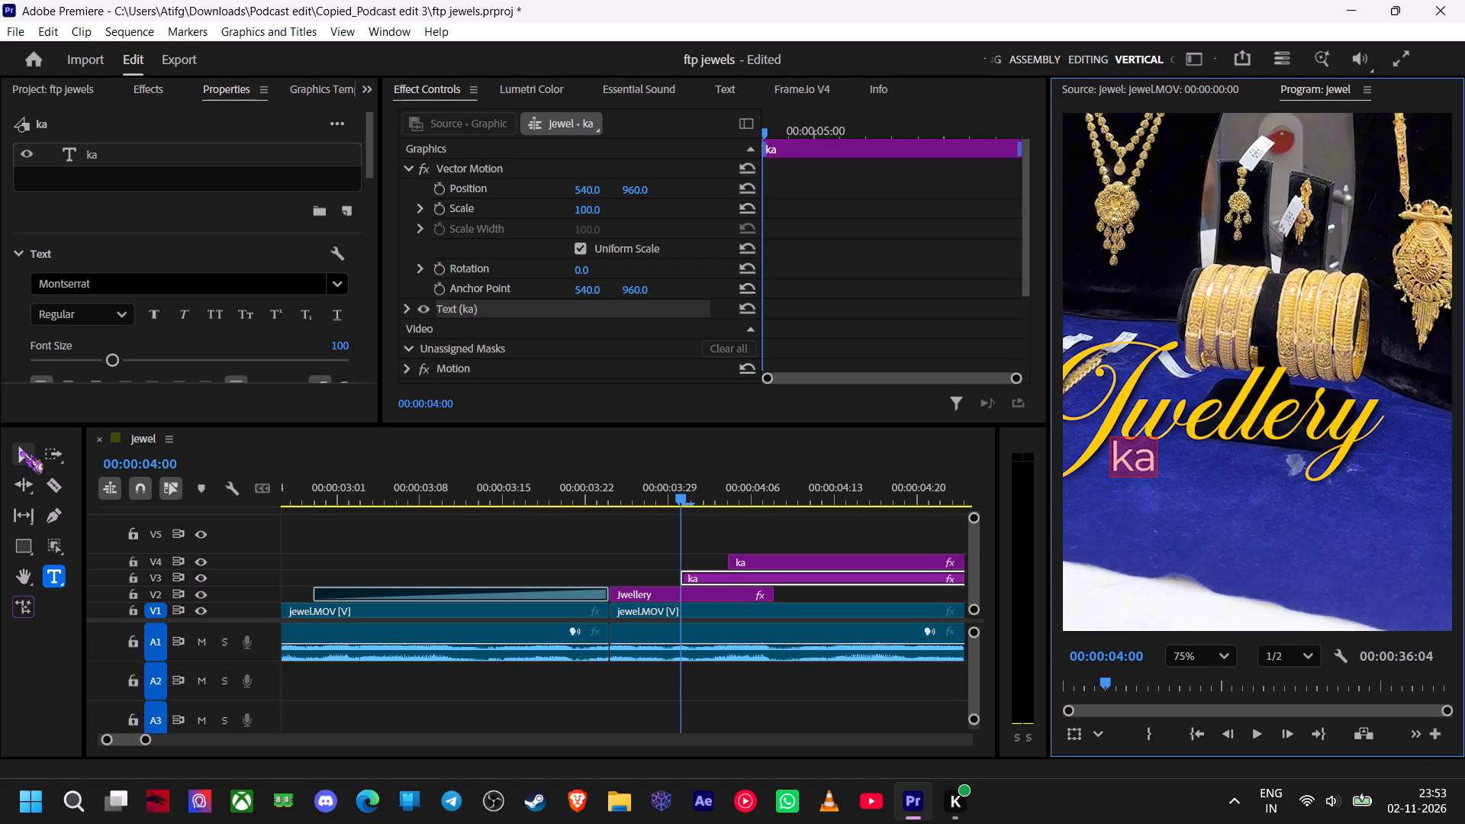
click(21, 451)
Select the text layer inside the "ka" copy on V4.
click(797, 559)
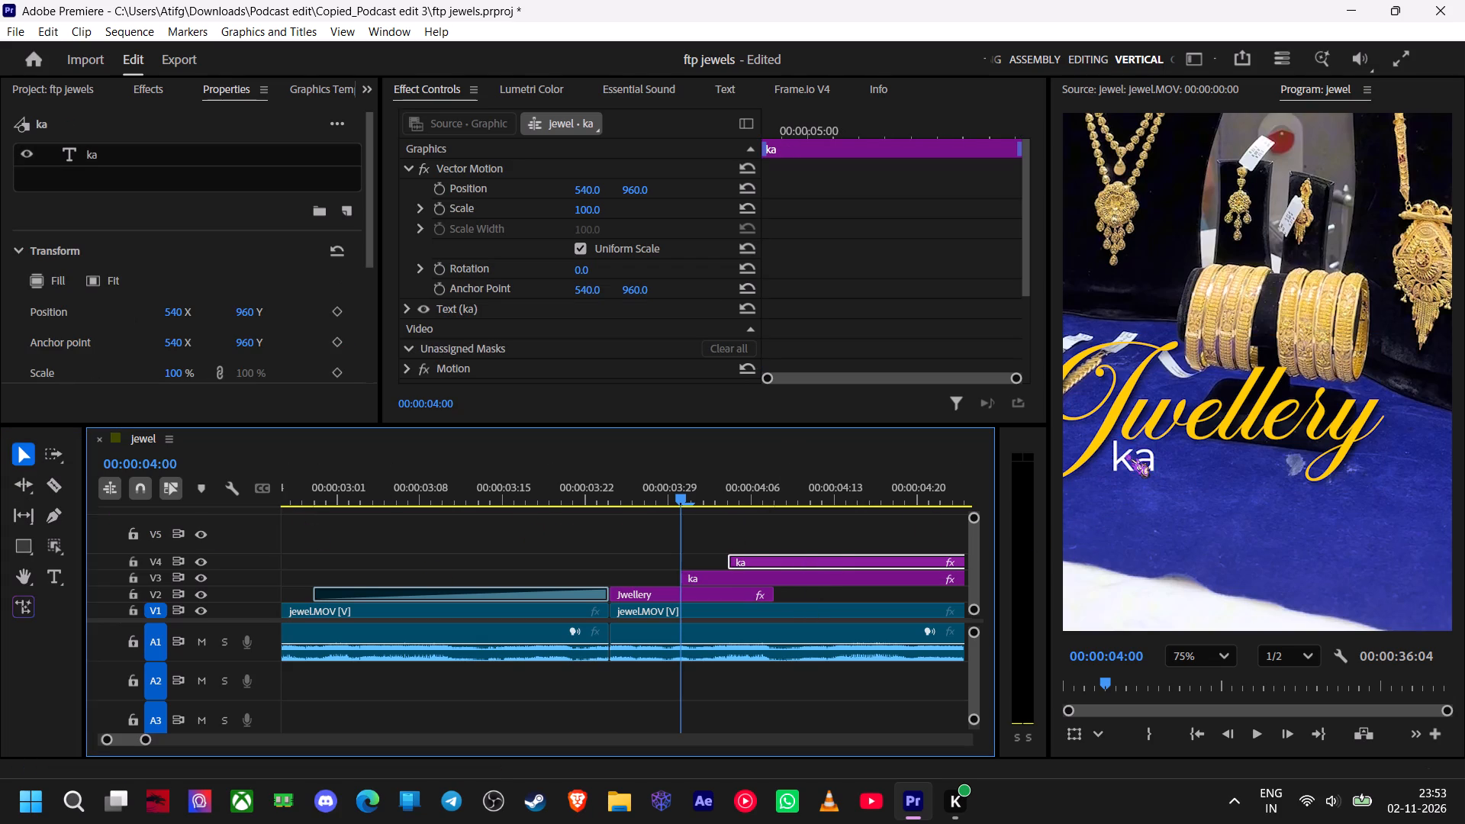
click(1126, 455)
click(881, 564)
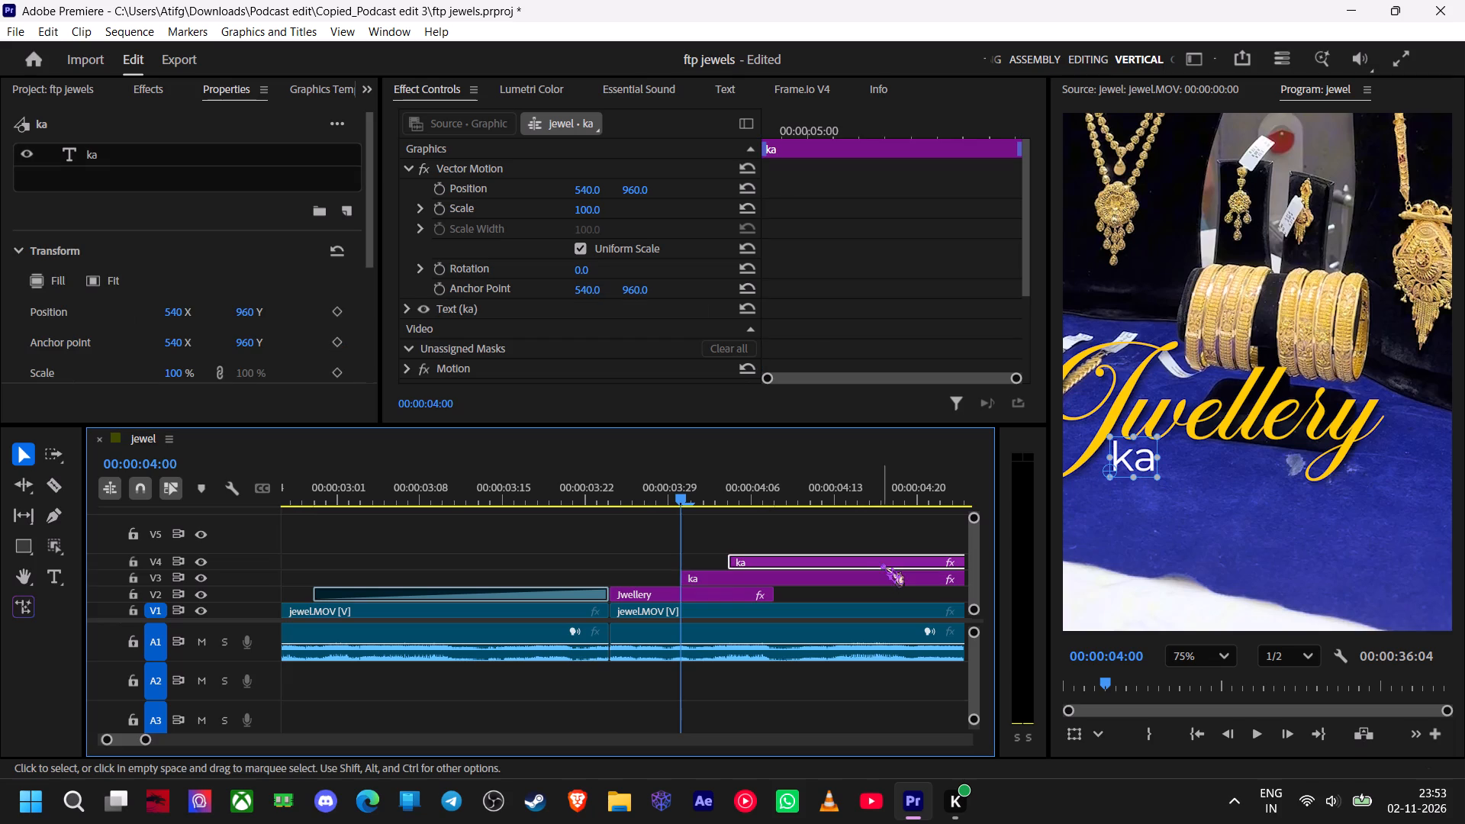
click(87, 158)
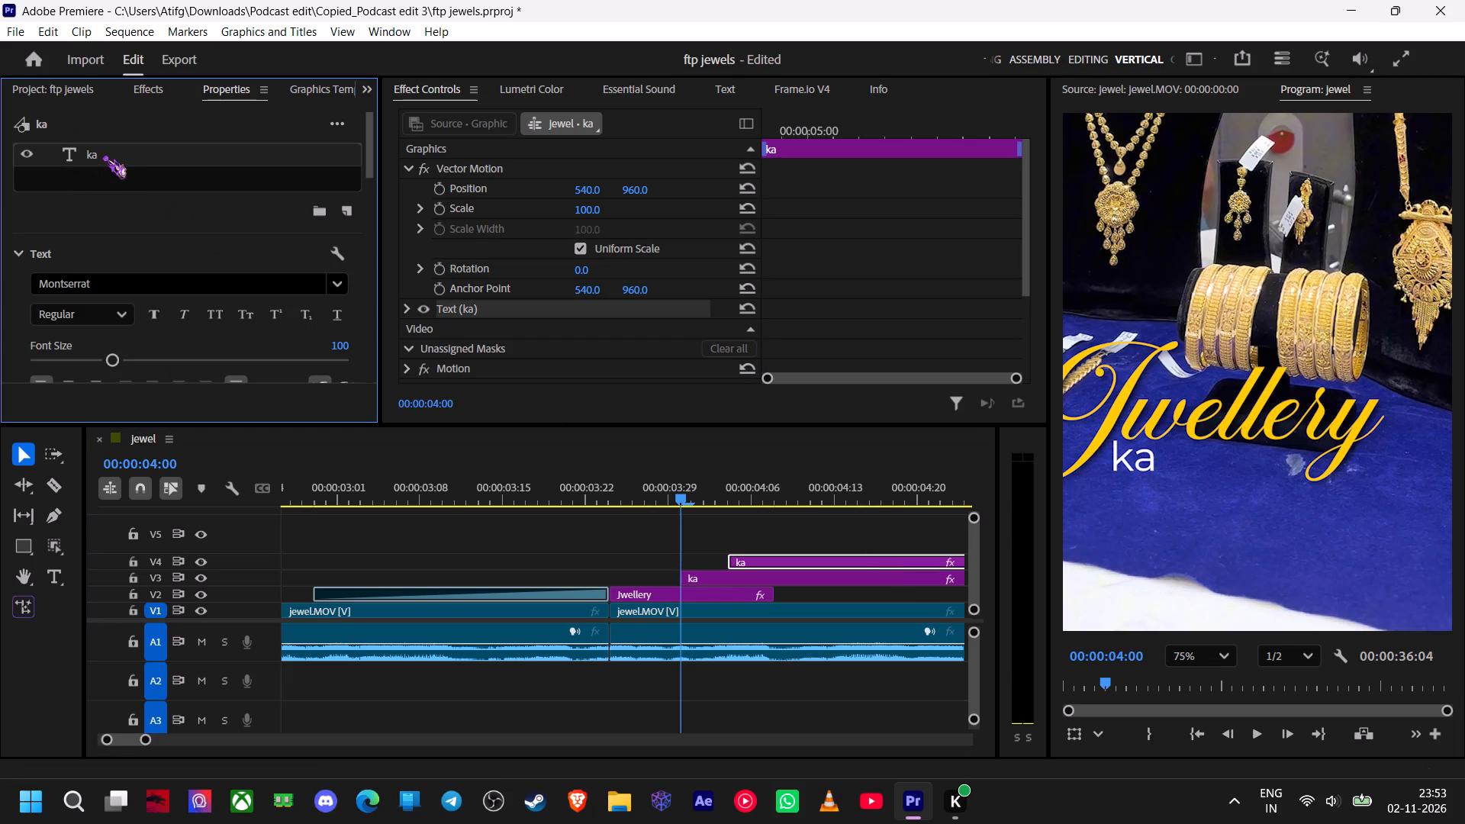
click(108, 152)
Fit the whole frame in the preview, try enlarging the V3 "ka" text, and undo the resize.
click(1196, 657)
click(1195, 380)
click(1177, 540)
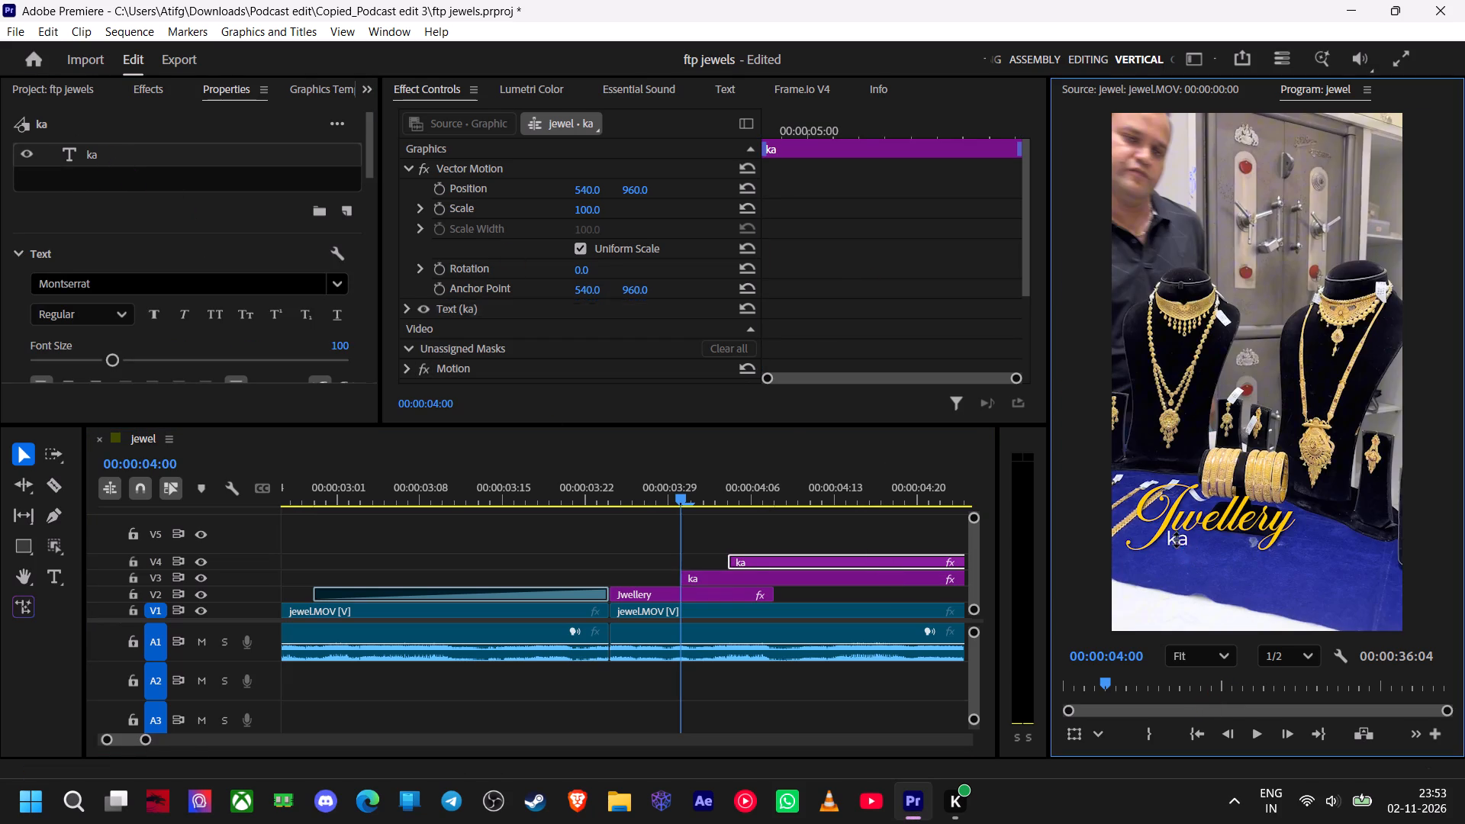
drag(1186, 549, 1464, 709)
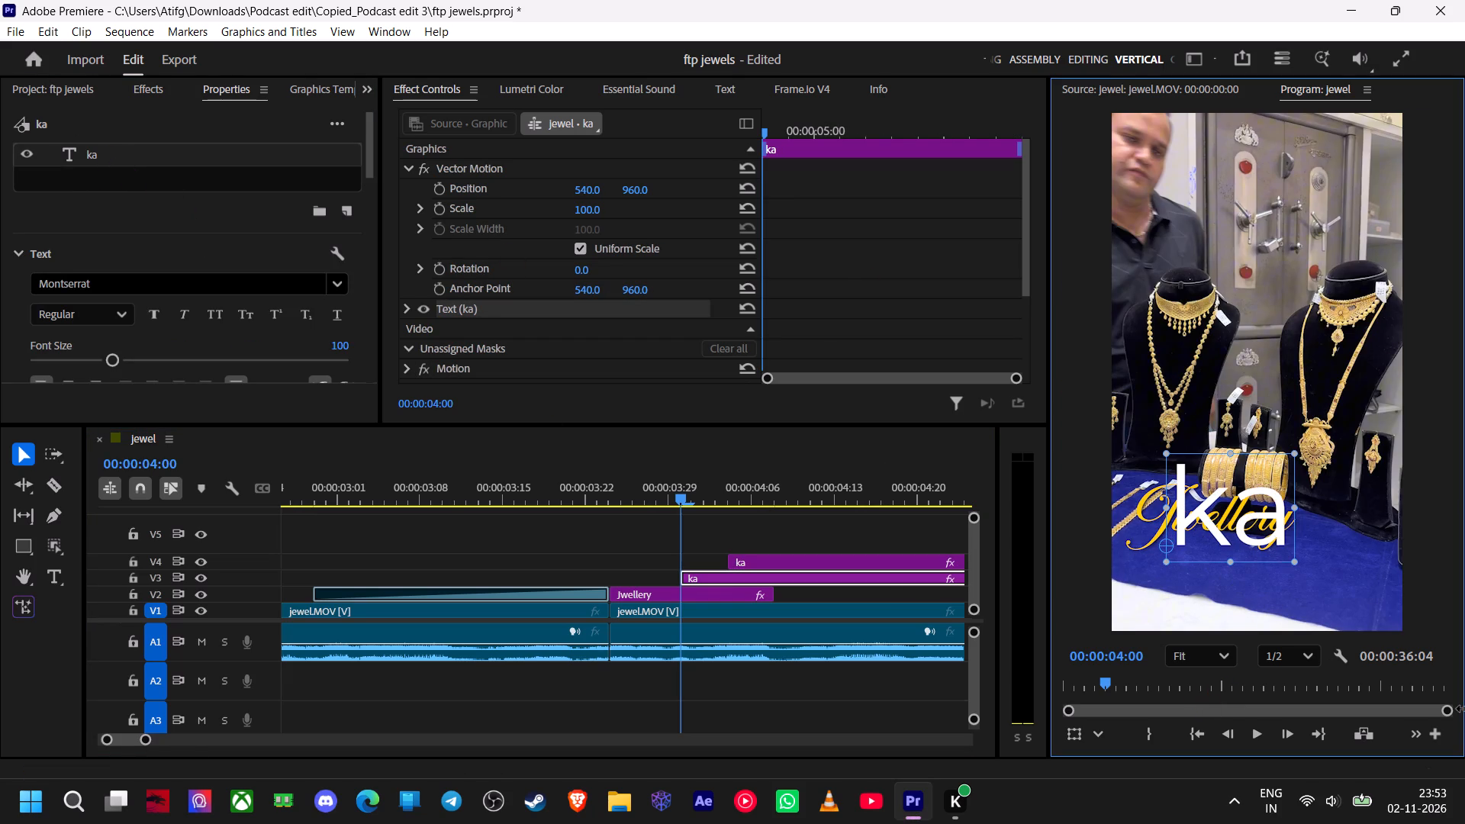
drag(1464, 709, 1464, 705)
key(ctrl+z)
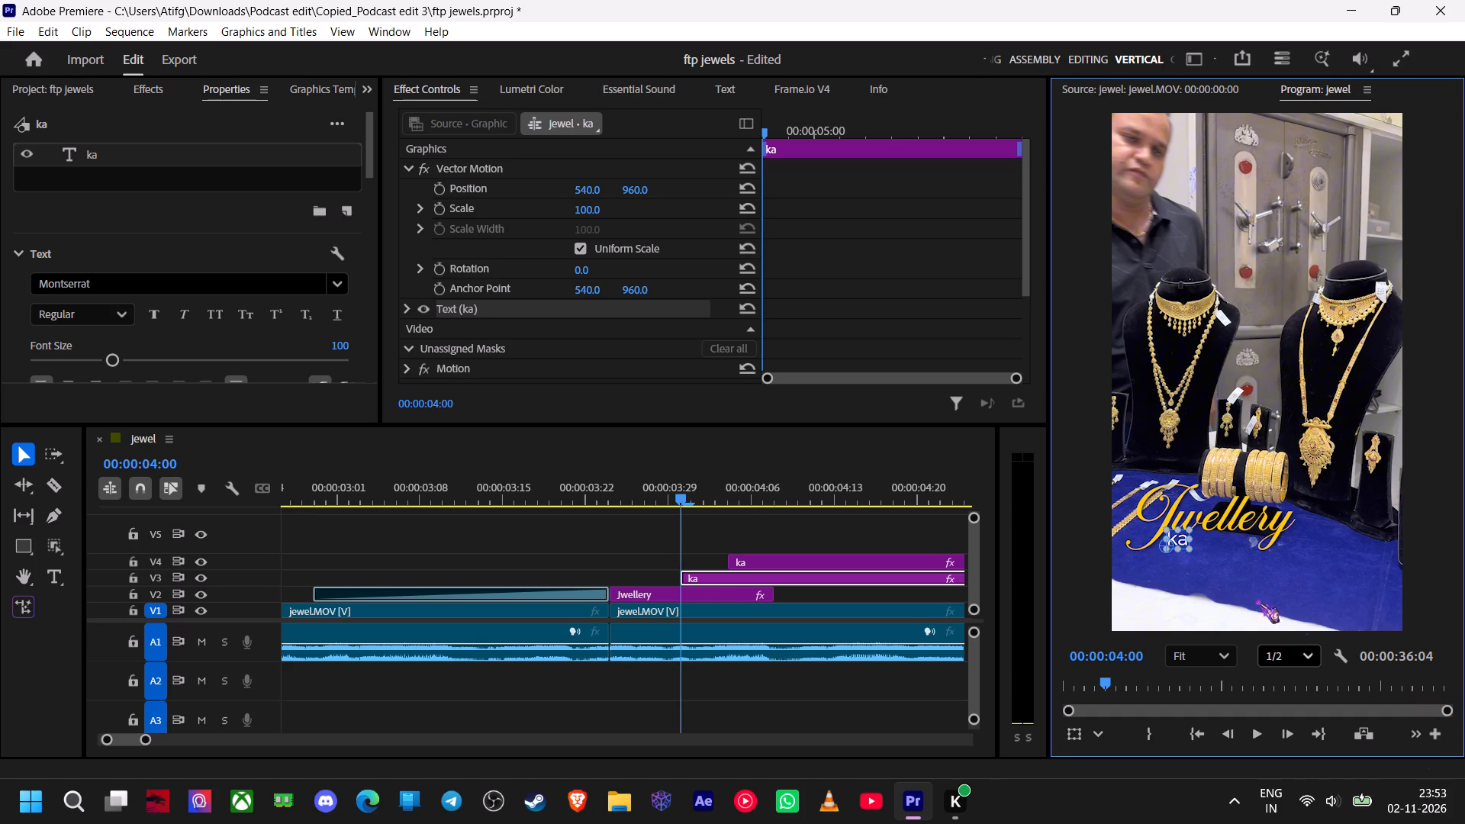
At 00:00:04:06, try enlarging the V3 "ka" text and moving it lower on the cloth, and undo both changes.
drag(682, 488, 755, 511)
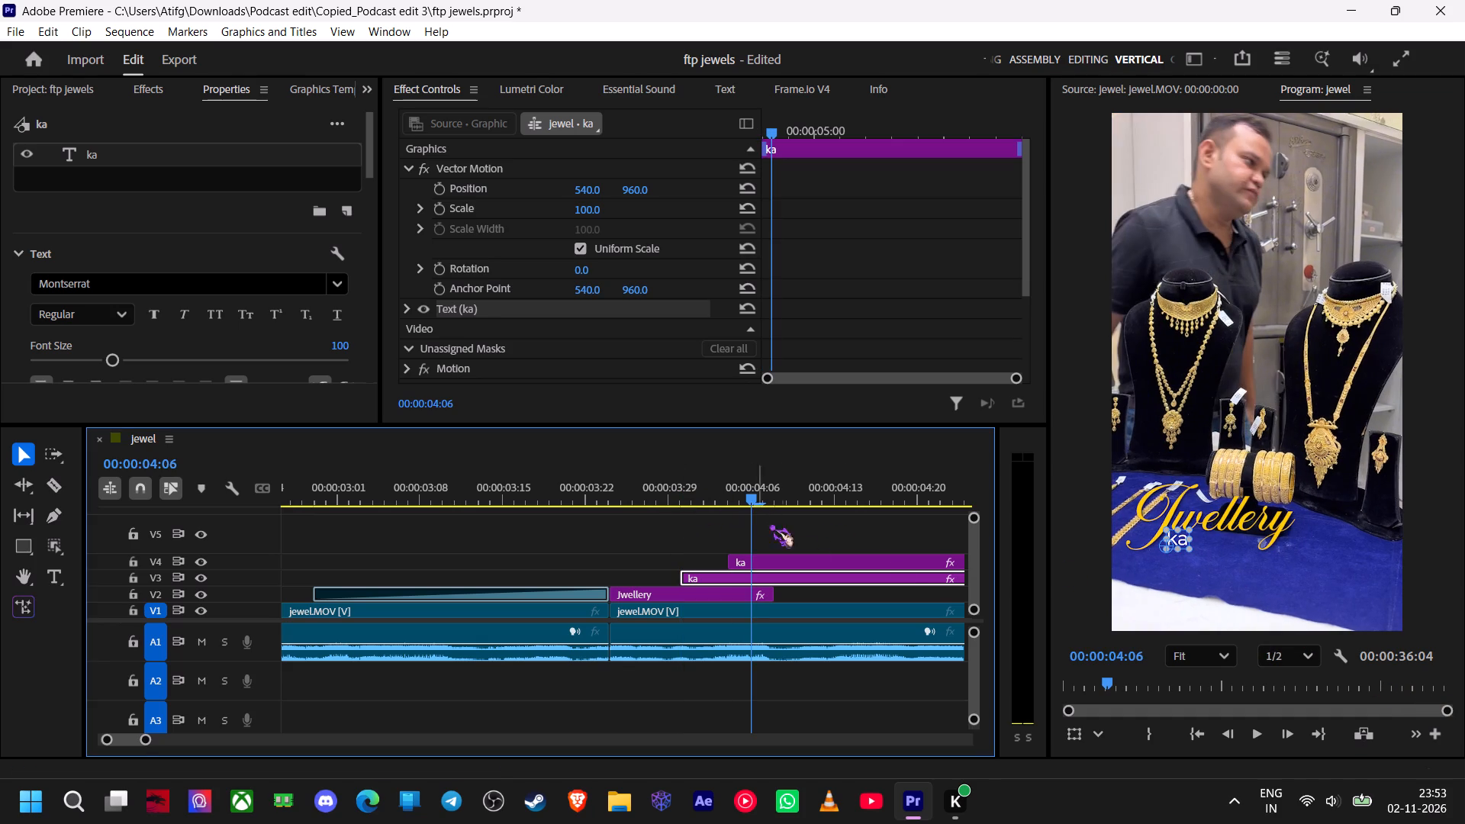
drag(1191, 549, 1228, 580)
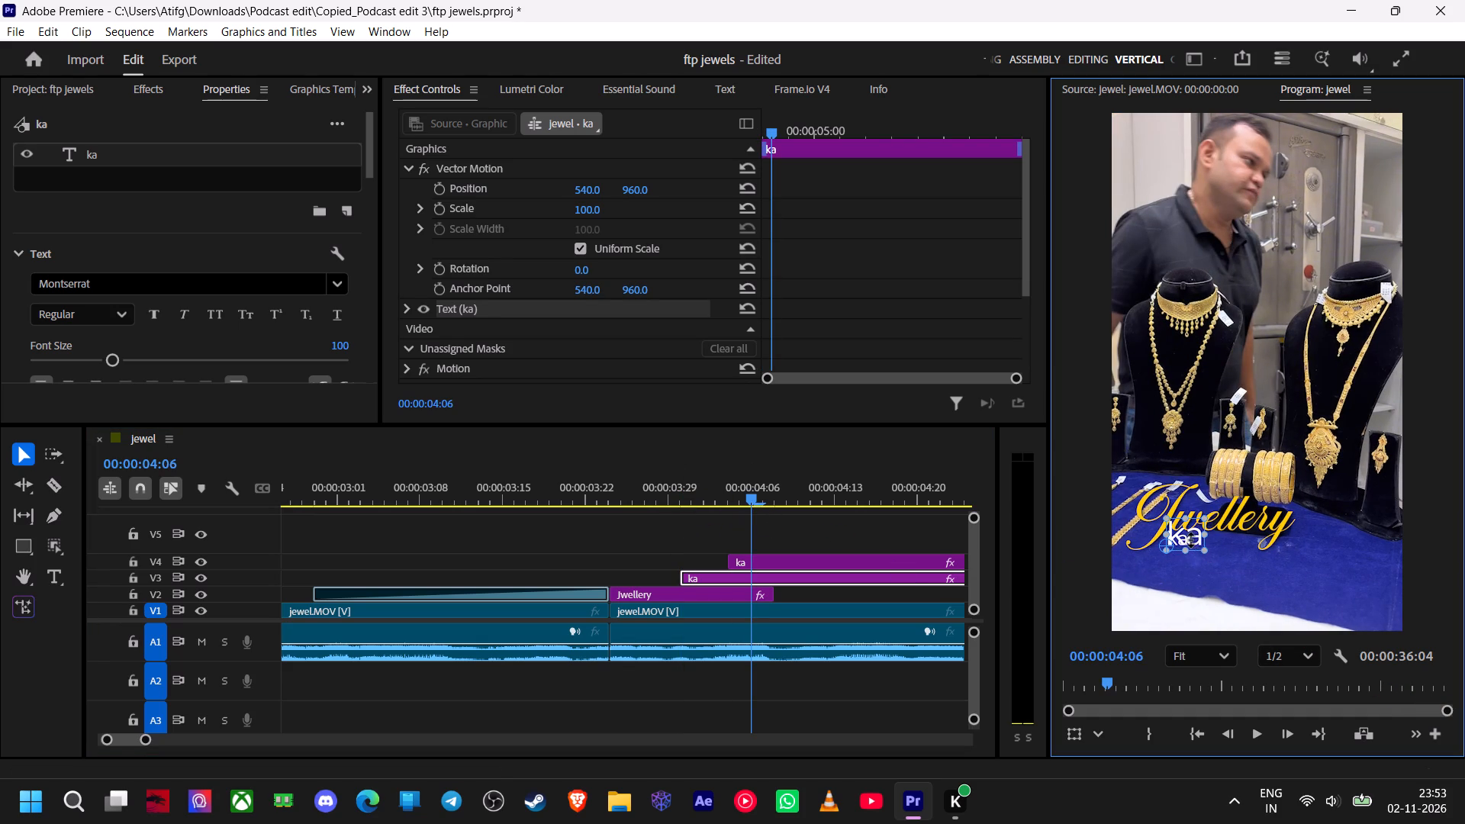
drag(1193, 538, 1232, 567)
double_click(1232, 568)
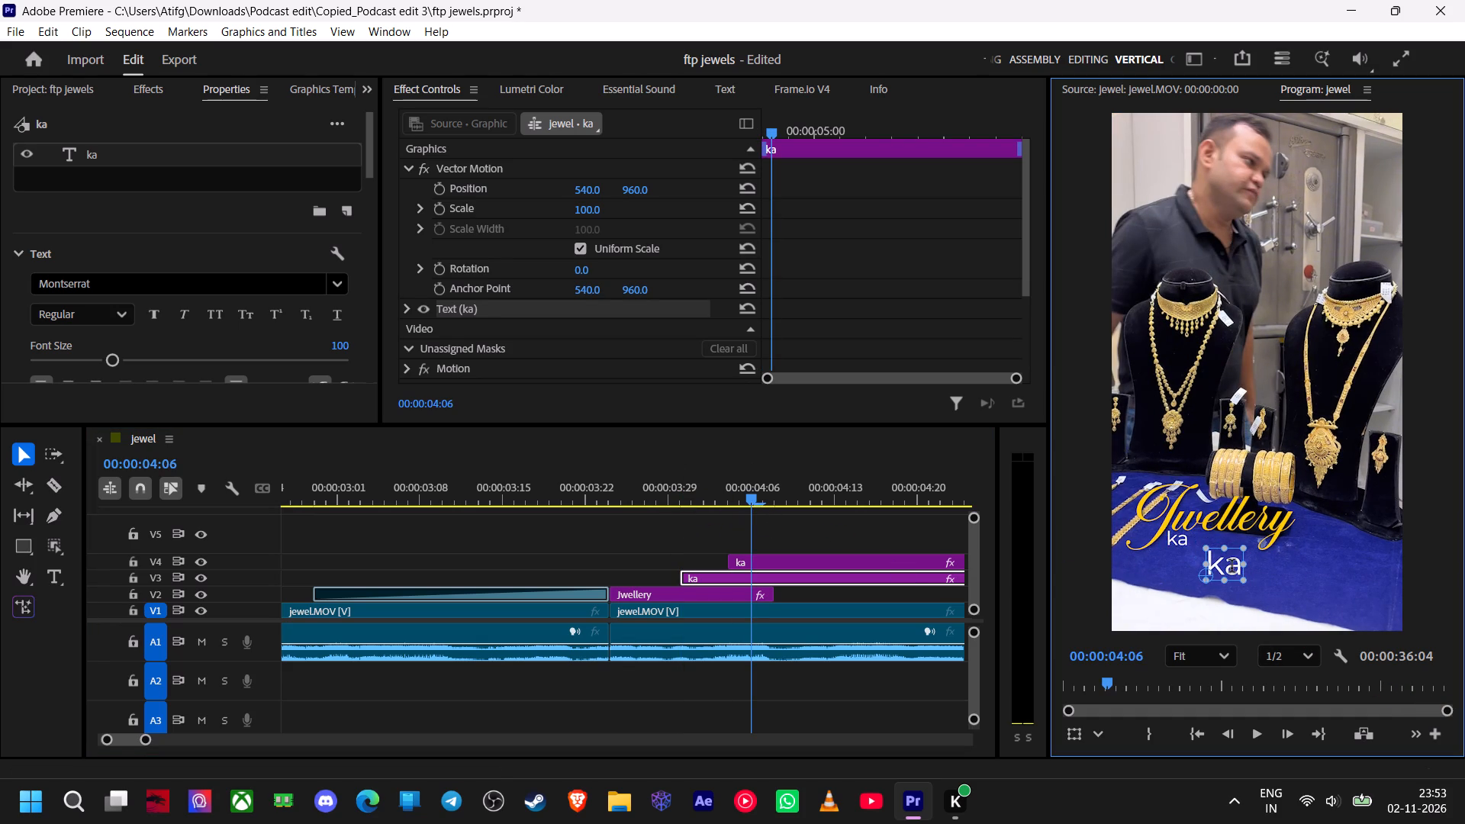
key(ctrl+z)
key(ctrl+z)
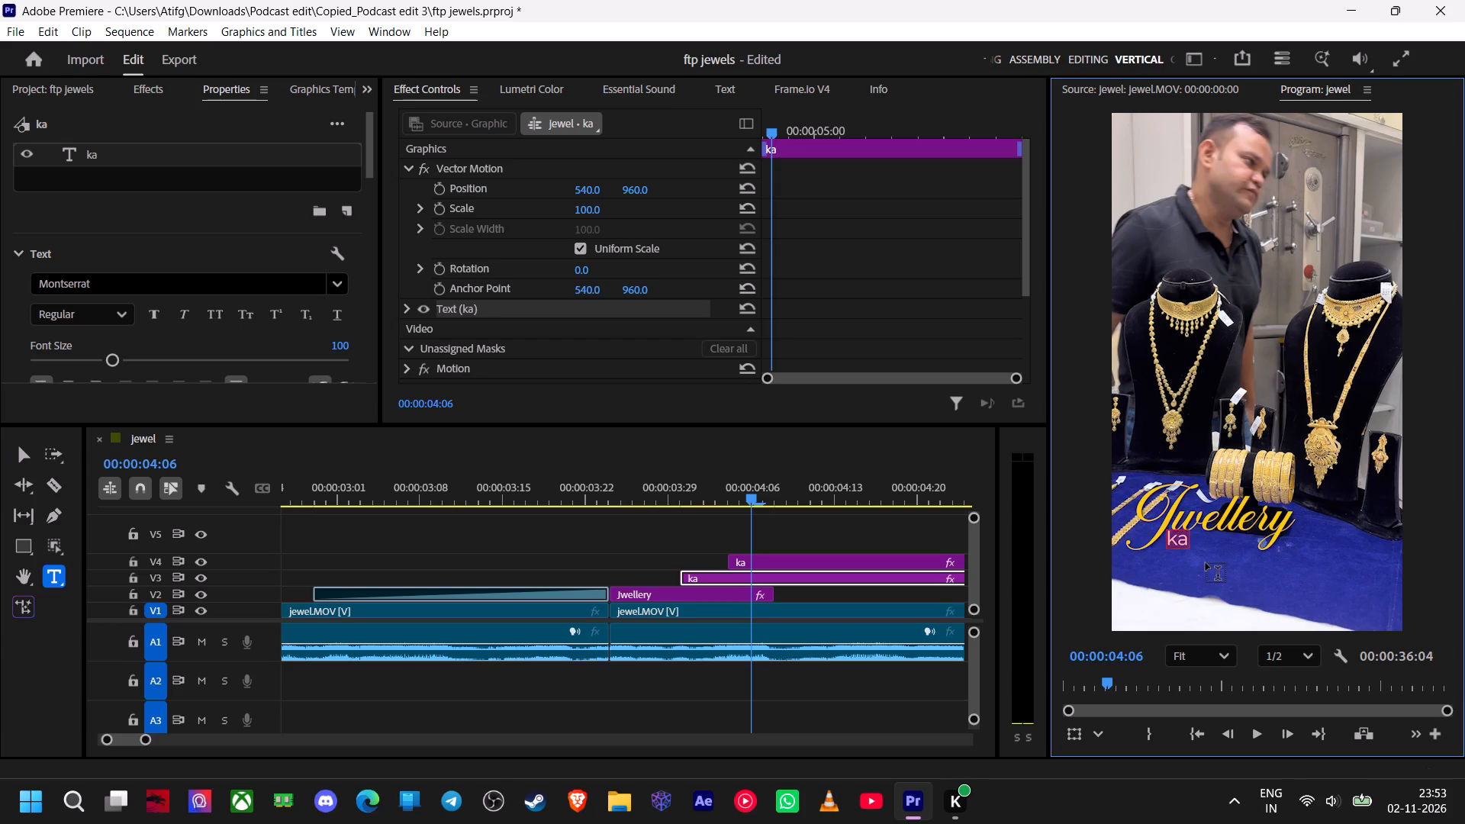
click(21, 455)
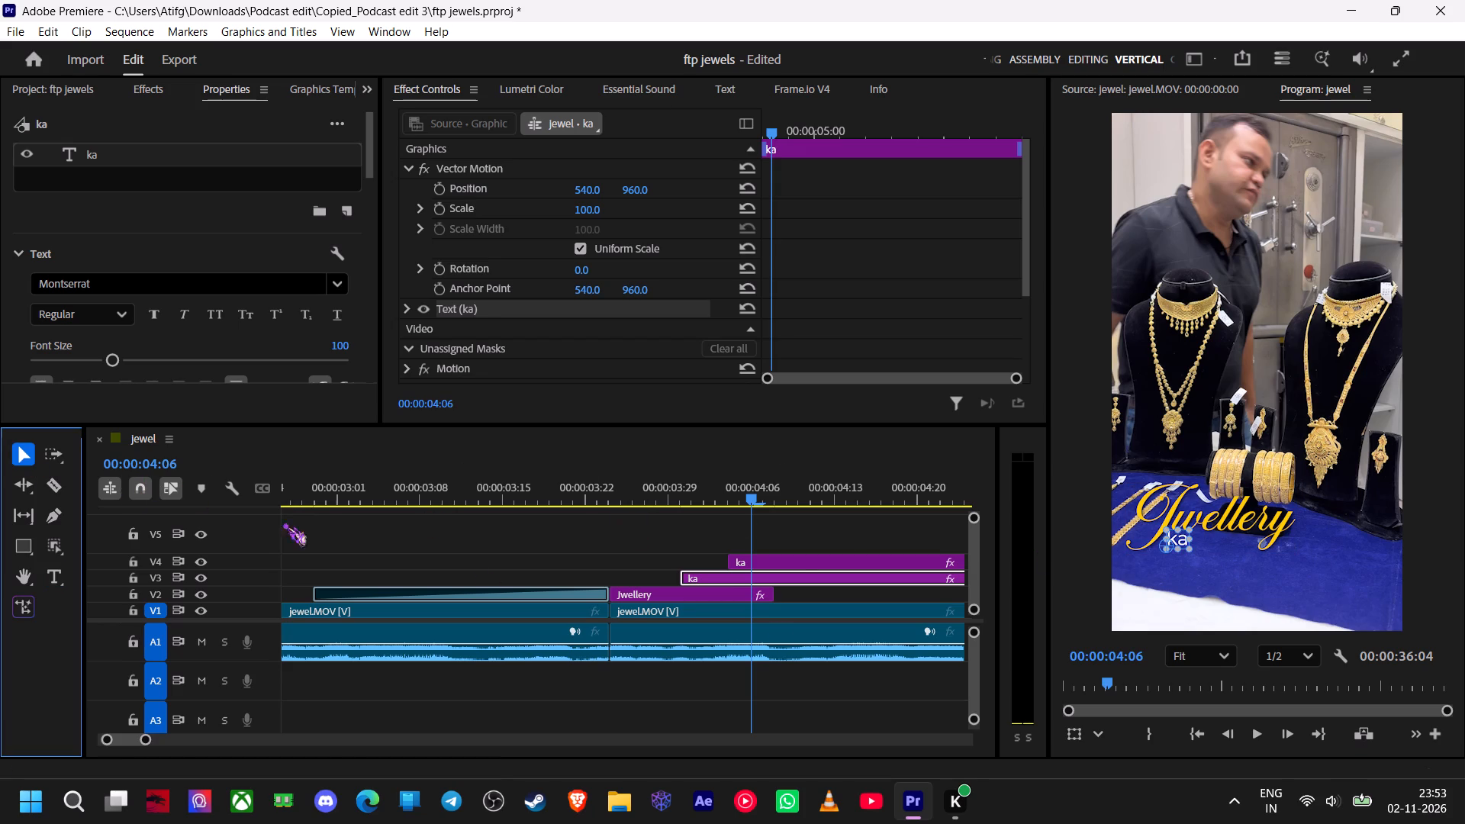
Change the wording of the V4 "ka" copy to "ek" and set its horizontal position to 670, beside the first "ka".
click(775, 562)
click(1185, 539)
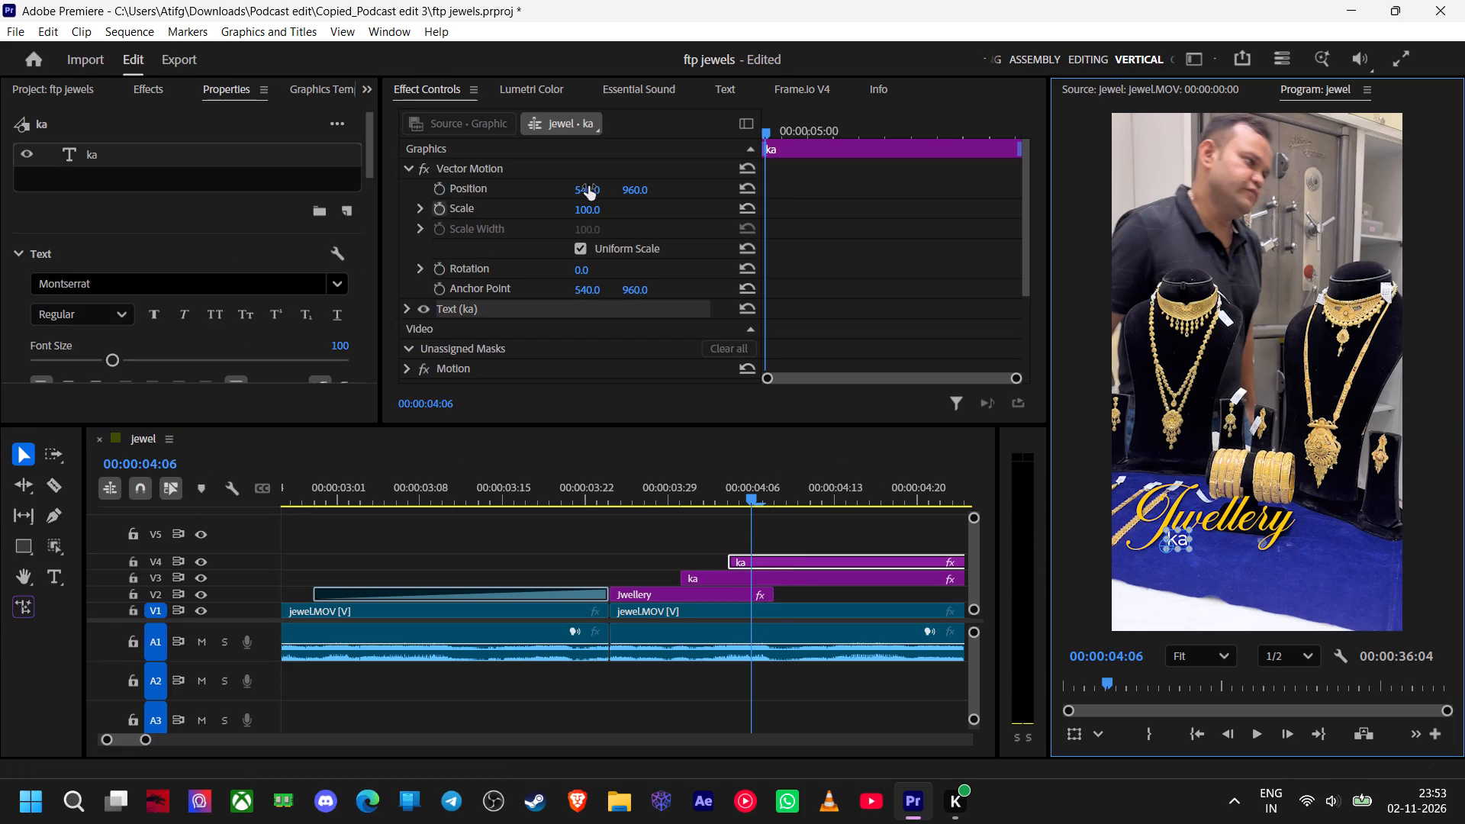
drag(588, 186, 680, 205)
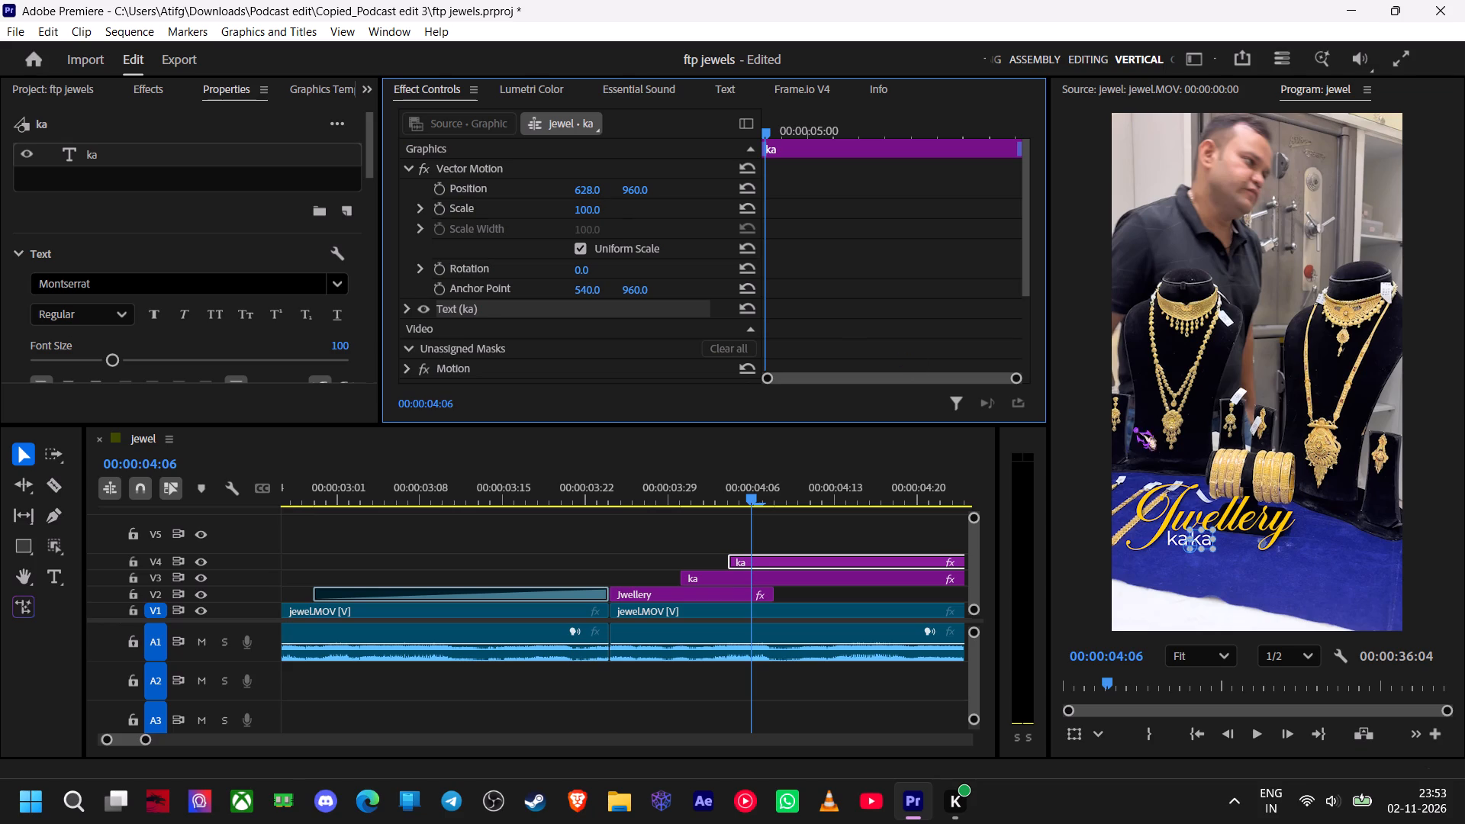
ctrl+scroll(1149, 439, up, 7)
ctrl+scroll(1248, 556, up, 3)
double_click(1193, 505)
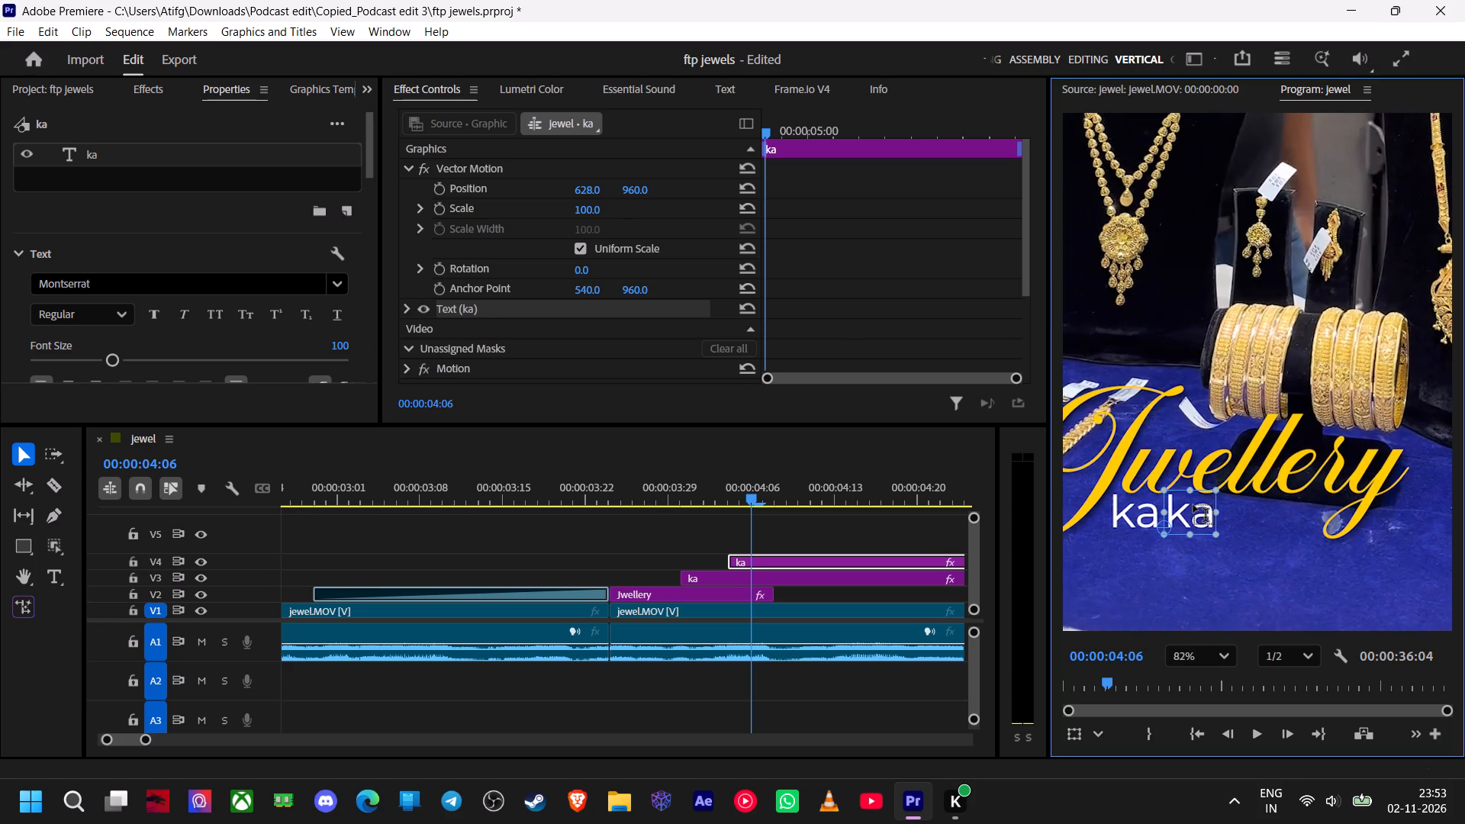
key(BackSpace)
key(e)
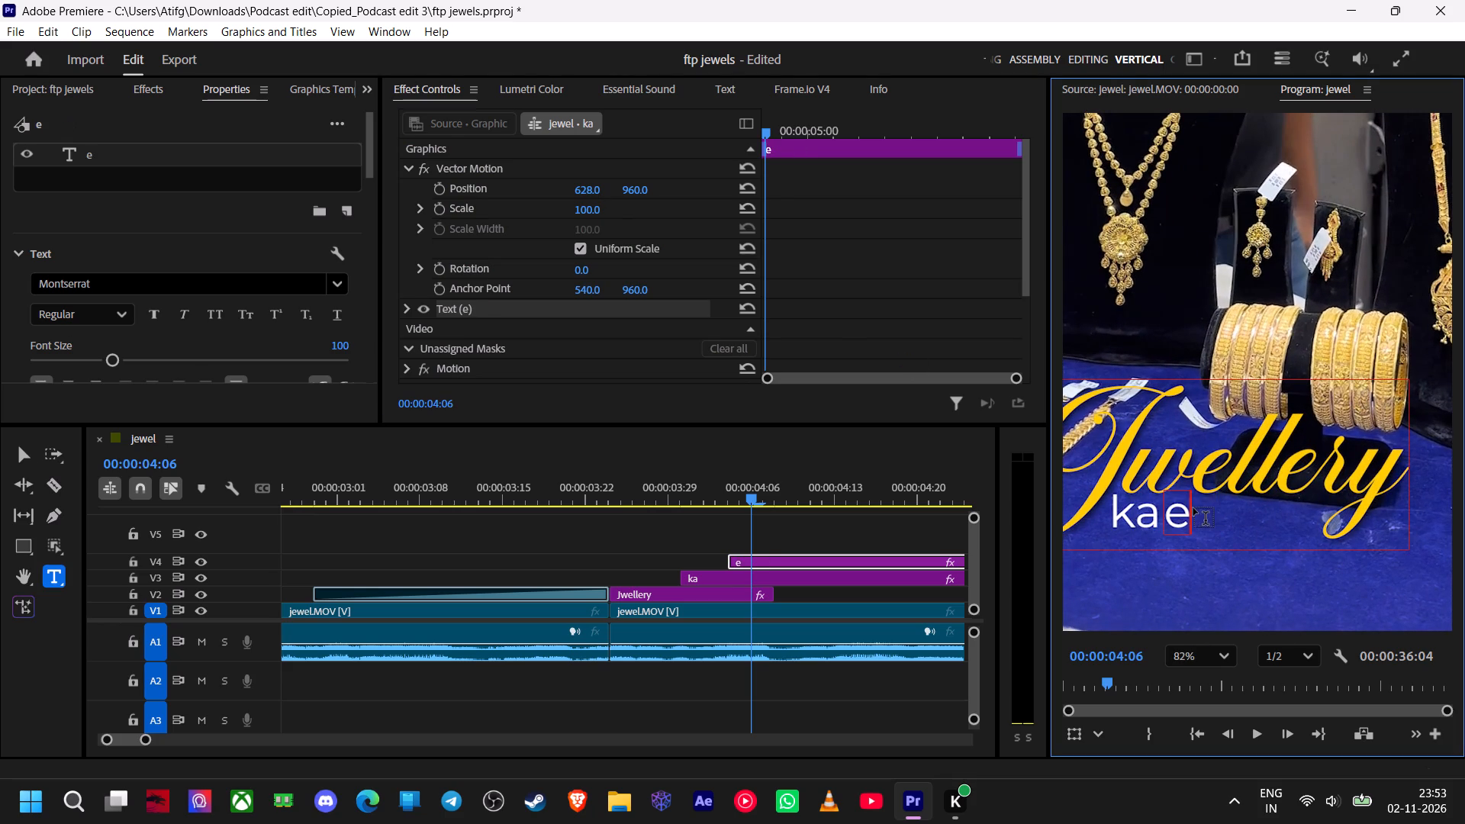
key(k)
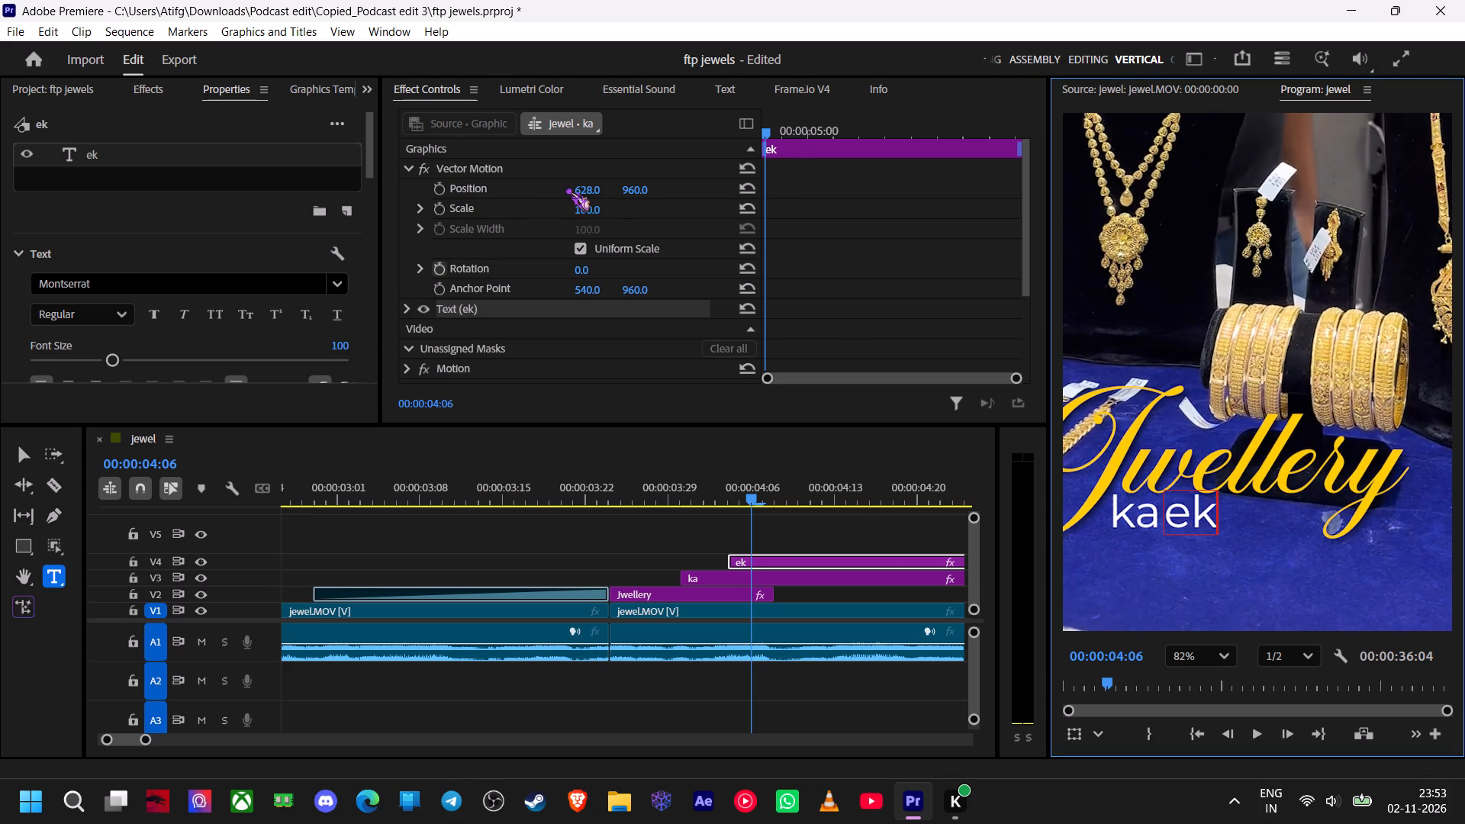
drag(582, 188, 601, 192)
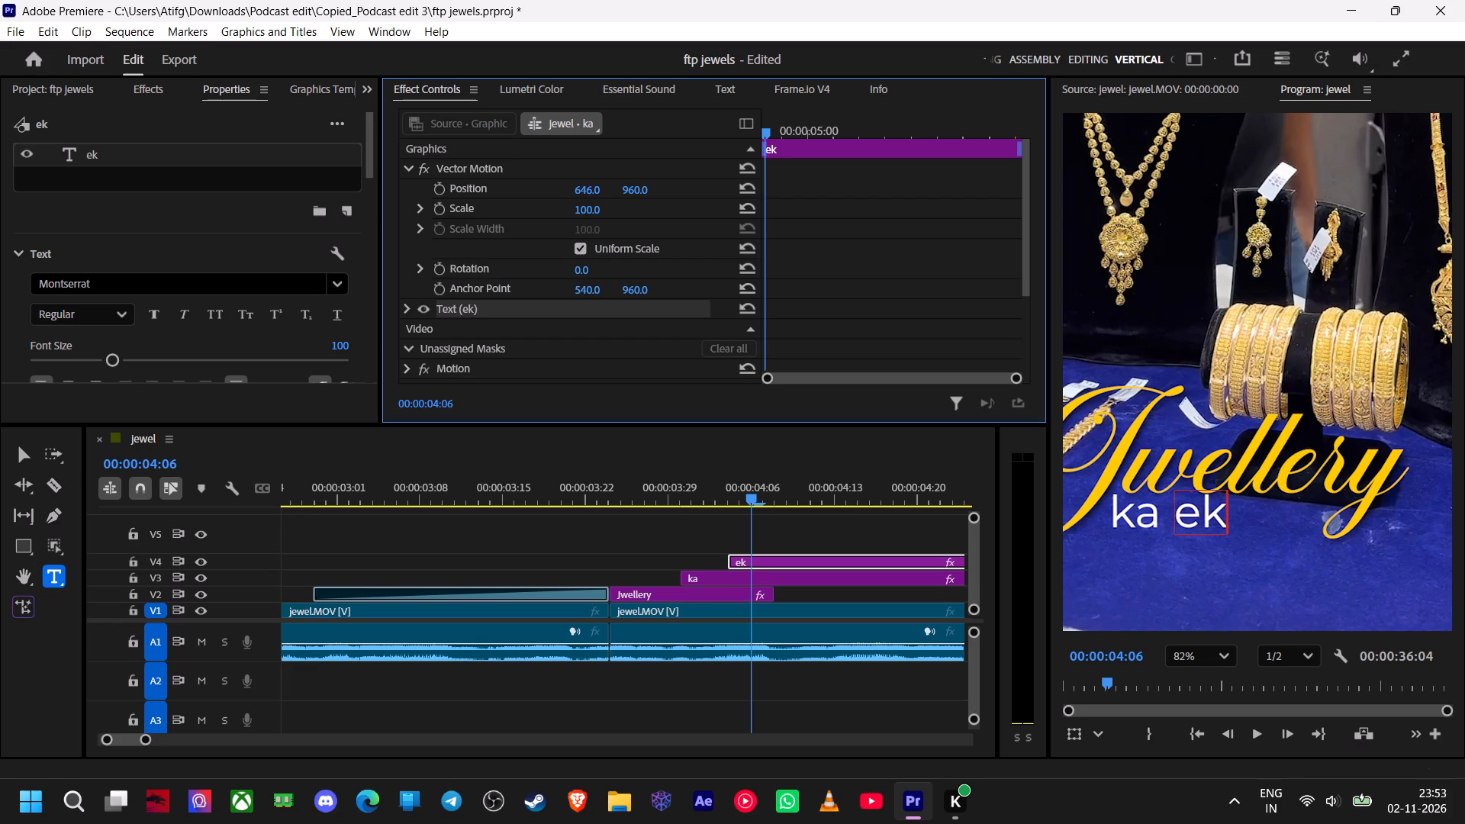
drag(601, 192, 634, 202)
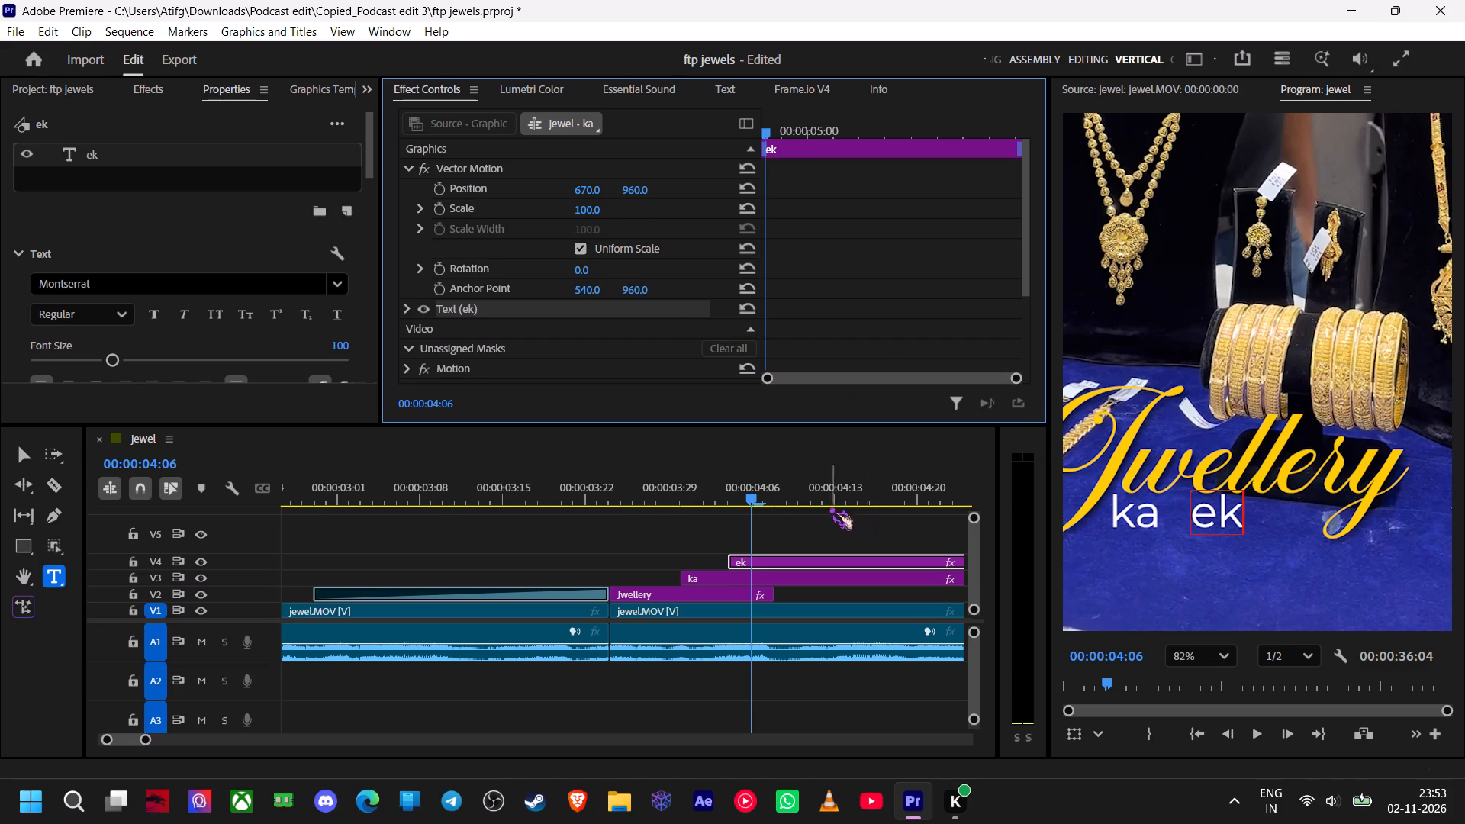
Scale down the "ek" text and the V3 "ka" text slightly so both are similar in size.
click(23, 459)
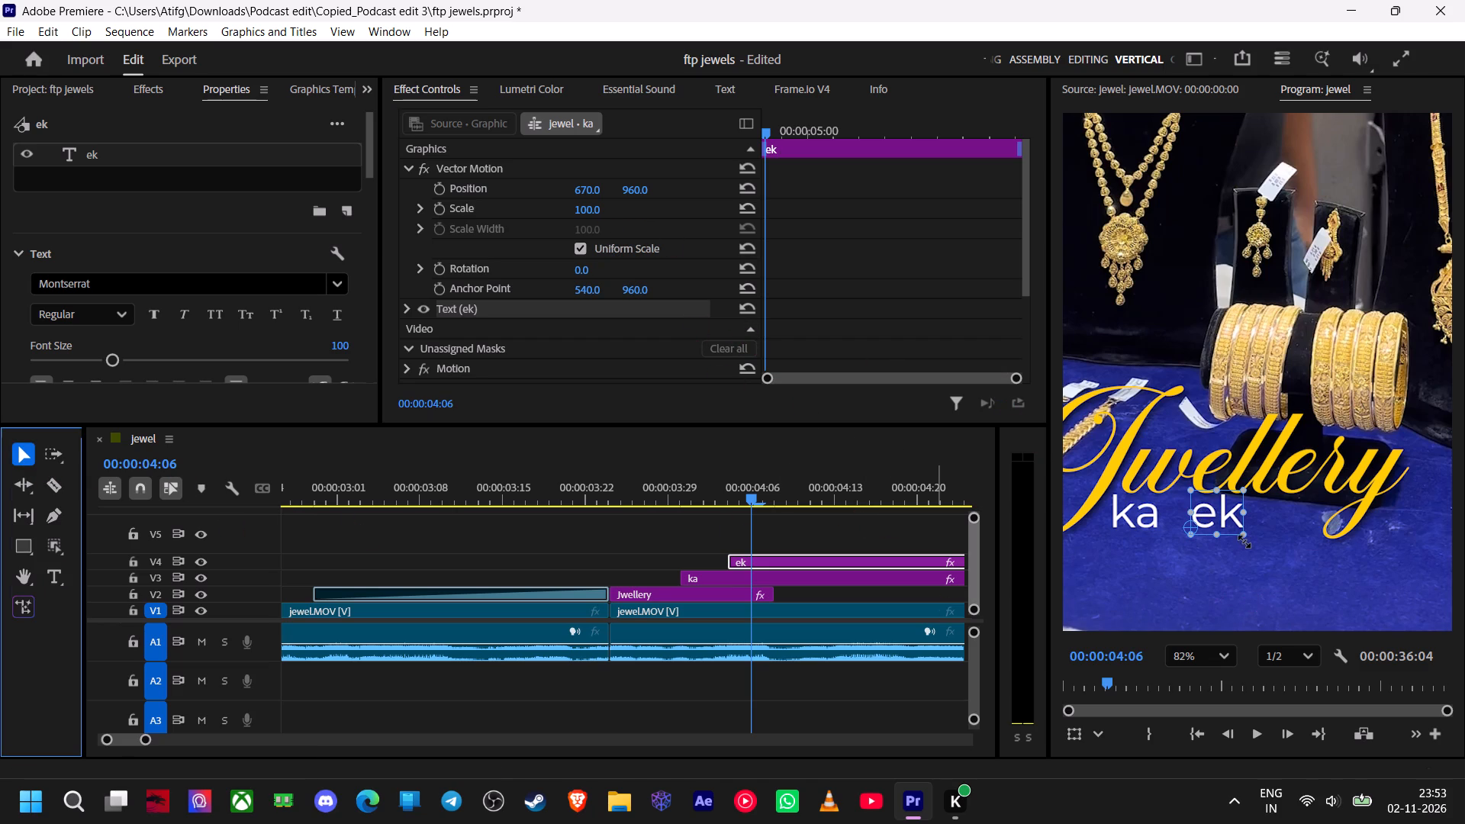
drag(1244, 536, 1224, 525)
click(1146, 517)
drag(1162, 535, 1161, 534)
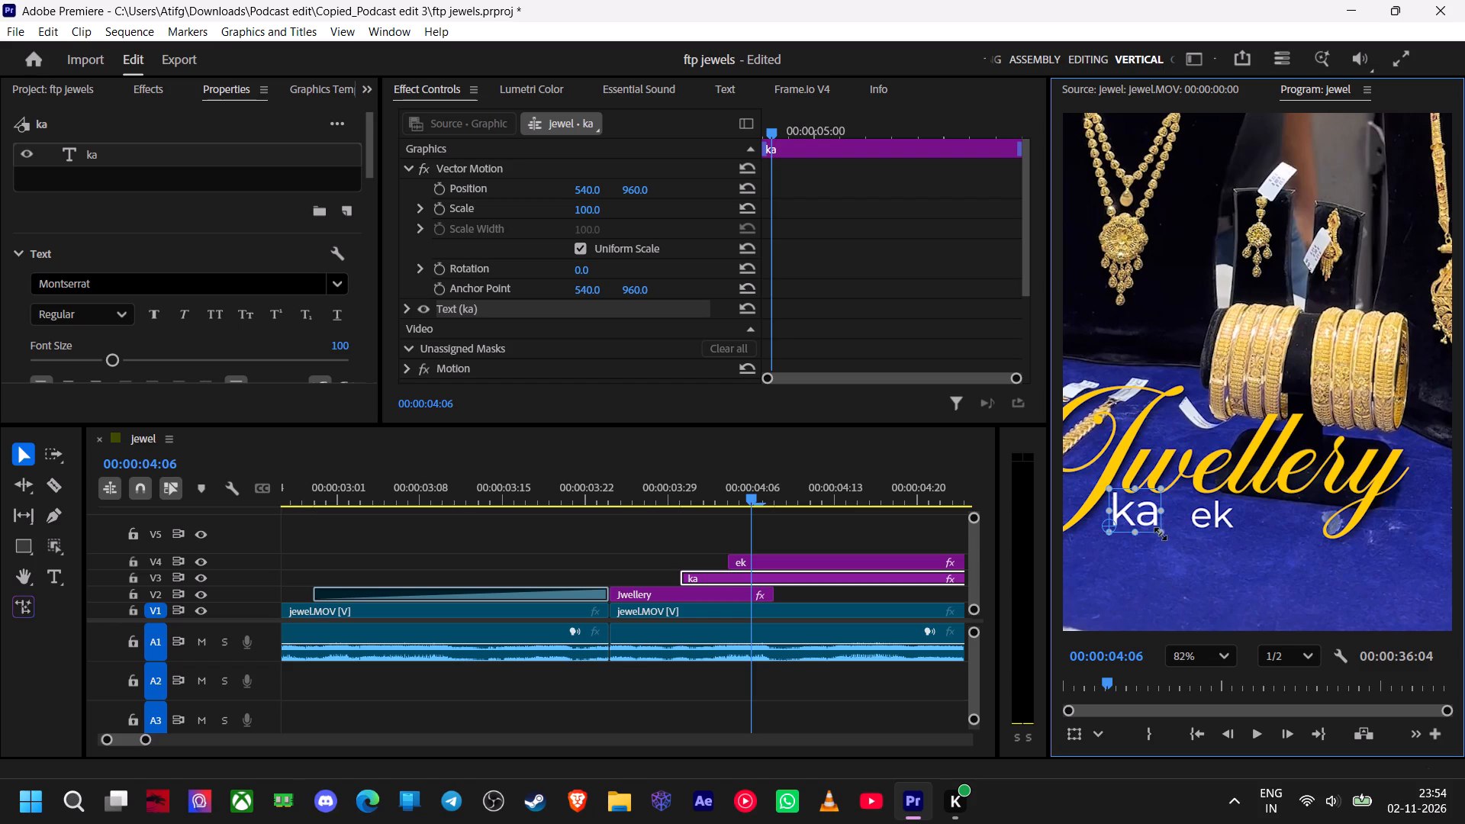
drag(1161, 534, 1149, 523)
Move the "ek" text closer to "ka" and slightly higher, lining the two words up beneath "Jwellery".
ctrl+scroll(1149, 523, up, 4)
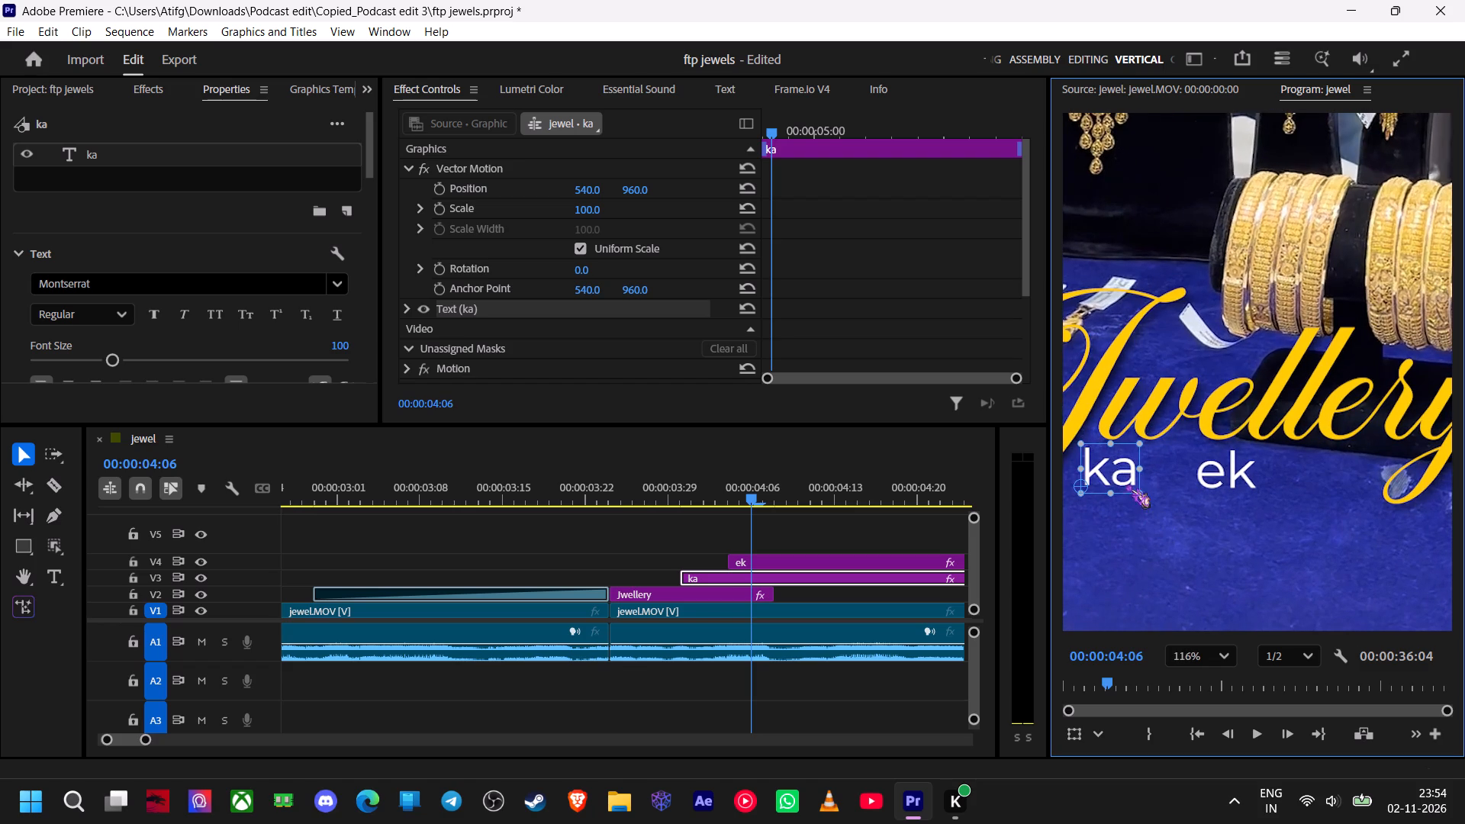
click(1107, 472)
click(1235, 482)
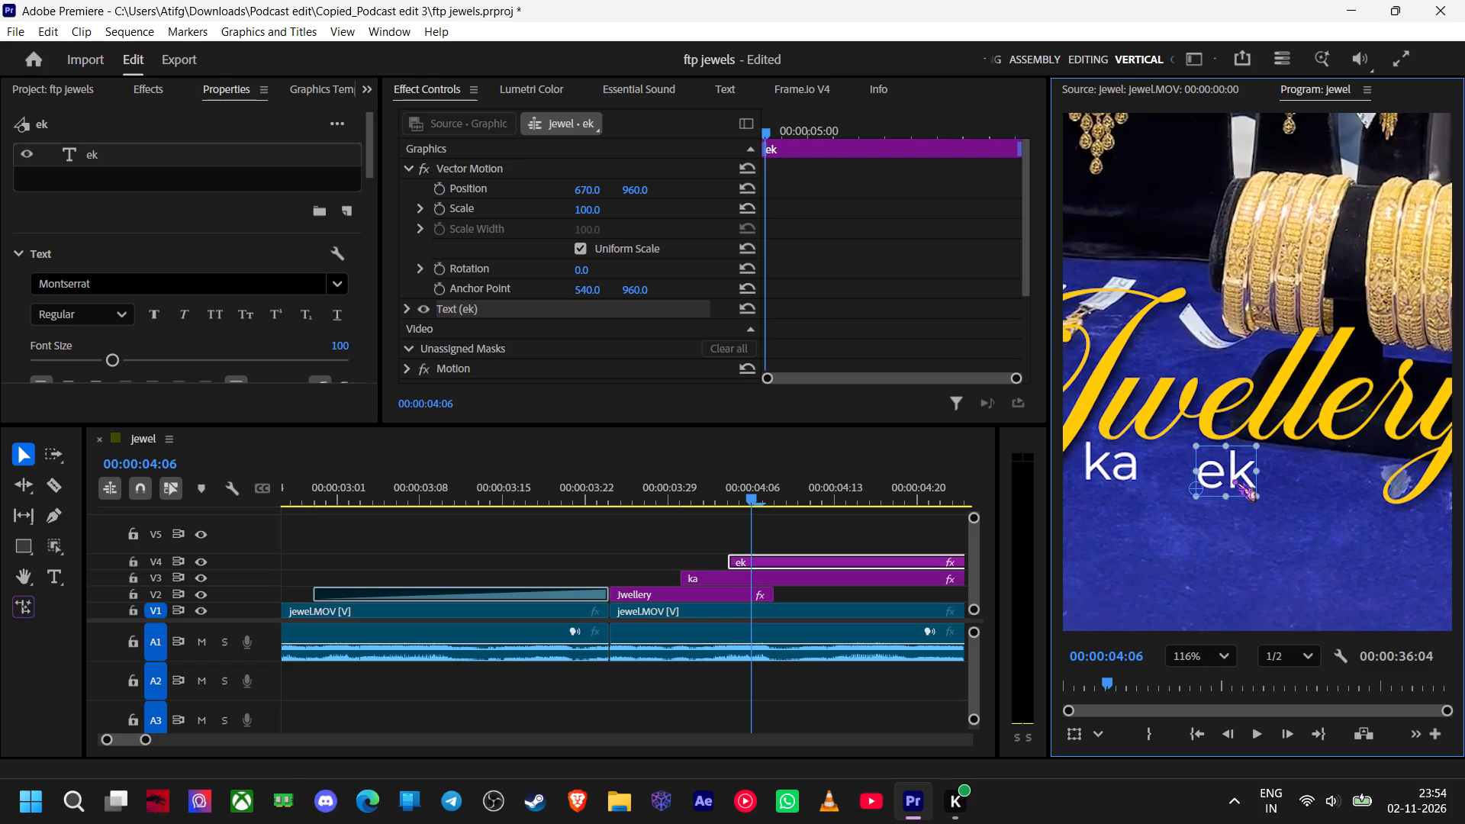
drag(1228, 470, 1207, 468)
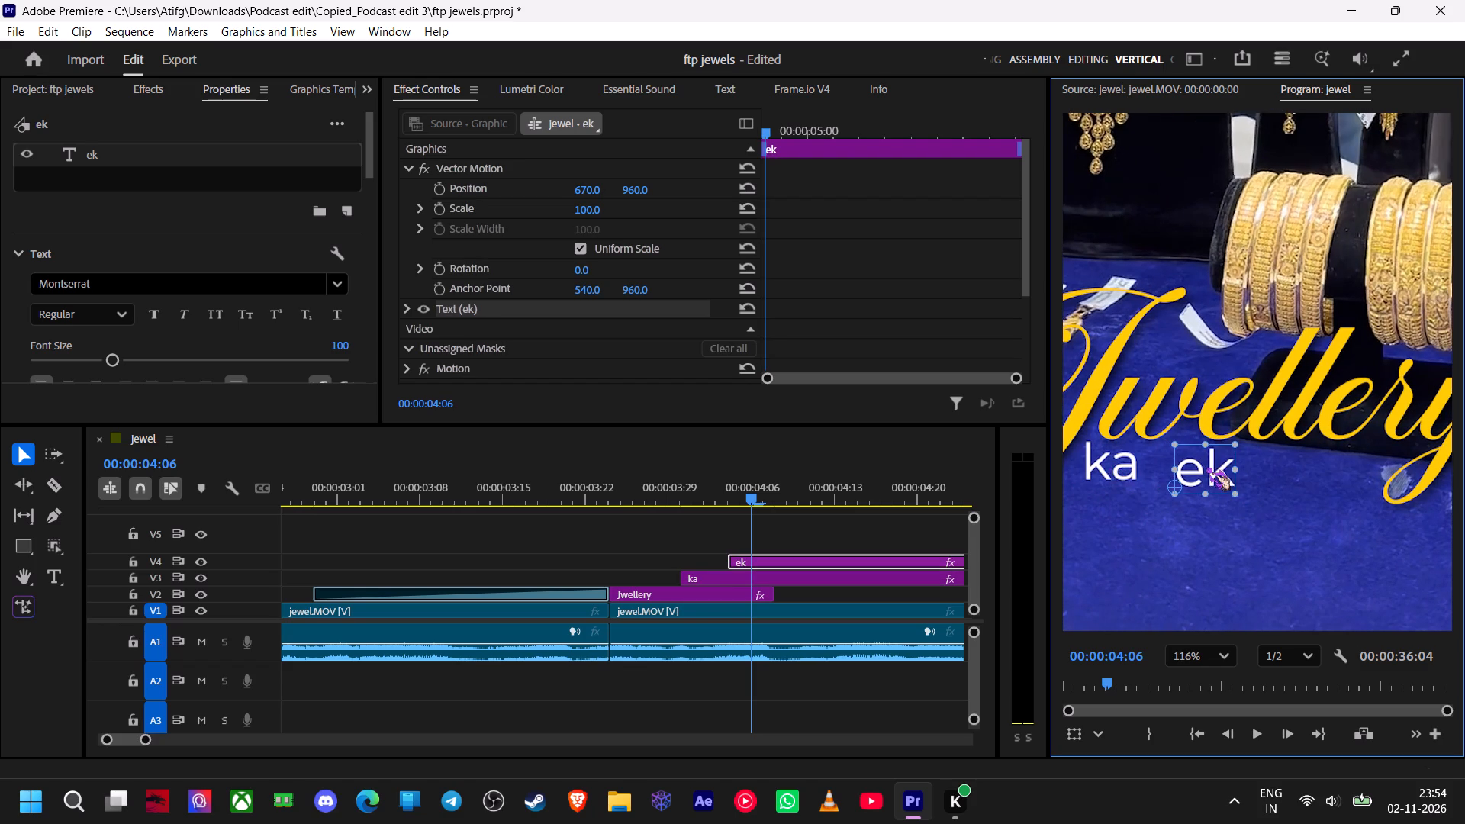
drag(1207, 468, 1201, 464)
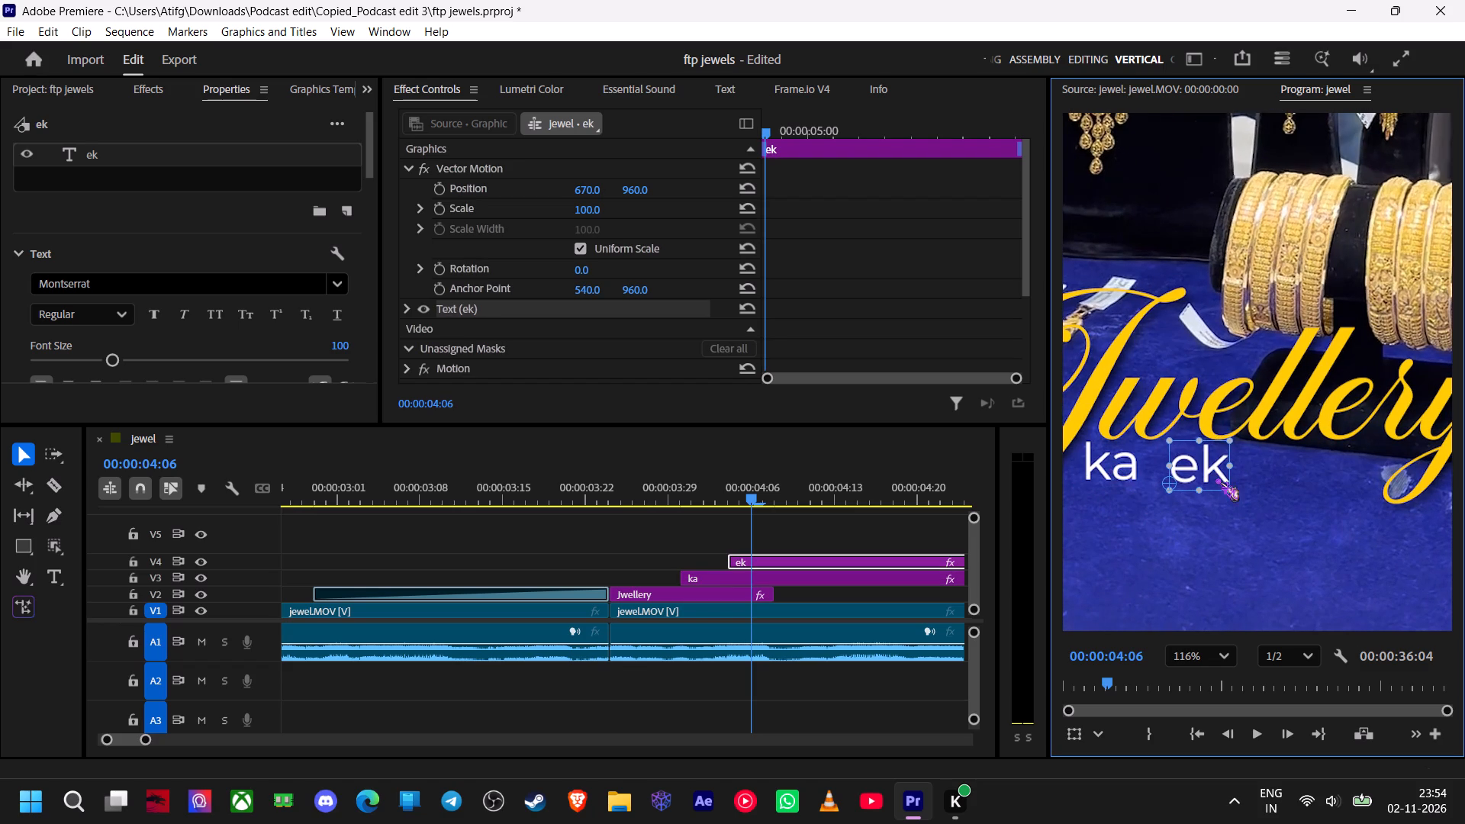
click(1248, 516)
click(1245, 552)
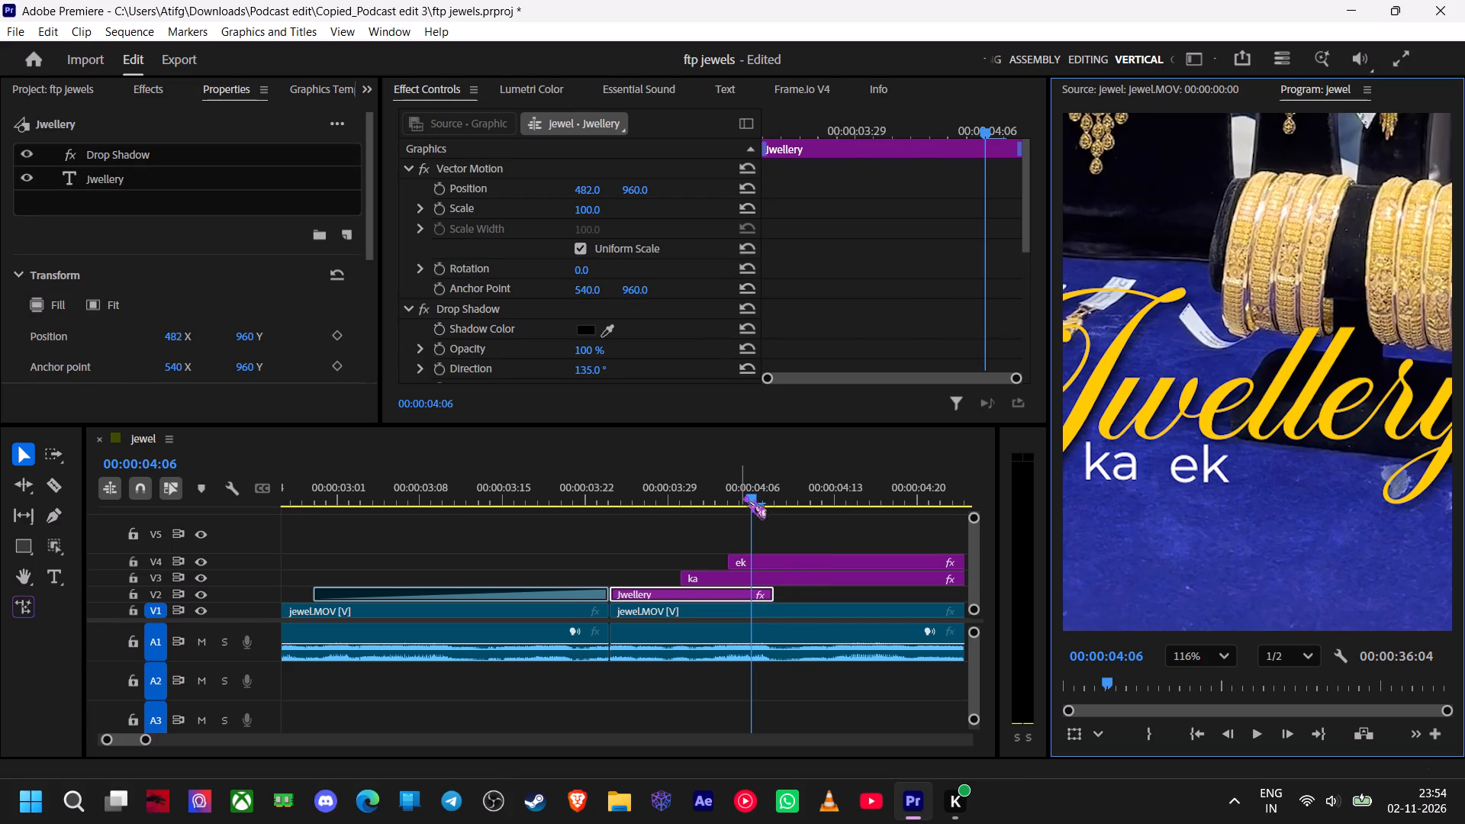
Extend the end of the "Jwellery" clip on V2 to about 00:00:05:02 and play on to check the word timing.
drag(744, 497, 569, 524)
key(space)
key(space)
key(space)
key(space)
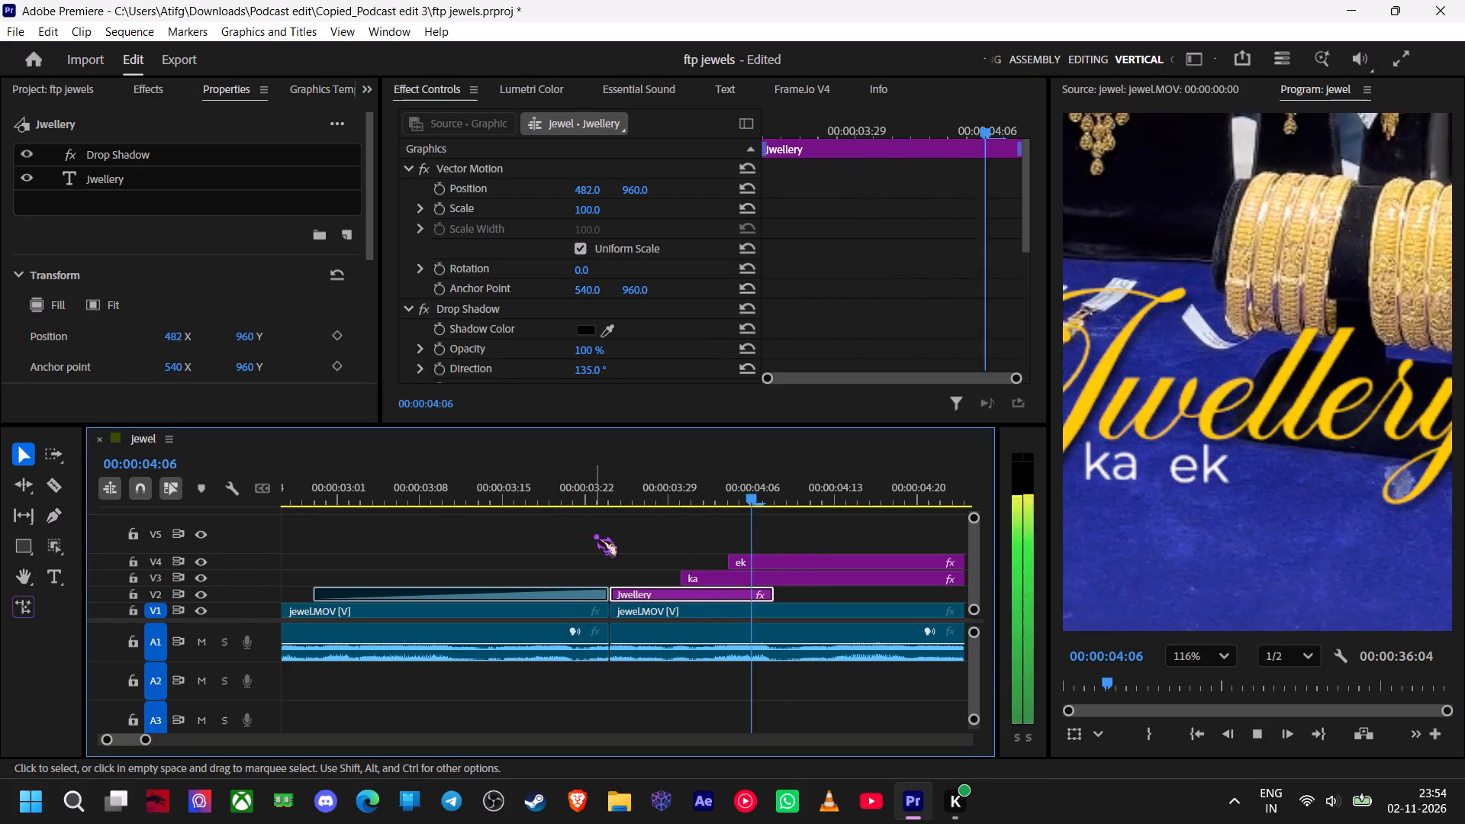
drag(779, 594, 948, 594)
key(space)
key(space)
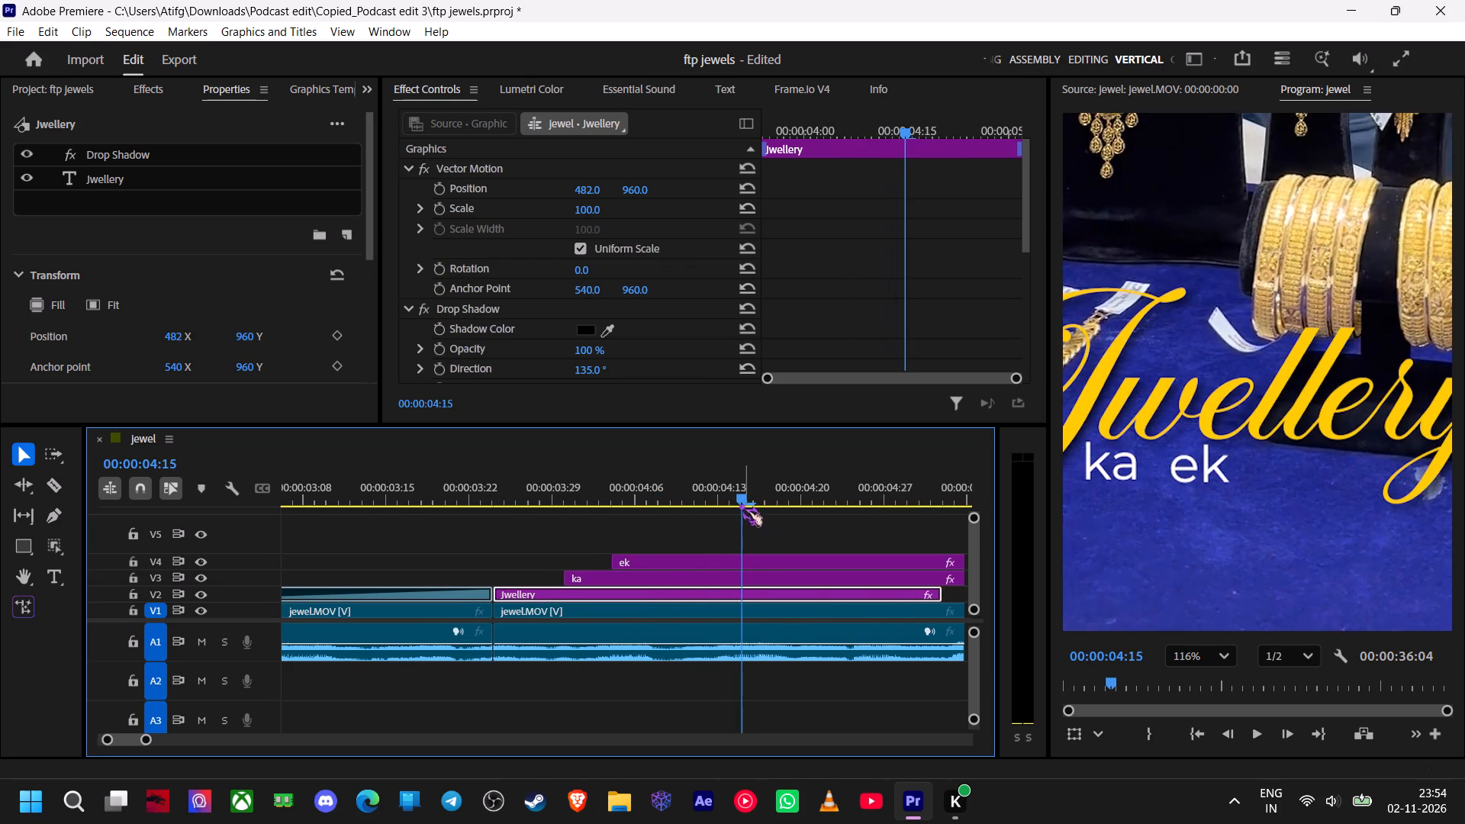
Find the next word's start in the audio and duplicate the "ek" clip onto V5, starting at 00:00:04:08.
click(659, 488)
key(space)
click(659, 488)
key(space)
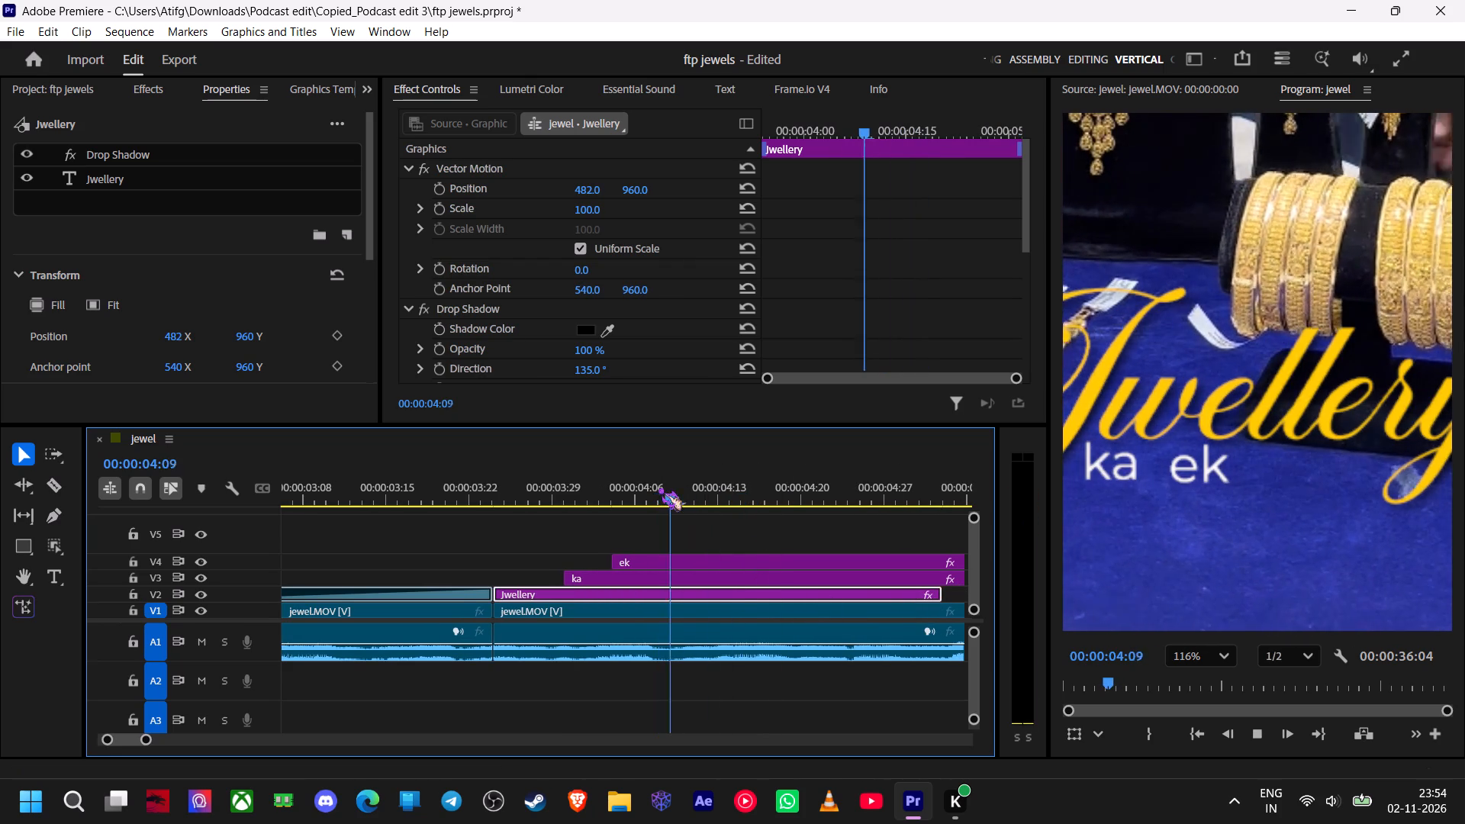
click(659, 488)
click(682, 538)
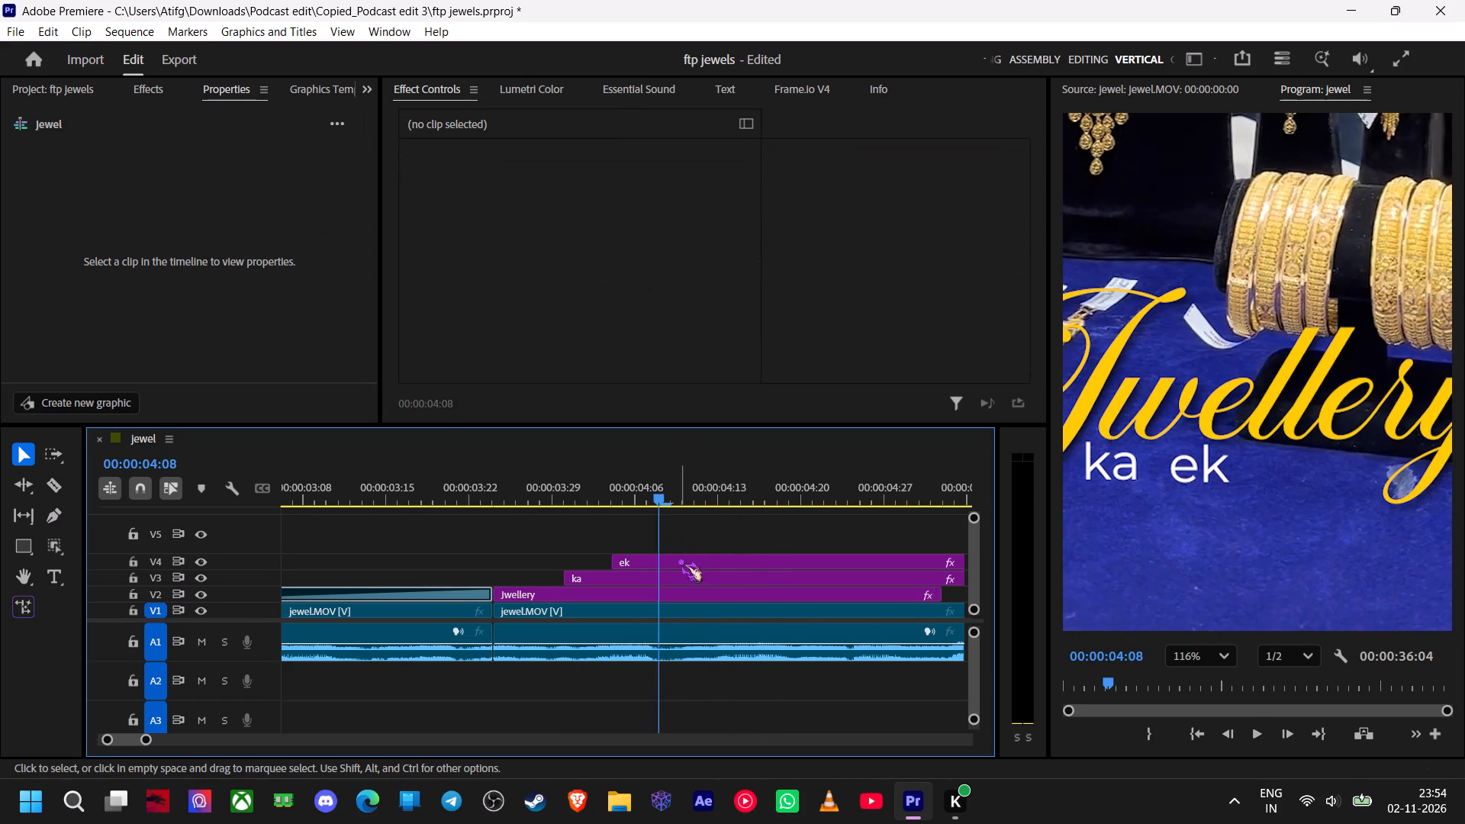
alt+drag(679, 559, 732, 546)
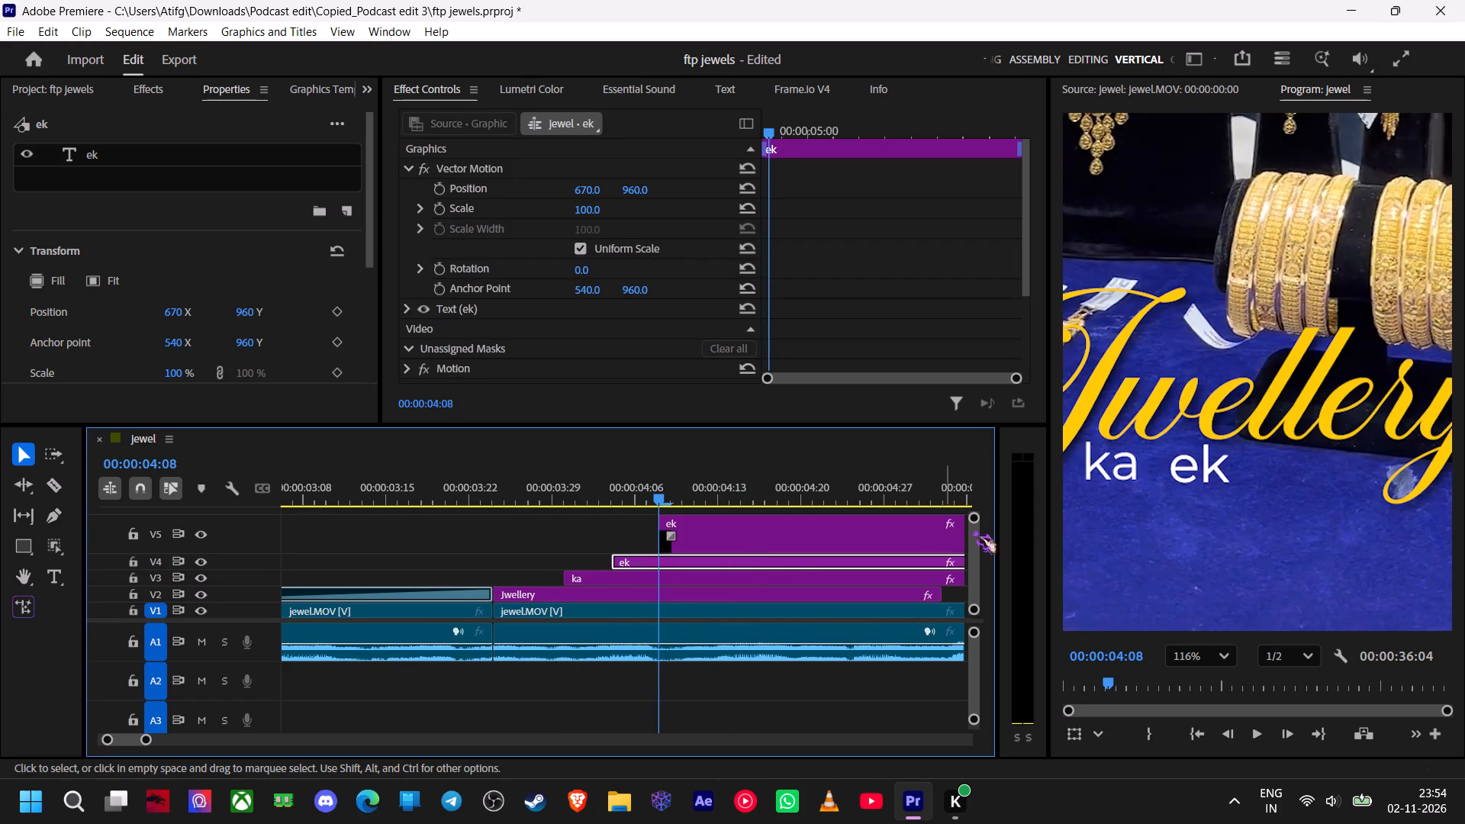
drag(974, 516, 972, 501)
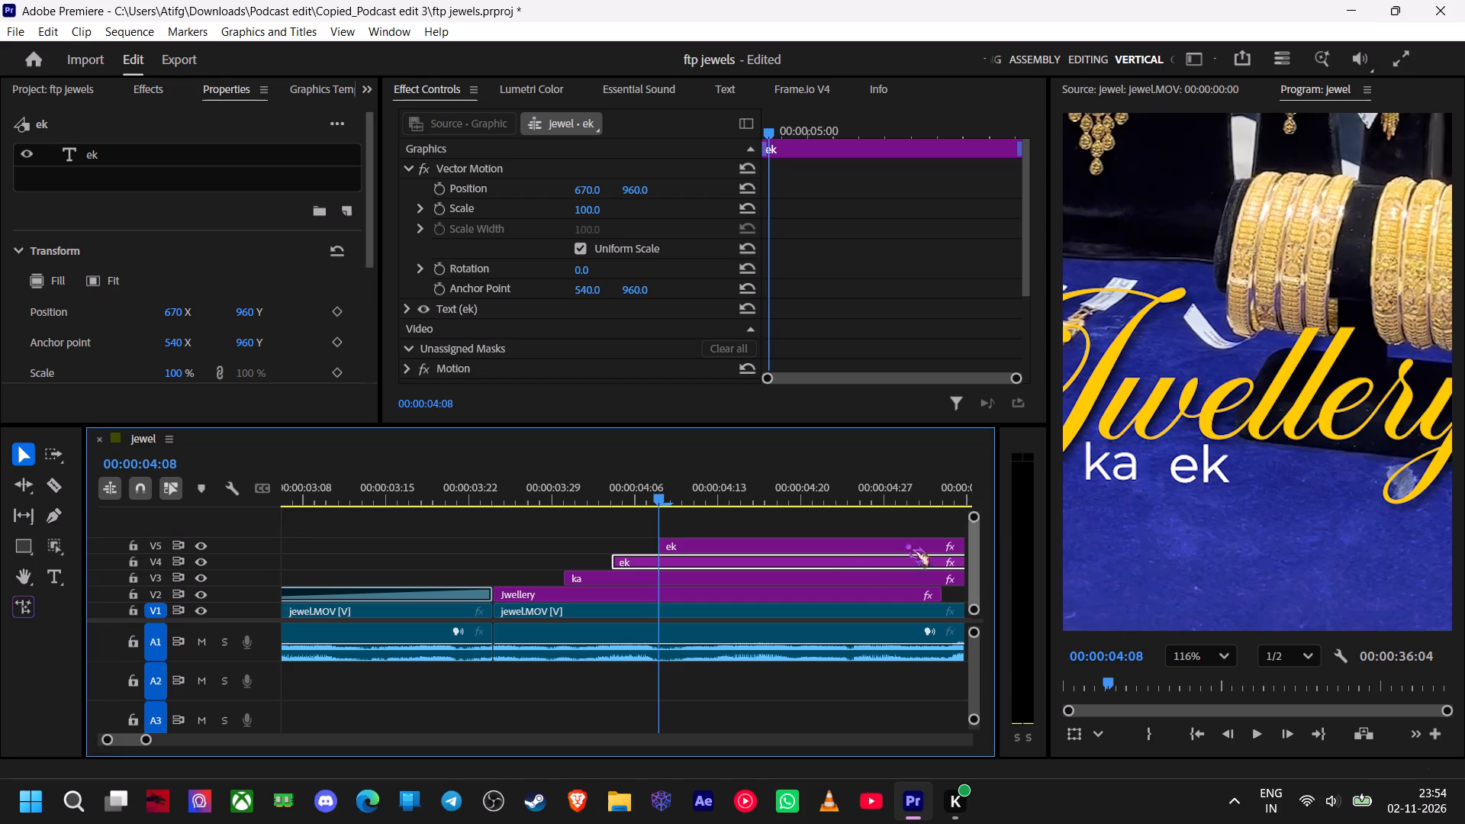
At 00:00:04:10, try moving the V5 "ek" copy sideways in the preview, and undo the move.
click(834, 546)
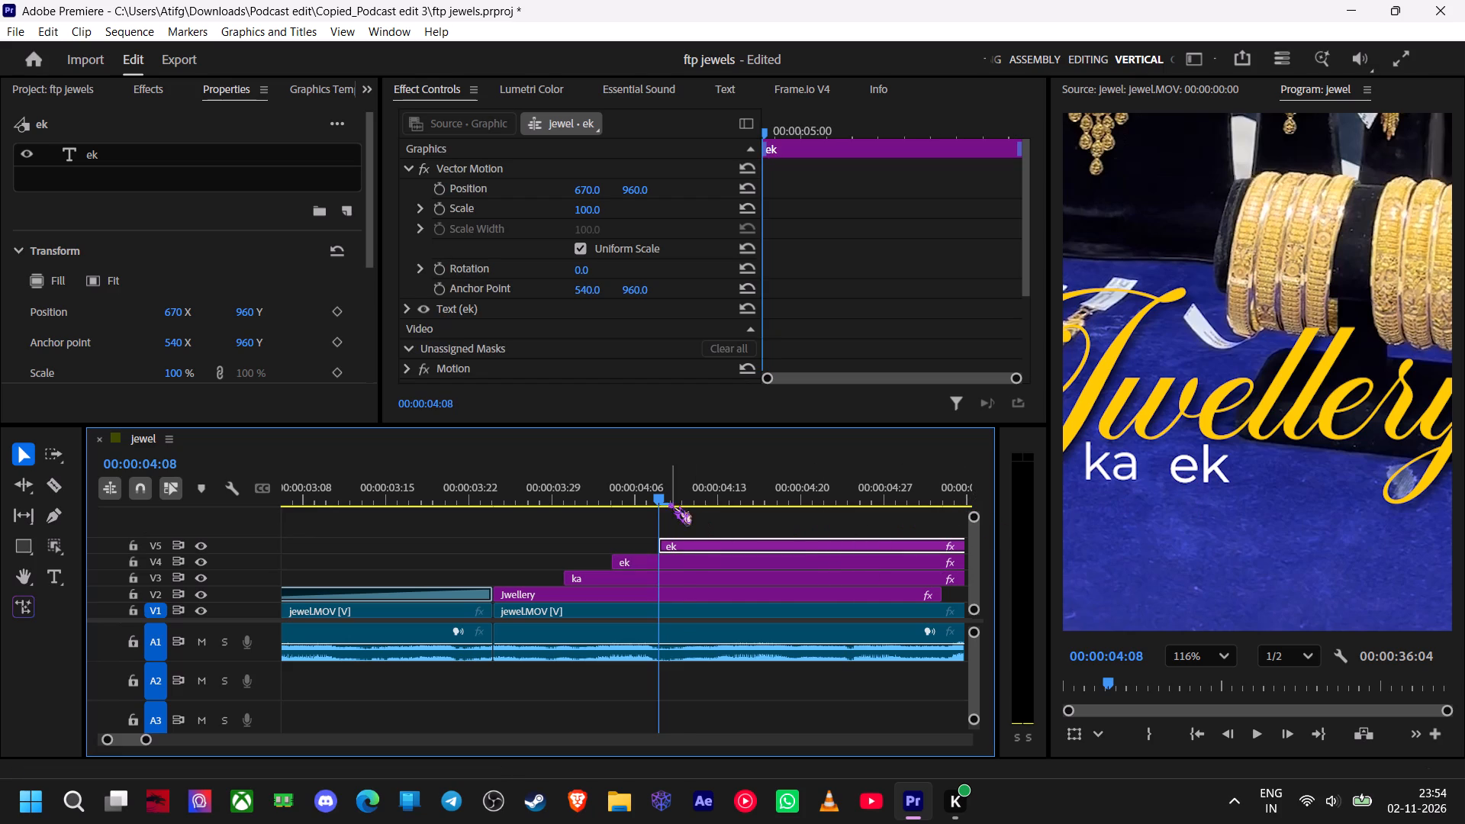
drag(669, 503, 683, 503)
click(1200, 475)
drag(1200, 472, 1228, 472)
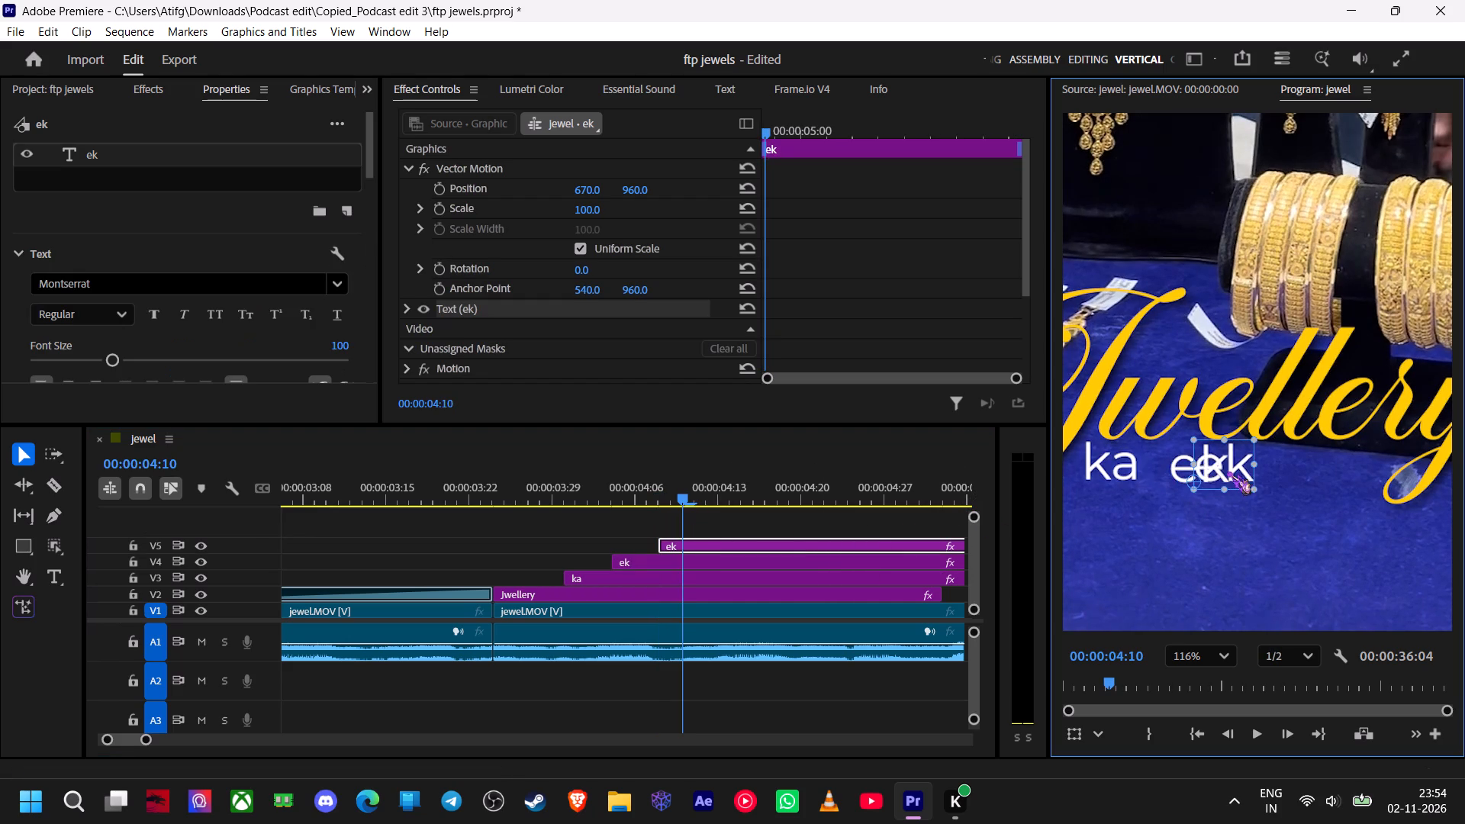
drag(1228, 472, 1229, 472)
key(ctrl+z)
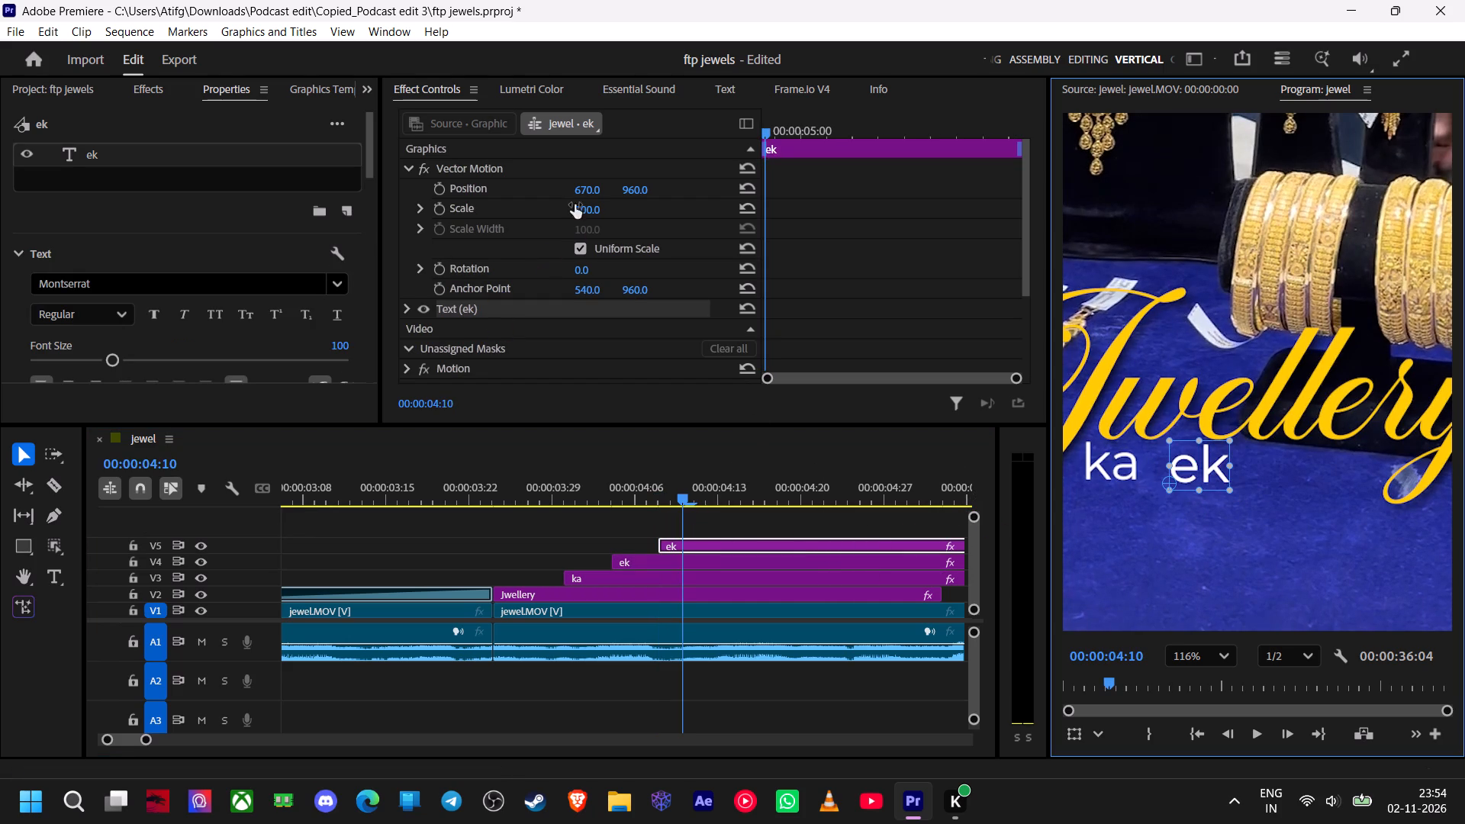
Set the V5 "ek" copy's horizontal position to 769 and change its wording to "nya".
drag(588, 192, 684, 199)
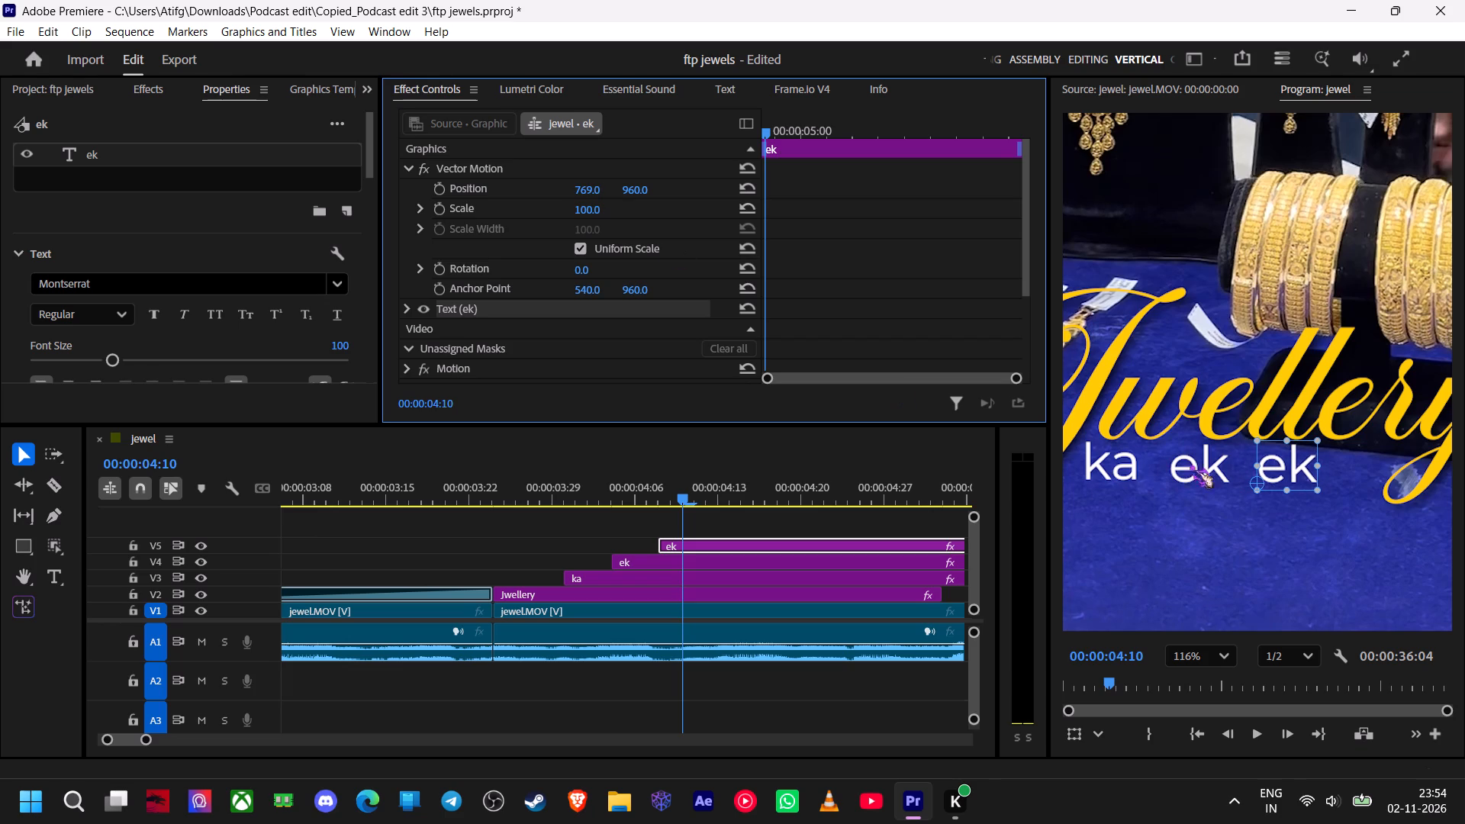
double_click(1285, 465)
click(1285, 465)
click(1292, 456)
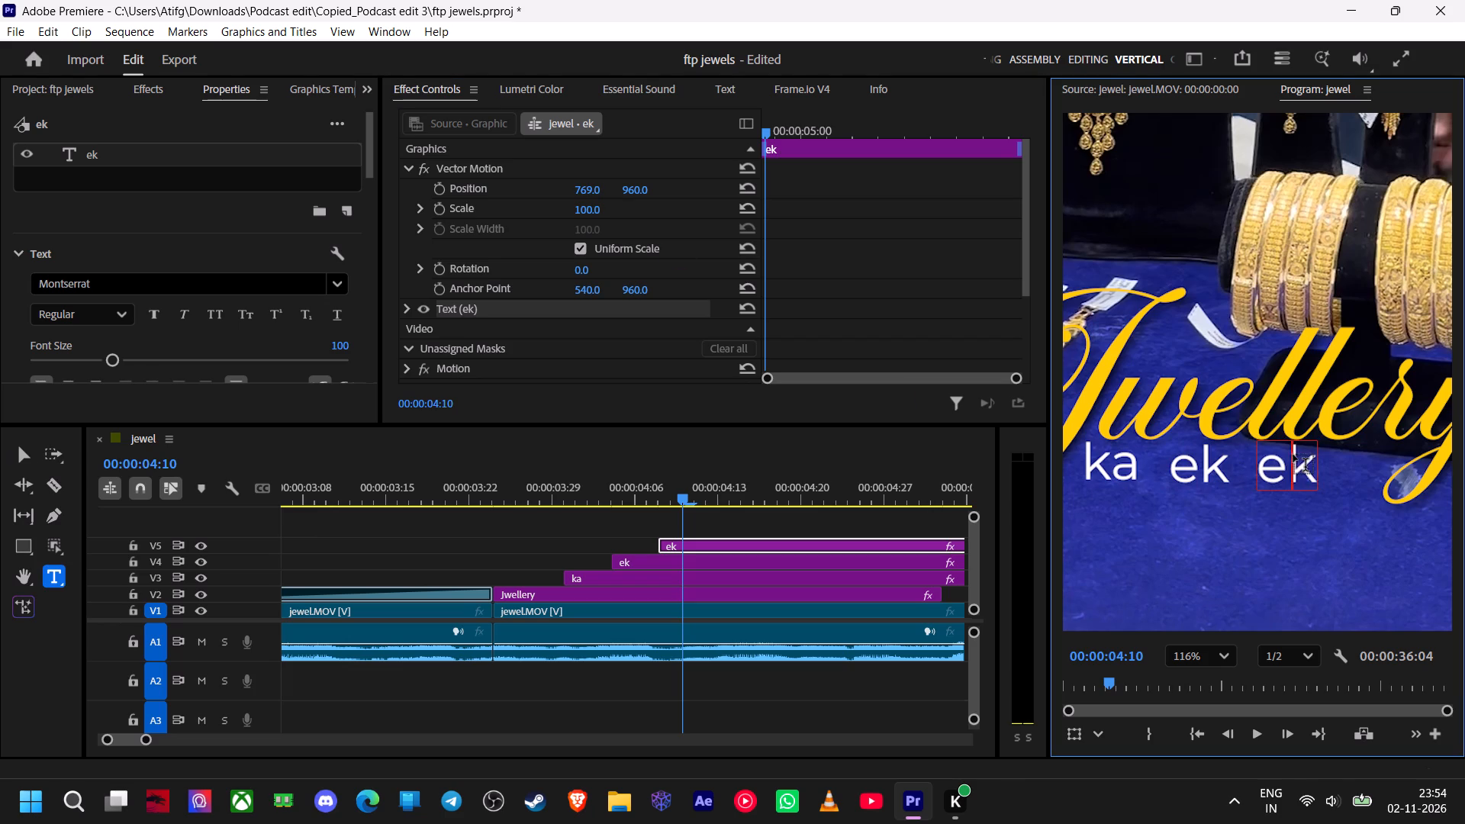
click(1305, 462)
key(BackSpace)
key(BackSpace)
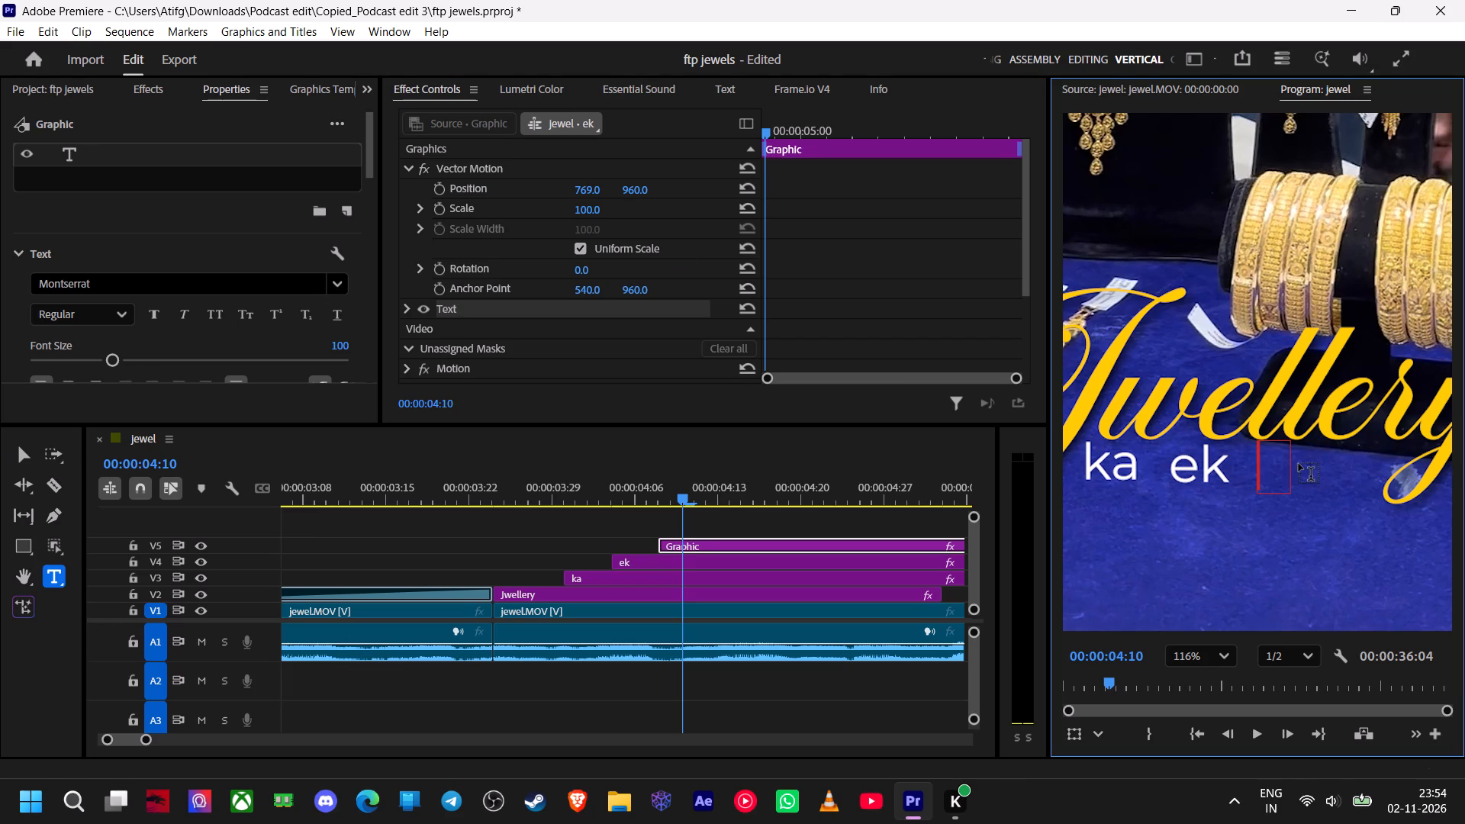
key(n)
key(y)
key(a)
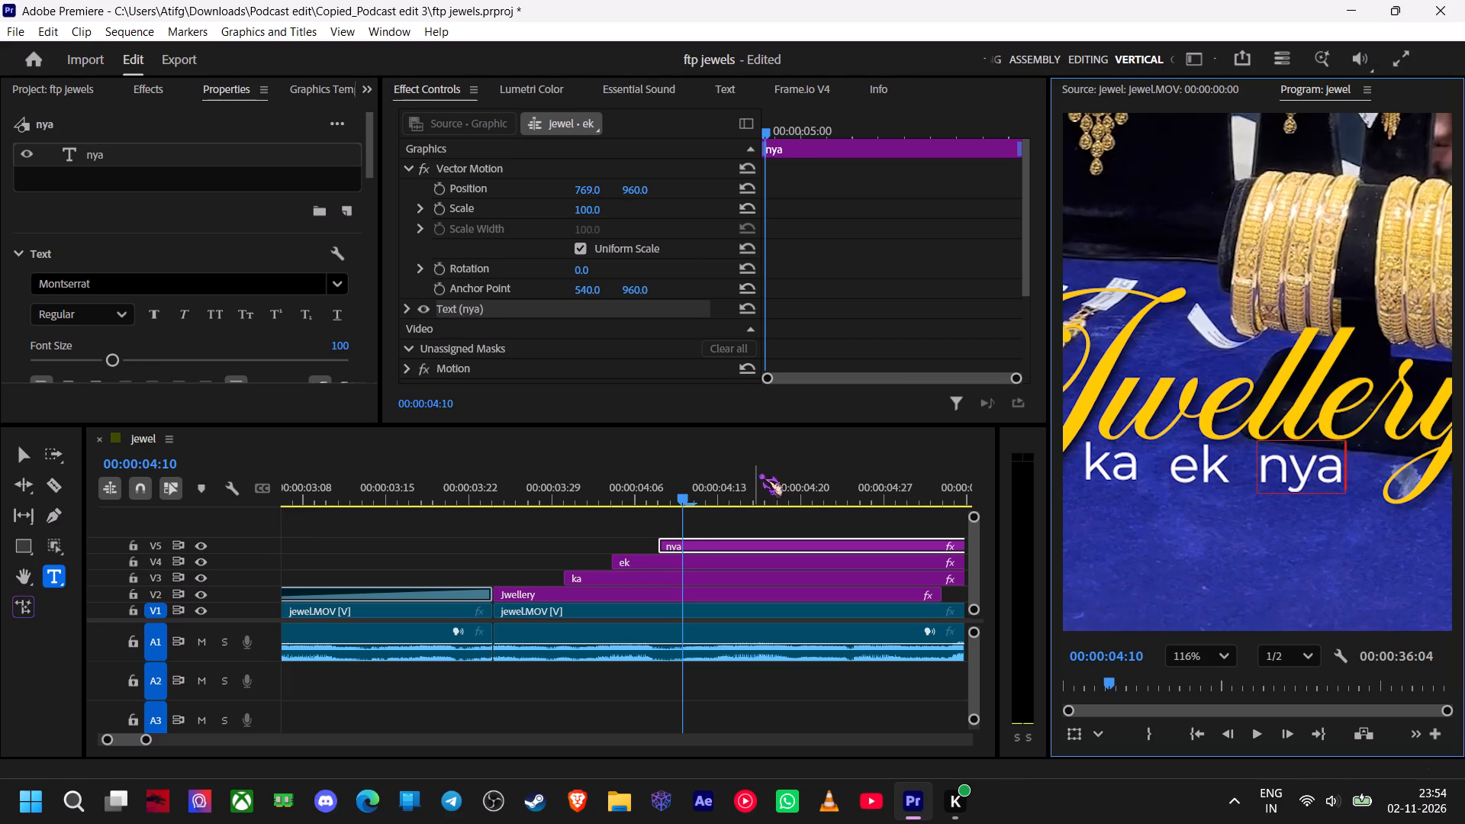
click(18, 453)
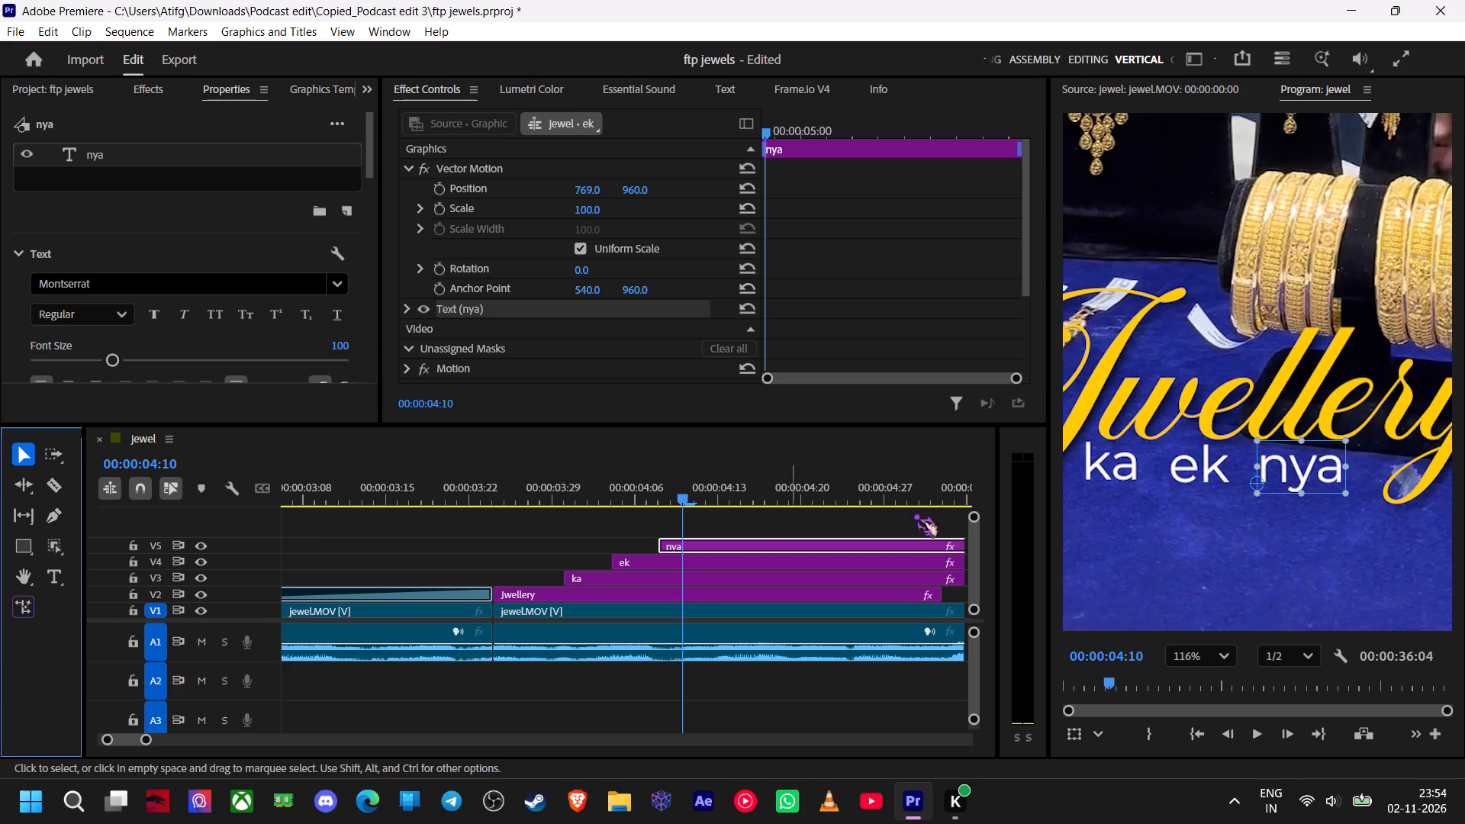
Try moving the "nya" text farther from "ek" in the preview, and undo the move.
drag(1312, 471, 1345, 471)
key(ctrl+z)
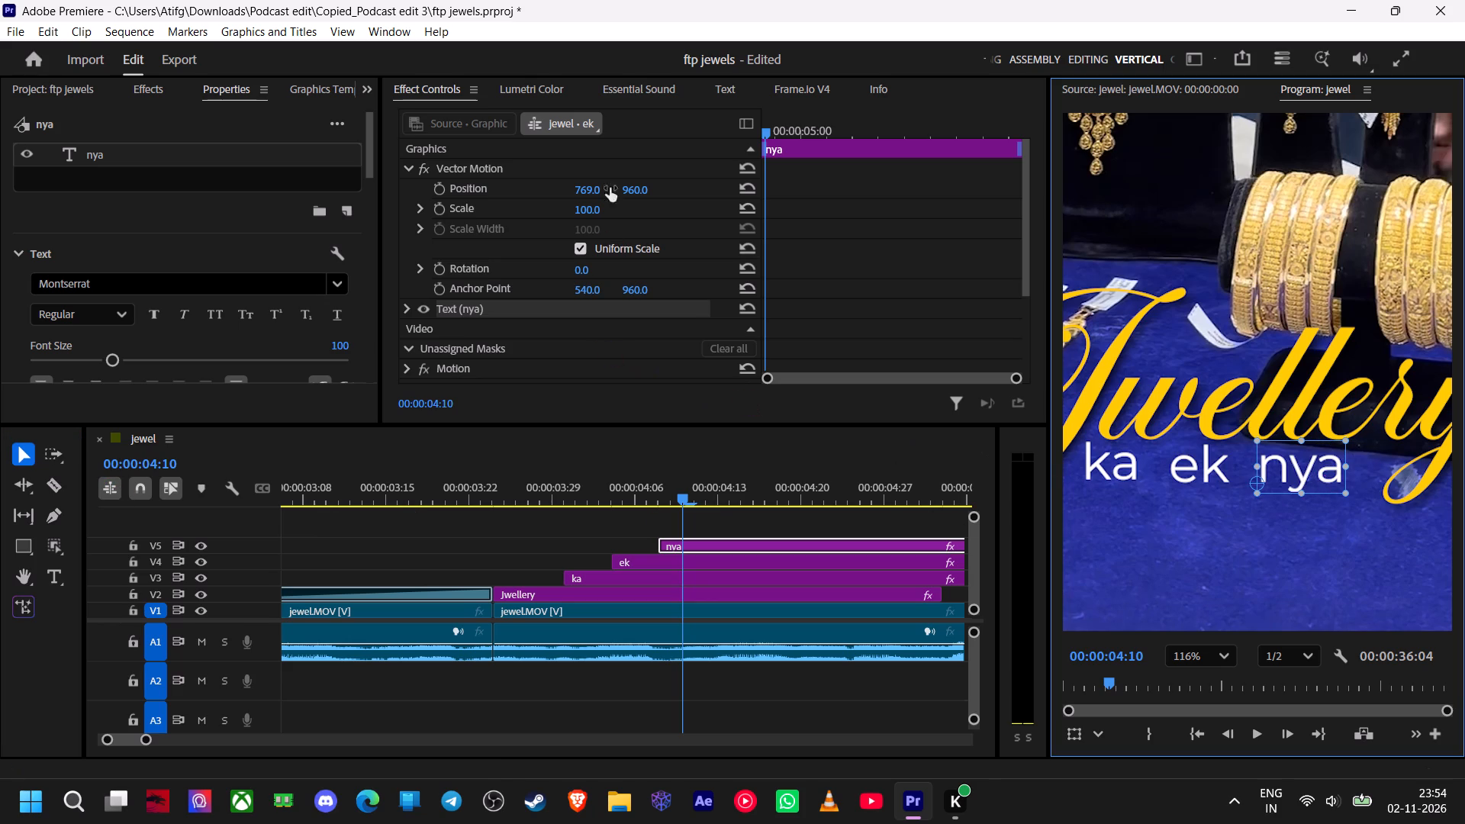
Even out the word spacing by shifting "nya" farther from "ek" and setting the "ek" clip's horizontal position to 679.
drag(581, 188, 603, 201)
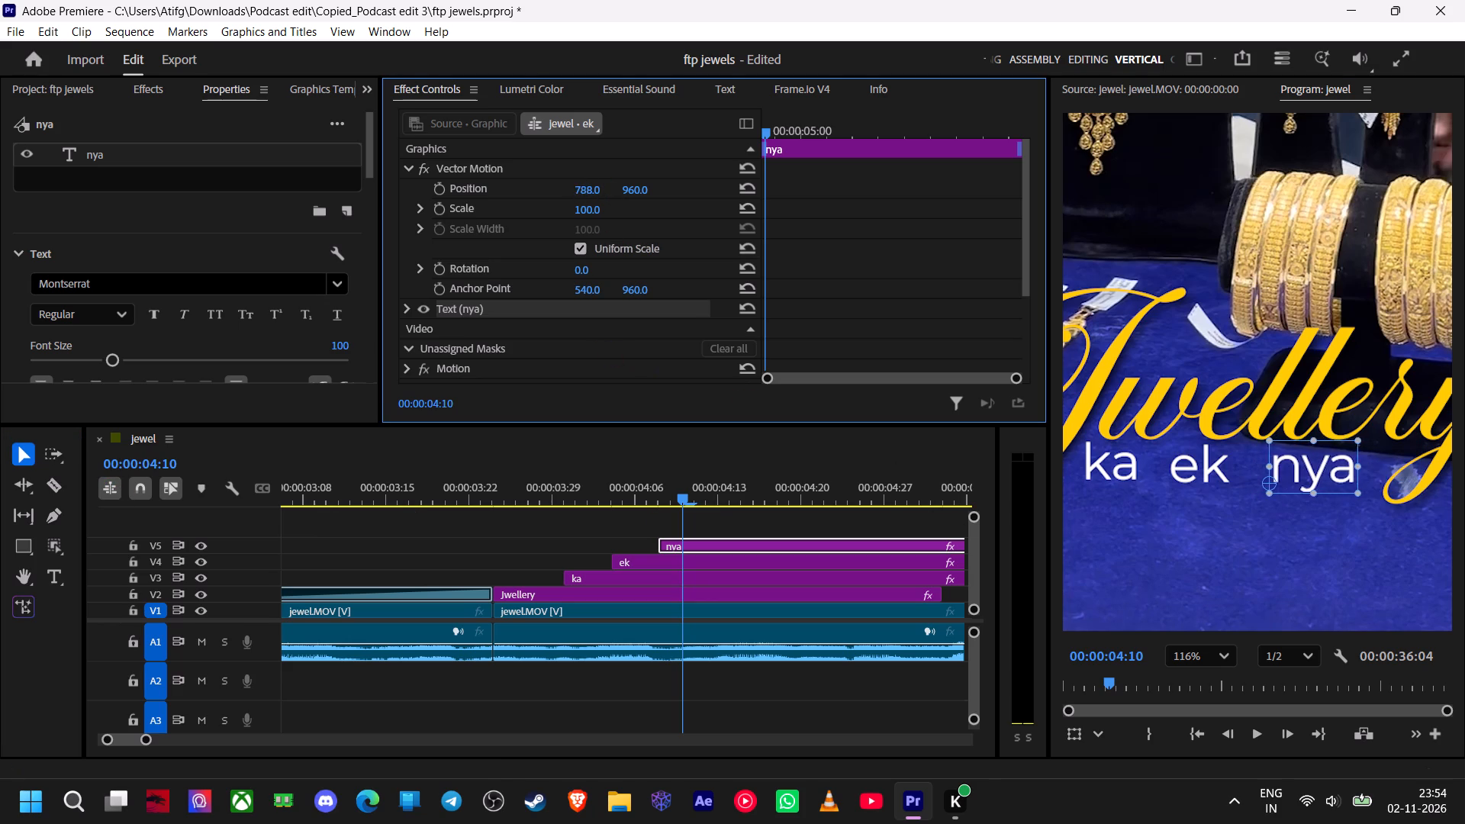
drag(603, 201, 604, 214)
click(666, 565)
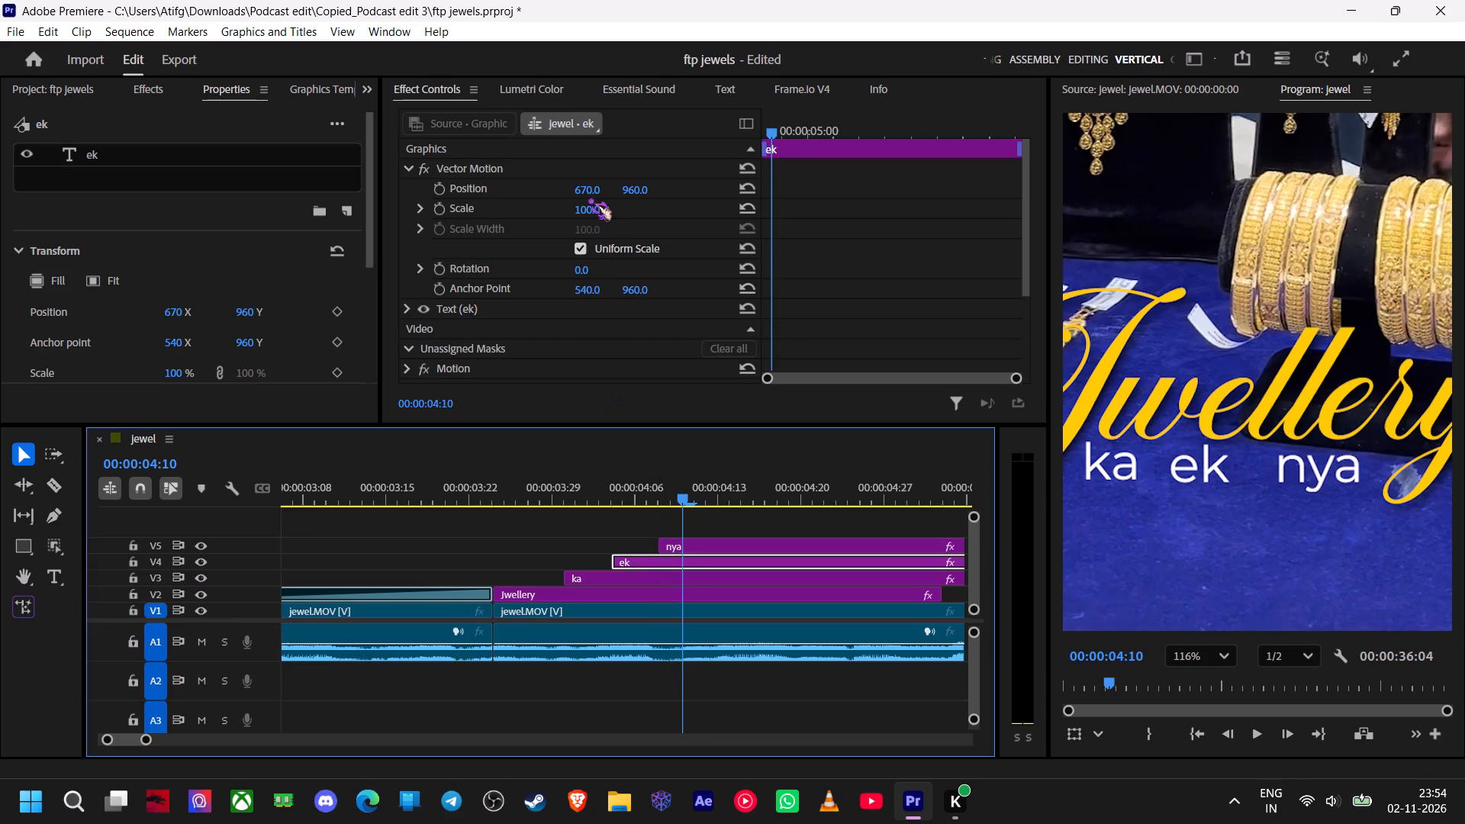
drag(580, 184, 610, 194)
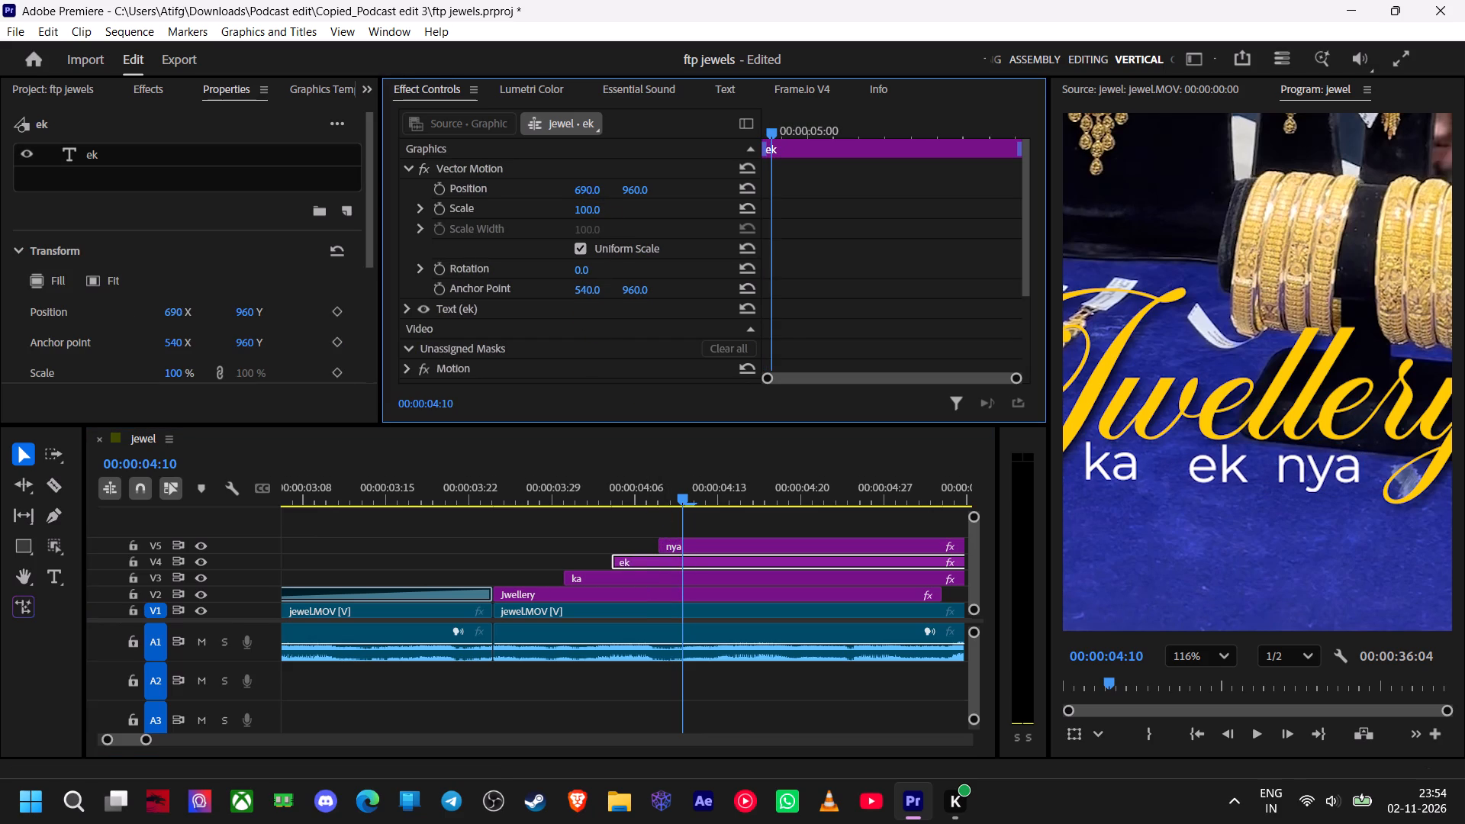
drag(610, 194, 600, 196)
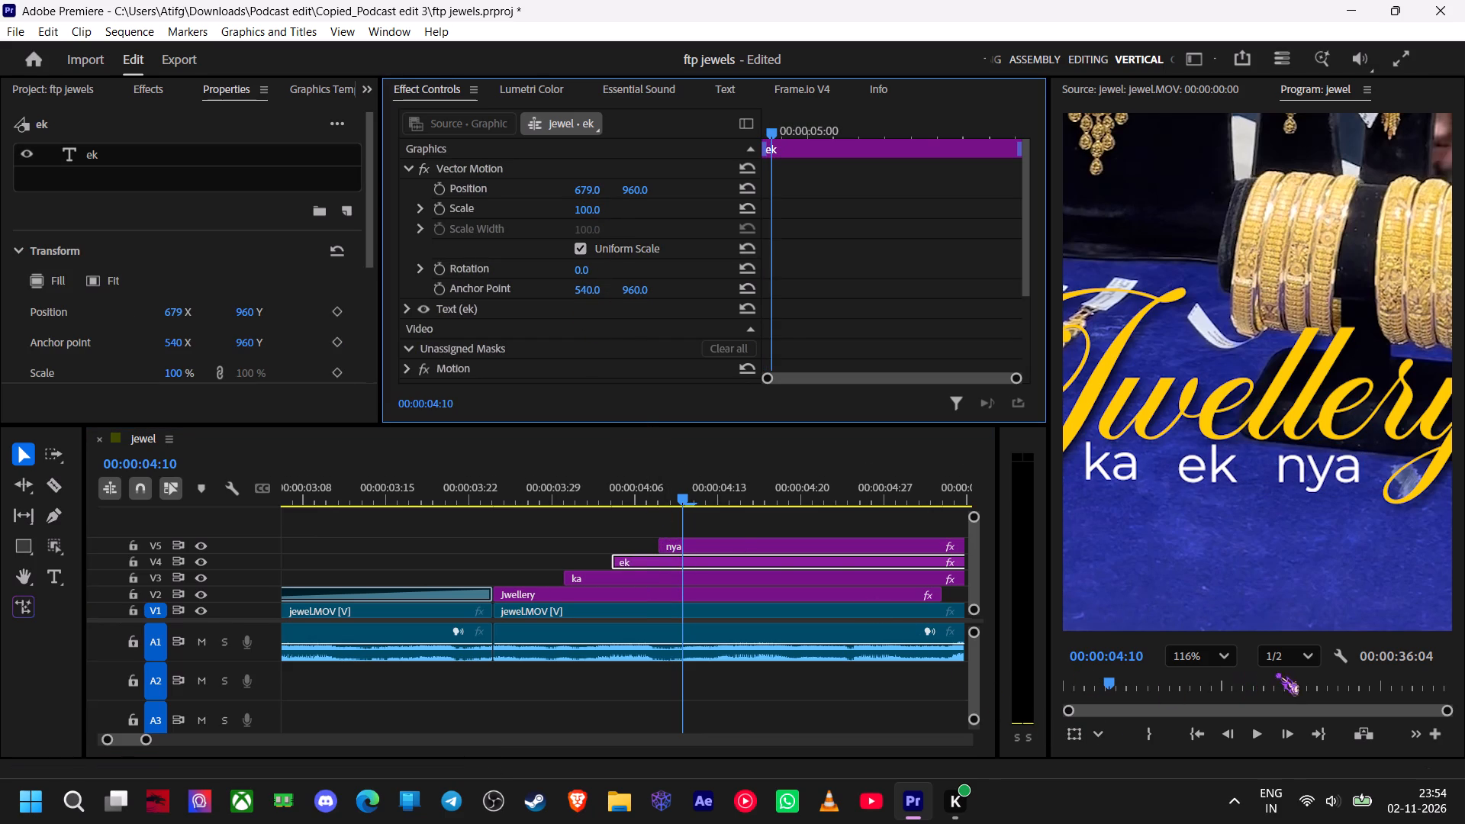
Fit the whole frame in the program preview and play through the "Jwellery ka ek nya" captions to check their timing.
click(1191, 658)
click(1196, 388)
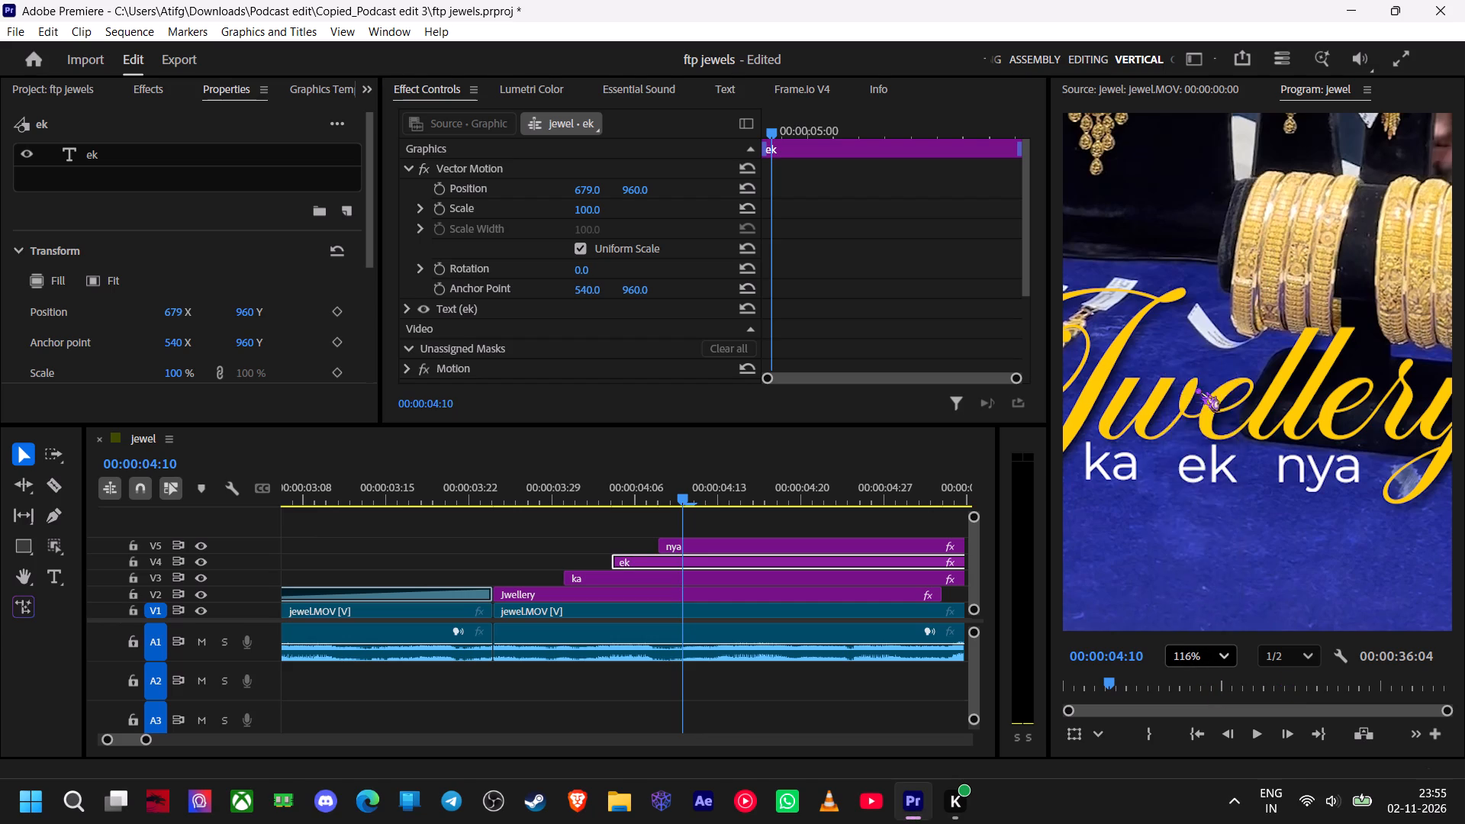
drag(679, 492, 472, 513)
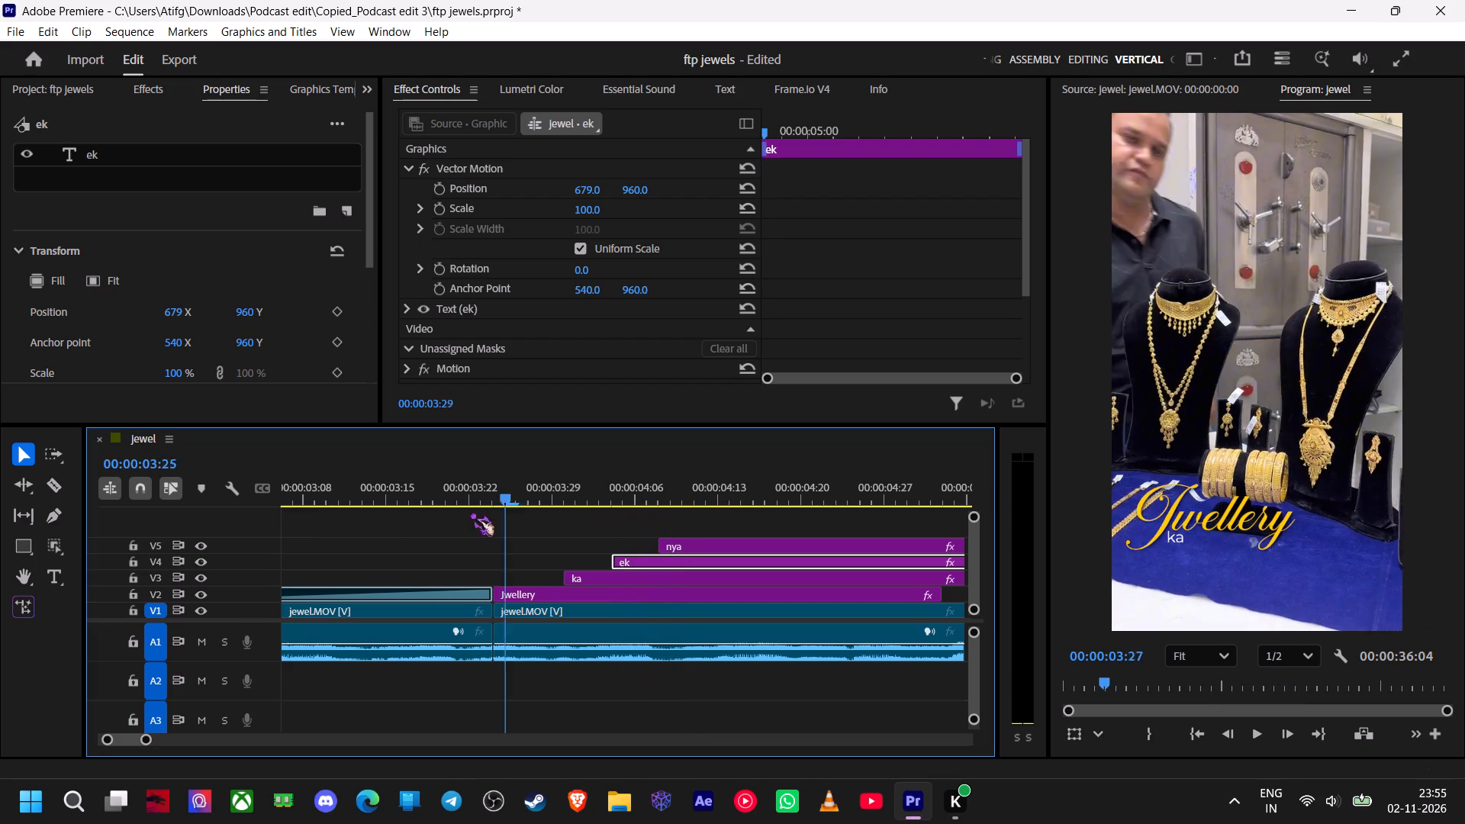
drag(472, 513, 288, 521)
key(space)
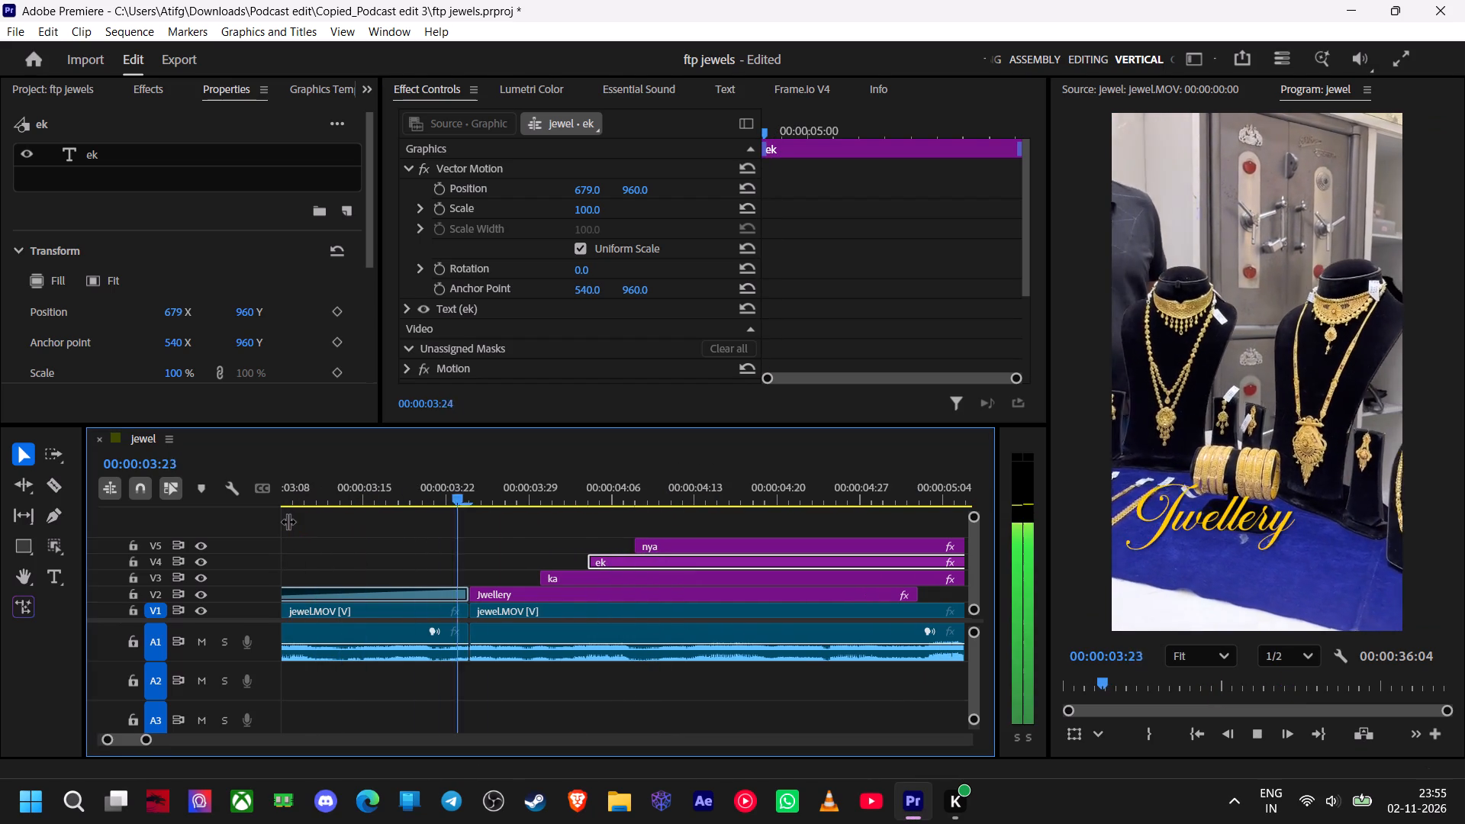
key(space)
key(space)
key(space)
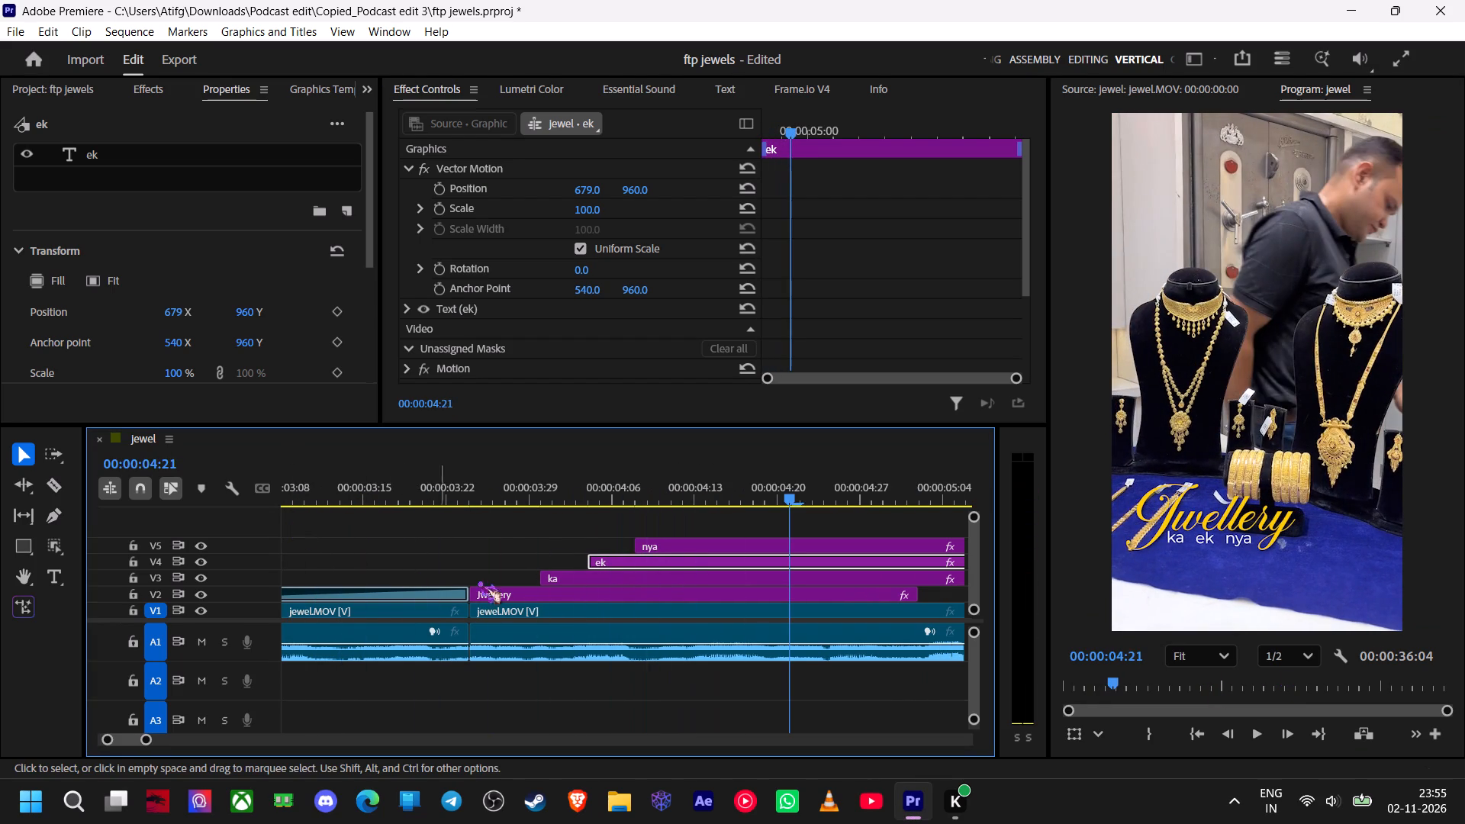
drag(789, 494, 541, 515)
key(space)
key(space)
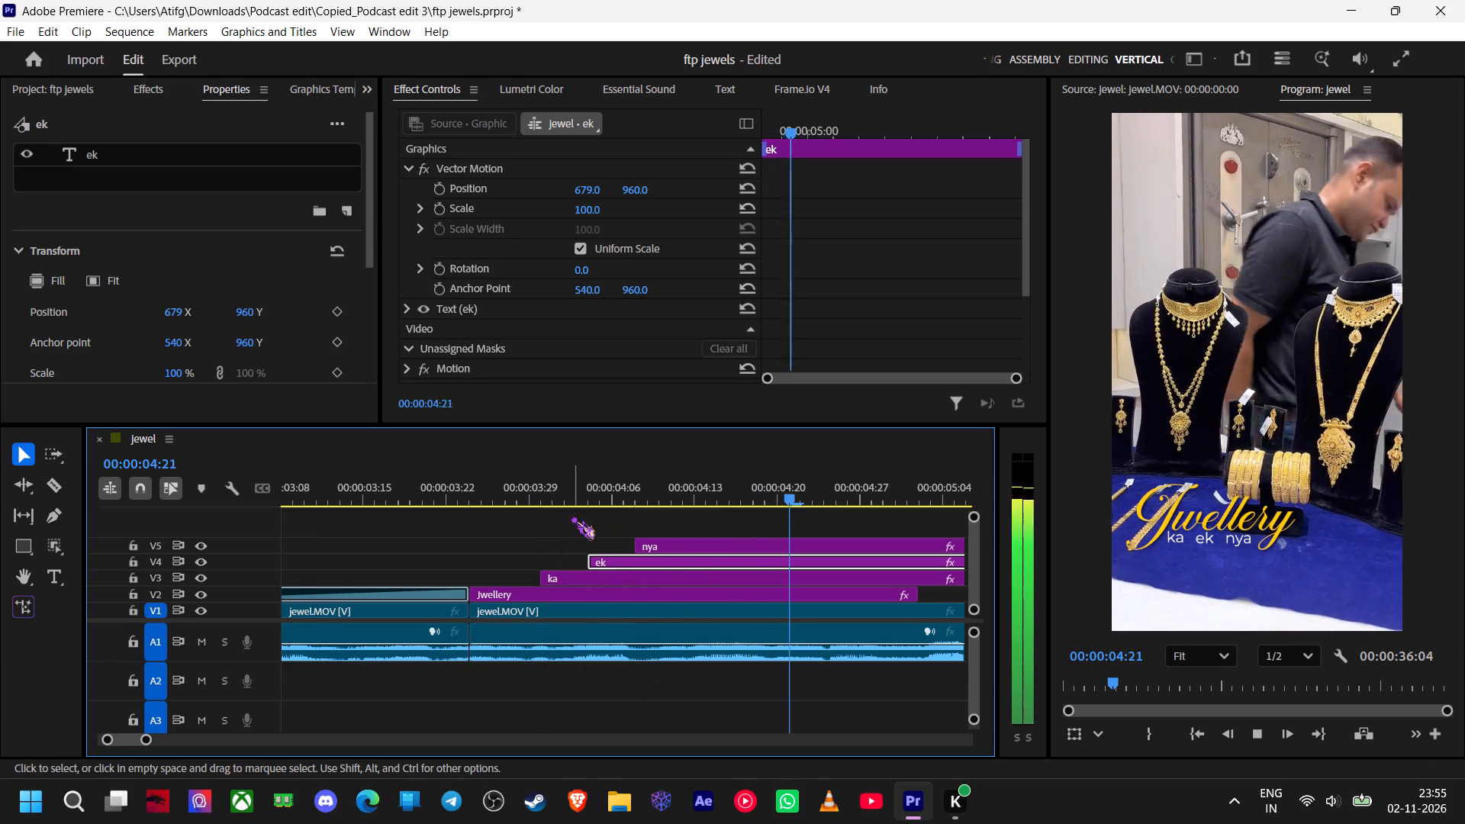
Replay short stretches between 00:00:04:17 and 00:00:04:21 to find where the captions should end.
click(773, 494)
key(space)
click(773, 494)
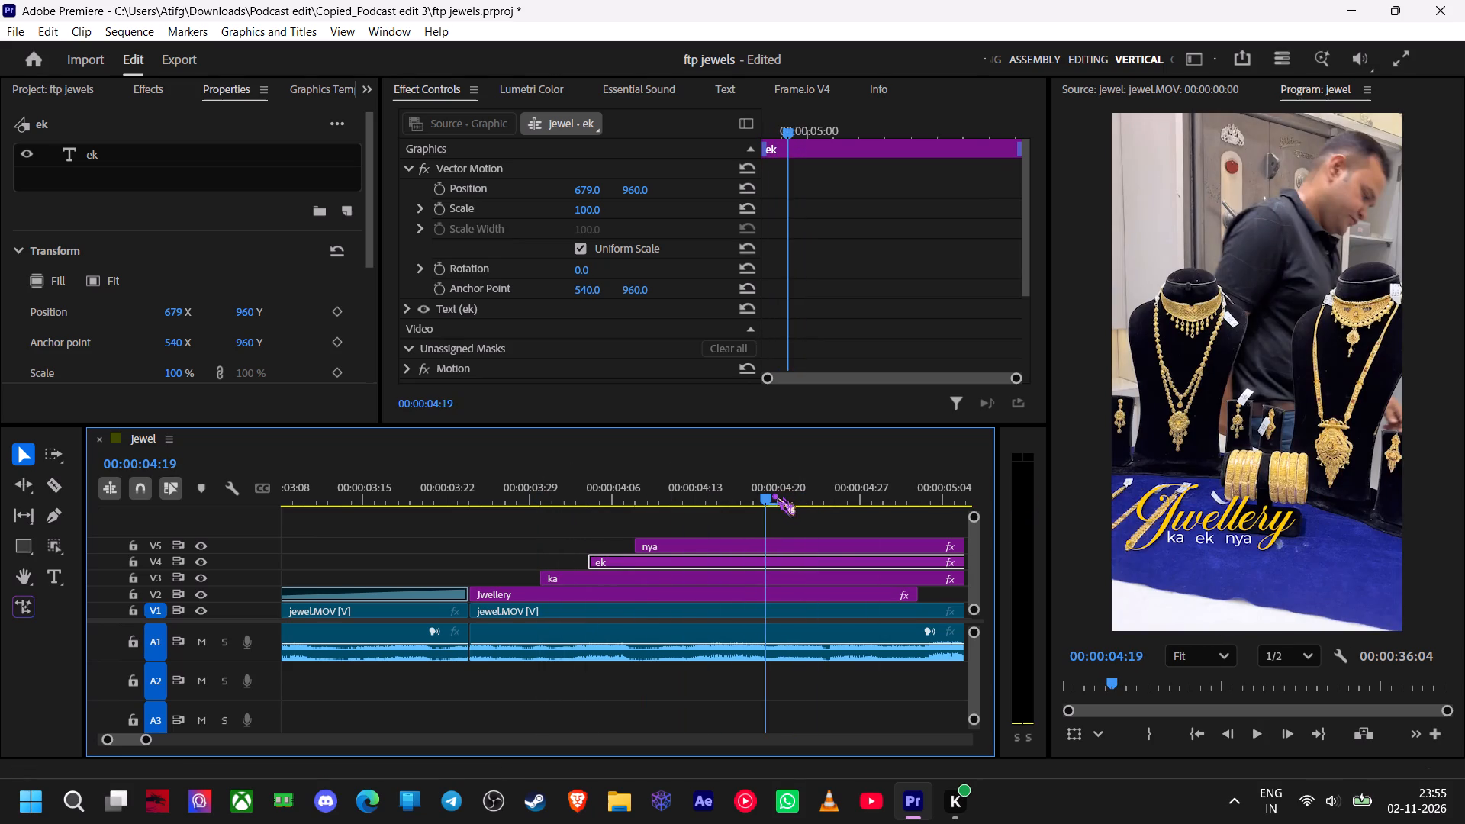
key(space)
click(765, 494)
key(space)
click(765, 494)
click(745, 498)
key(space)
click(745, 498)
key(space)
click(745, 498)
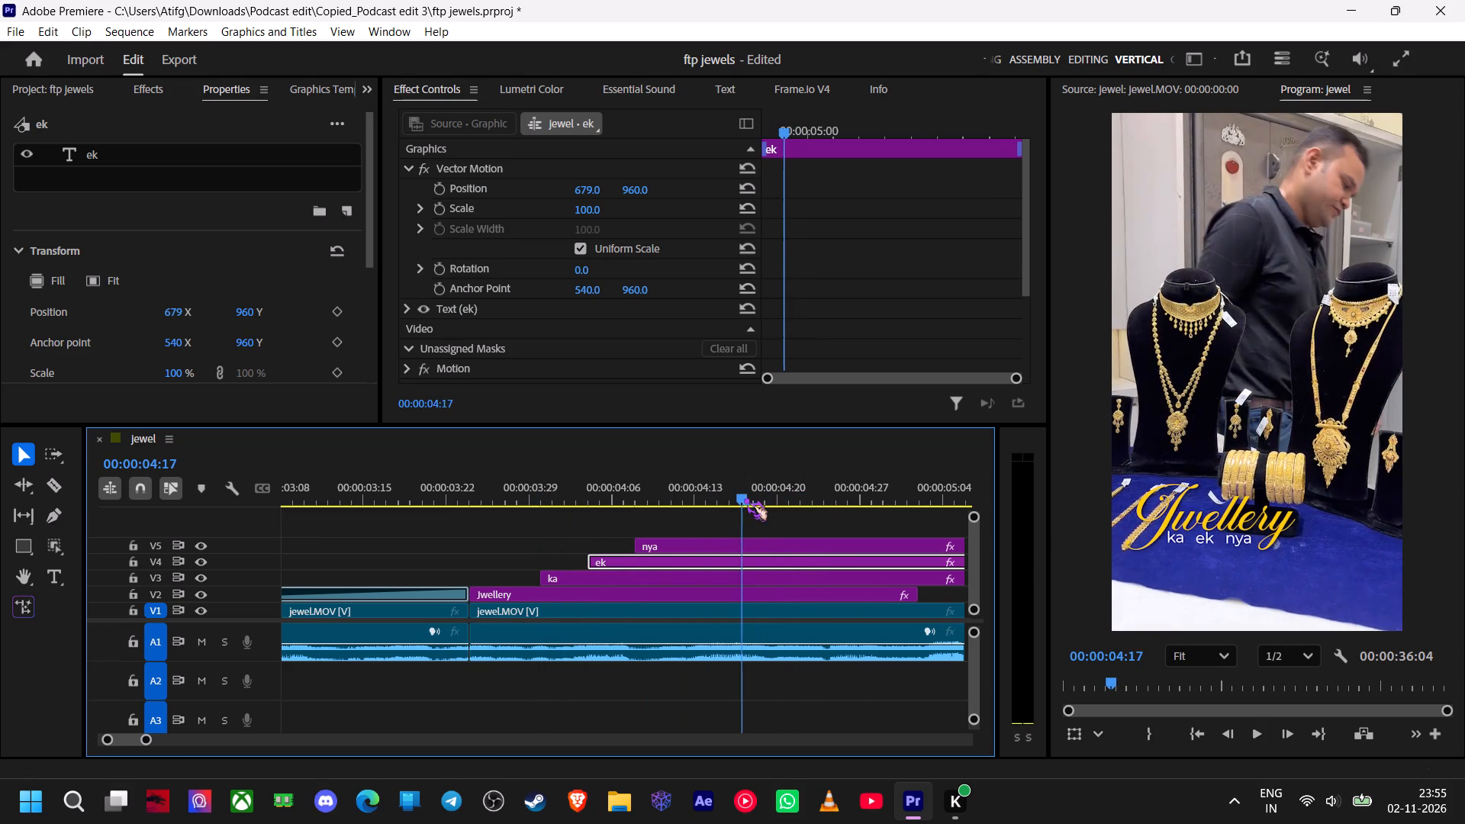
Split the "Jwellery", "ka", "ek" and "nya" clips at 00:00:04:18 and delete their pieces after the cut.
click(752, 500)
key(space)
click(752, 500)
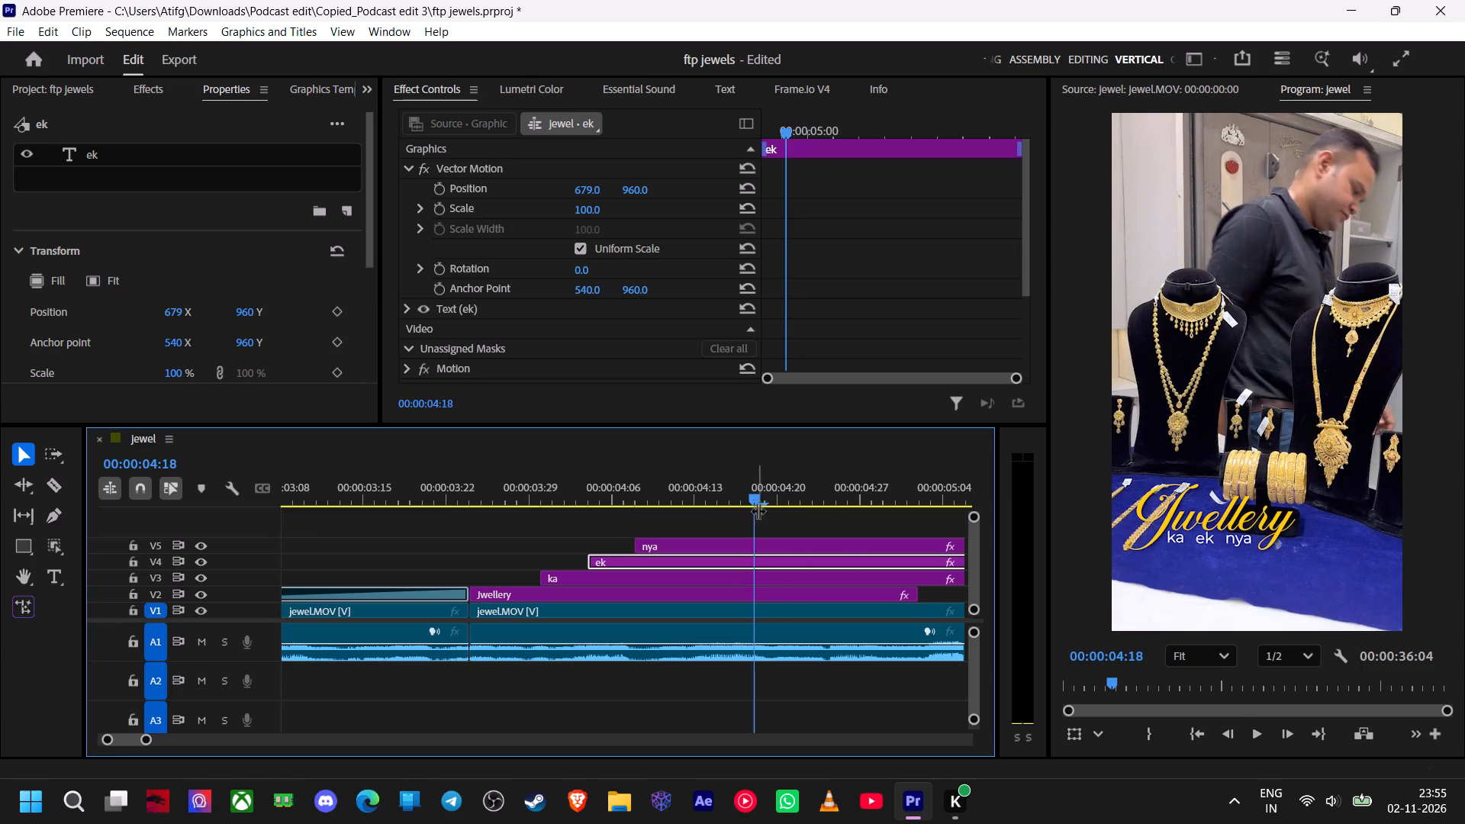
click(56, 489)
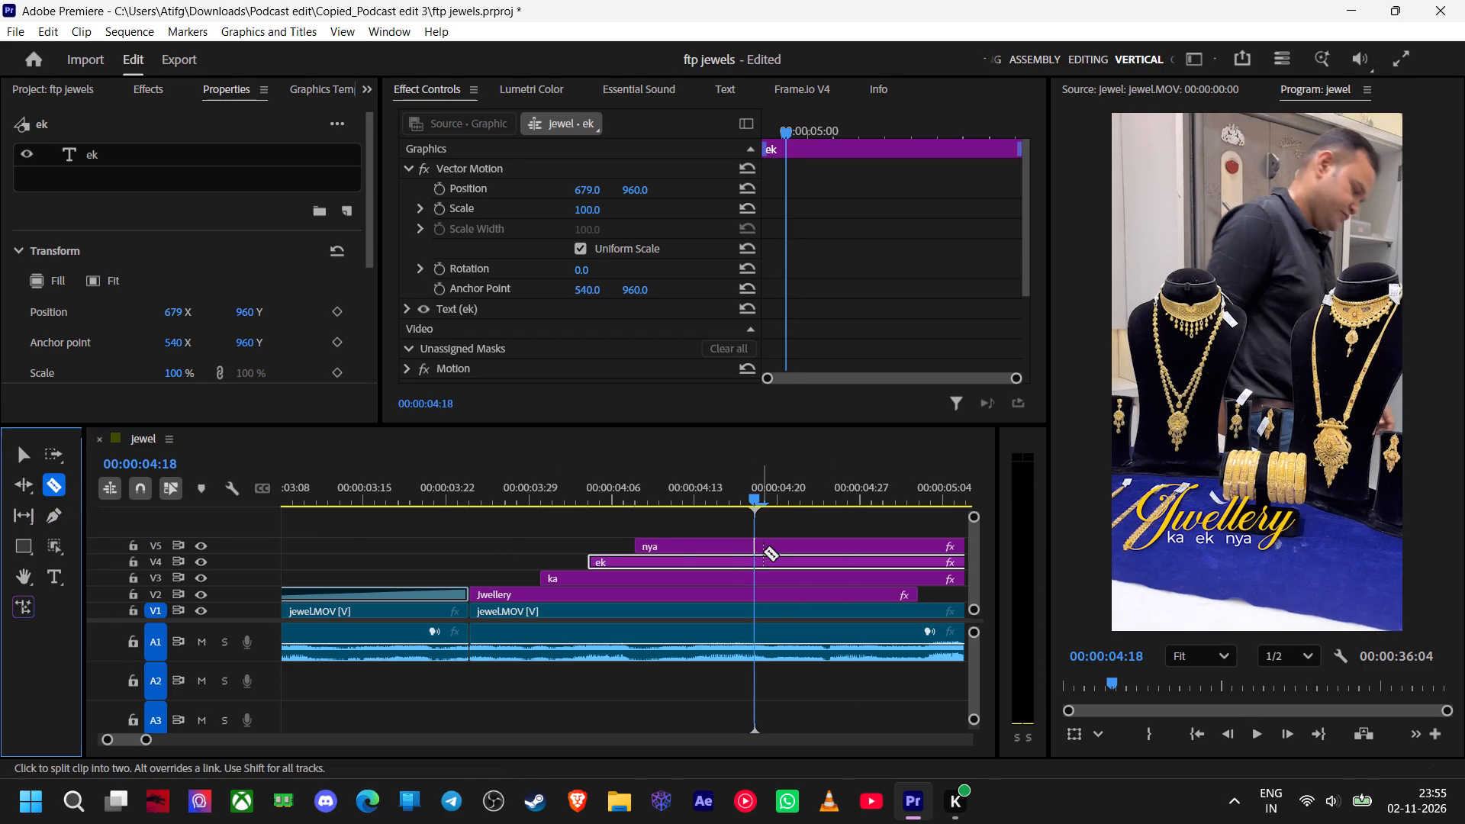
click(763, 552)
key(ctrl+z)
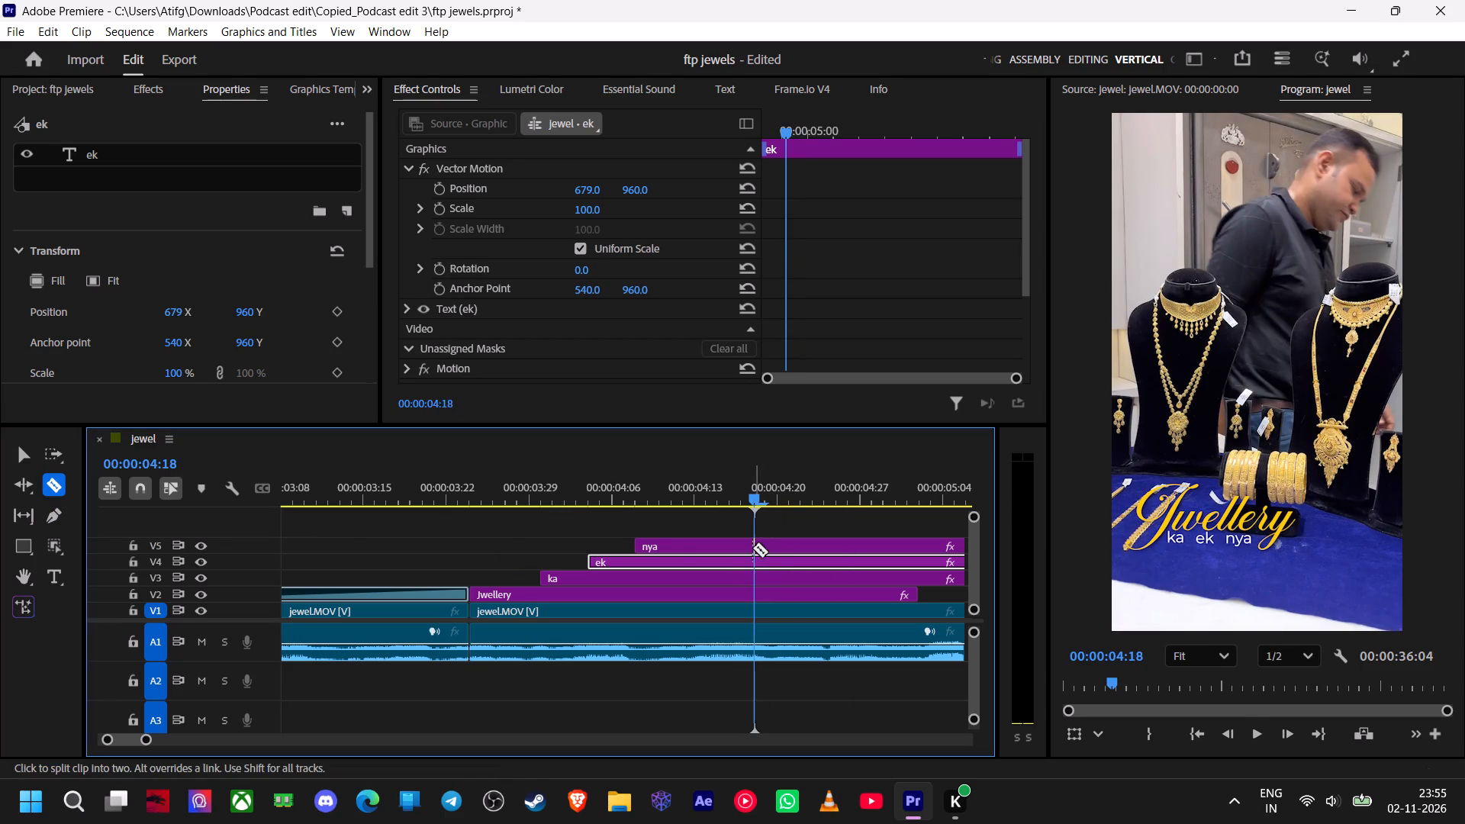
click(752, 546)
click(752, 562)
click(752, 574)
click(754, 585)
click(755, 594)
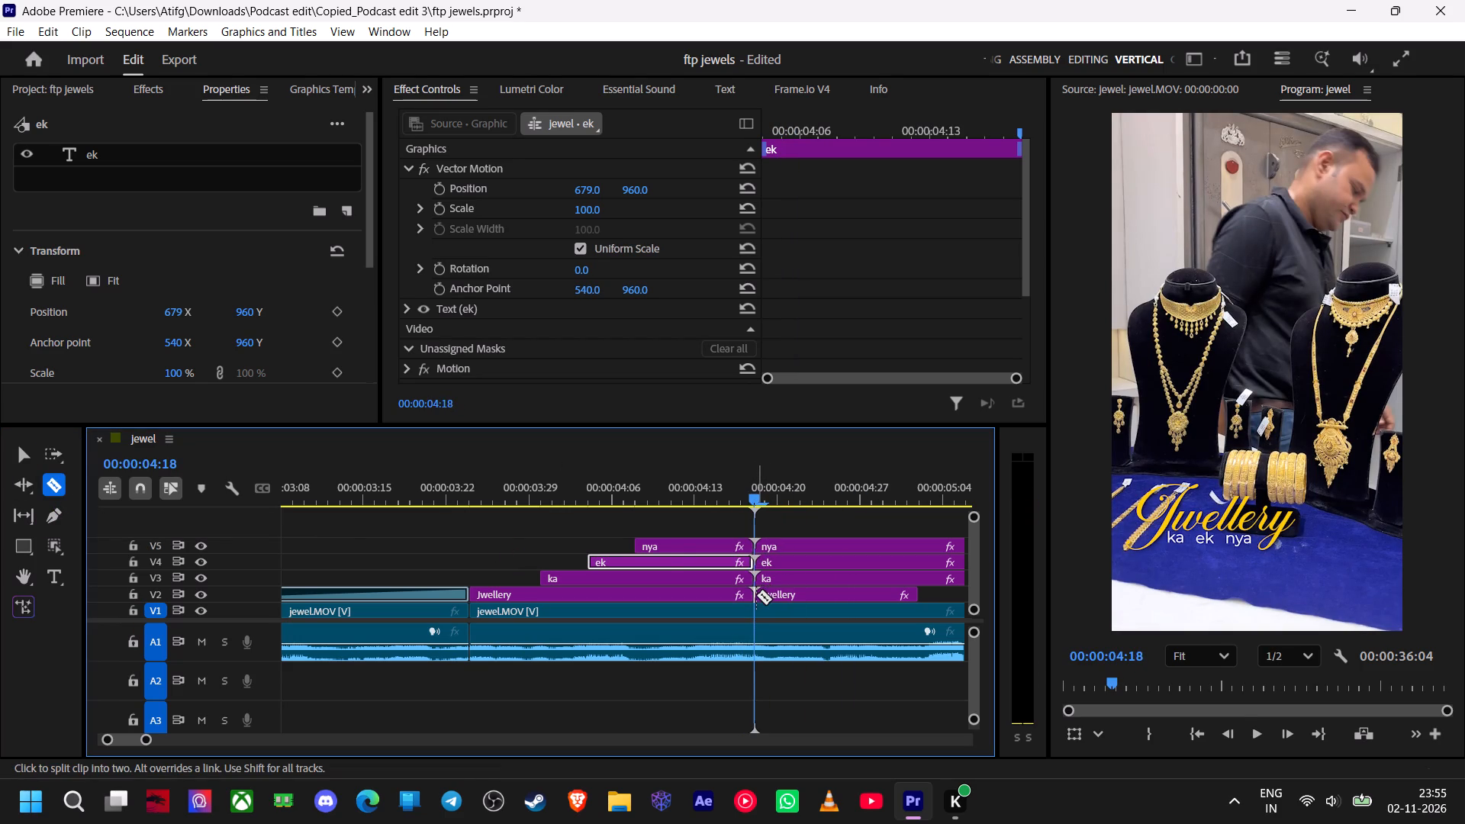
click(24, 459)
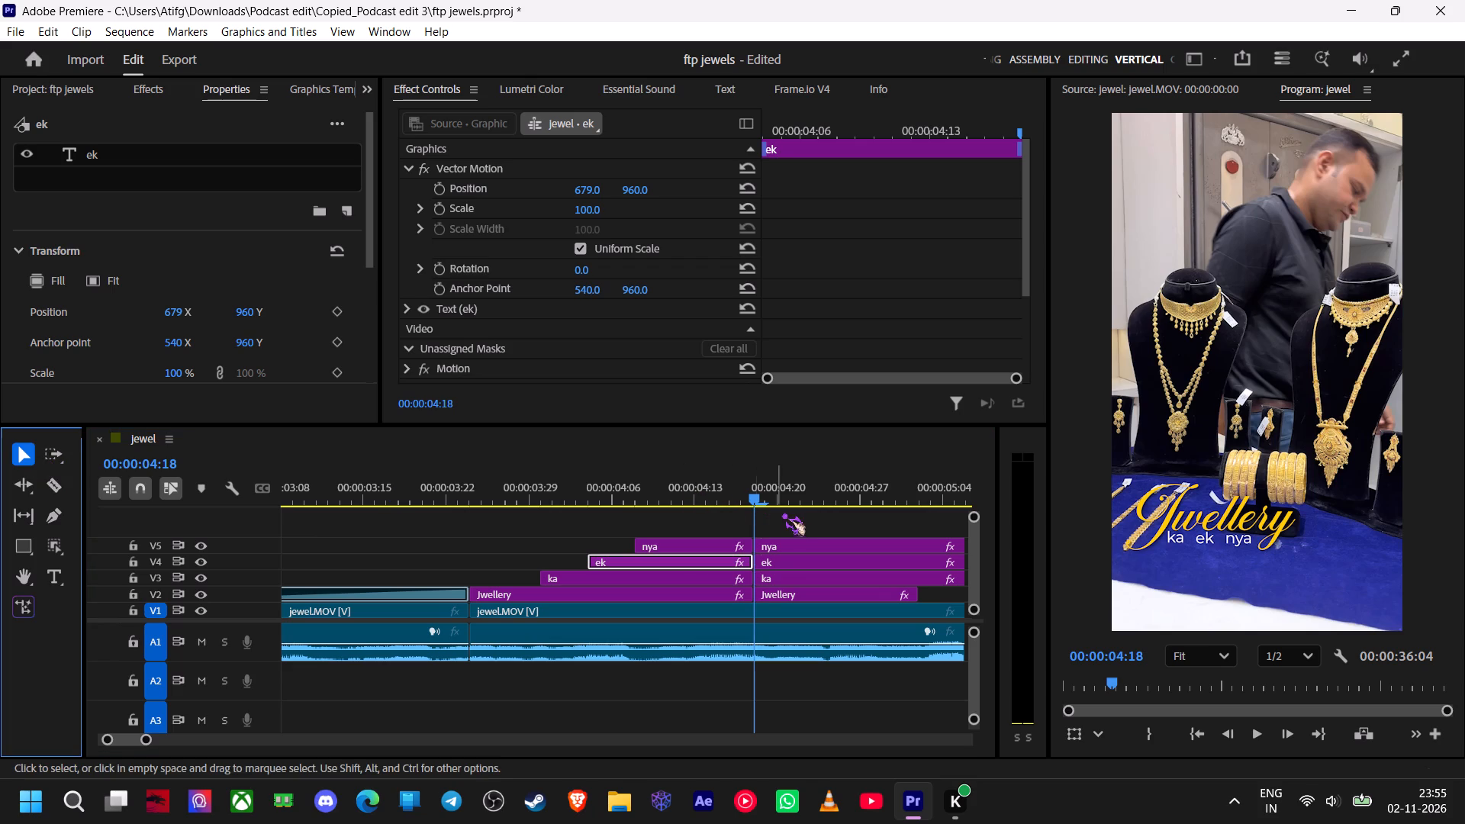
drag(784, 515, 796, 596)
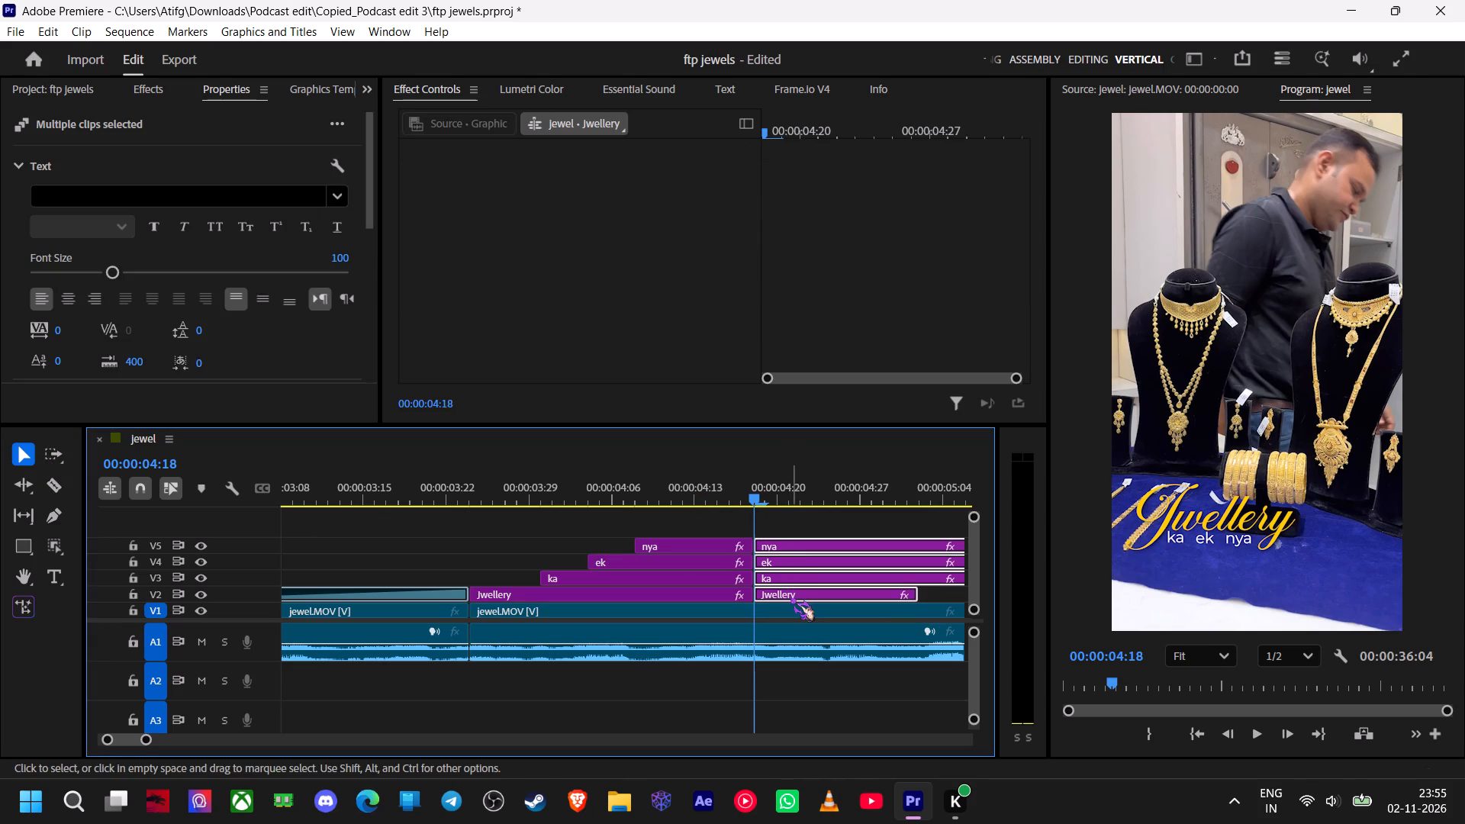
key(Delete)
Play and scrub the footage following the captions, from 00:00:04:18 onward, to examine the change to the shopfront shot.
key(space)
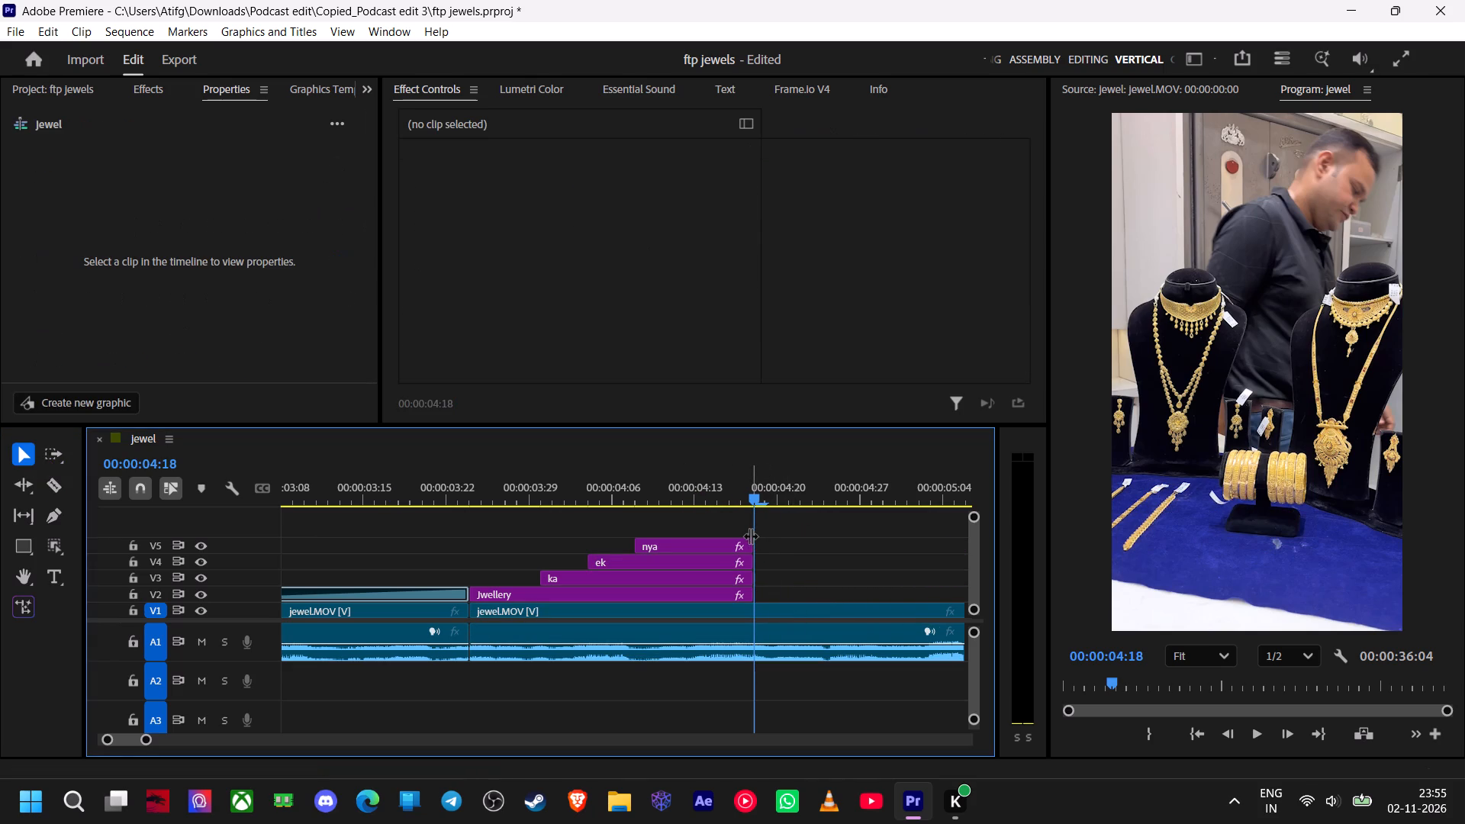
key(space)
key(space)
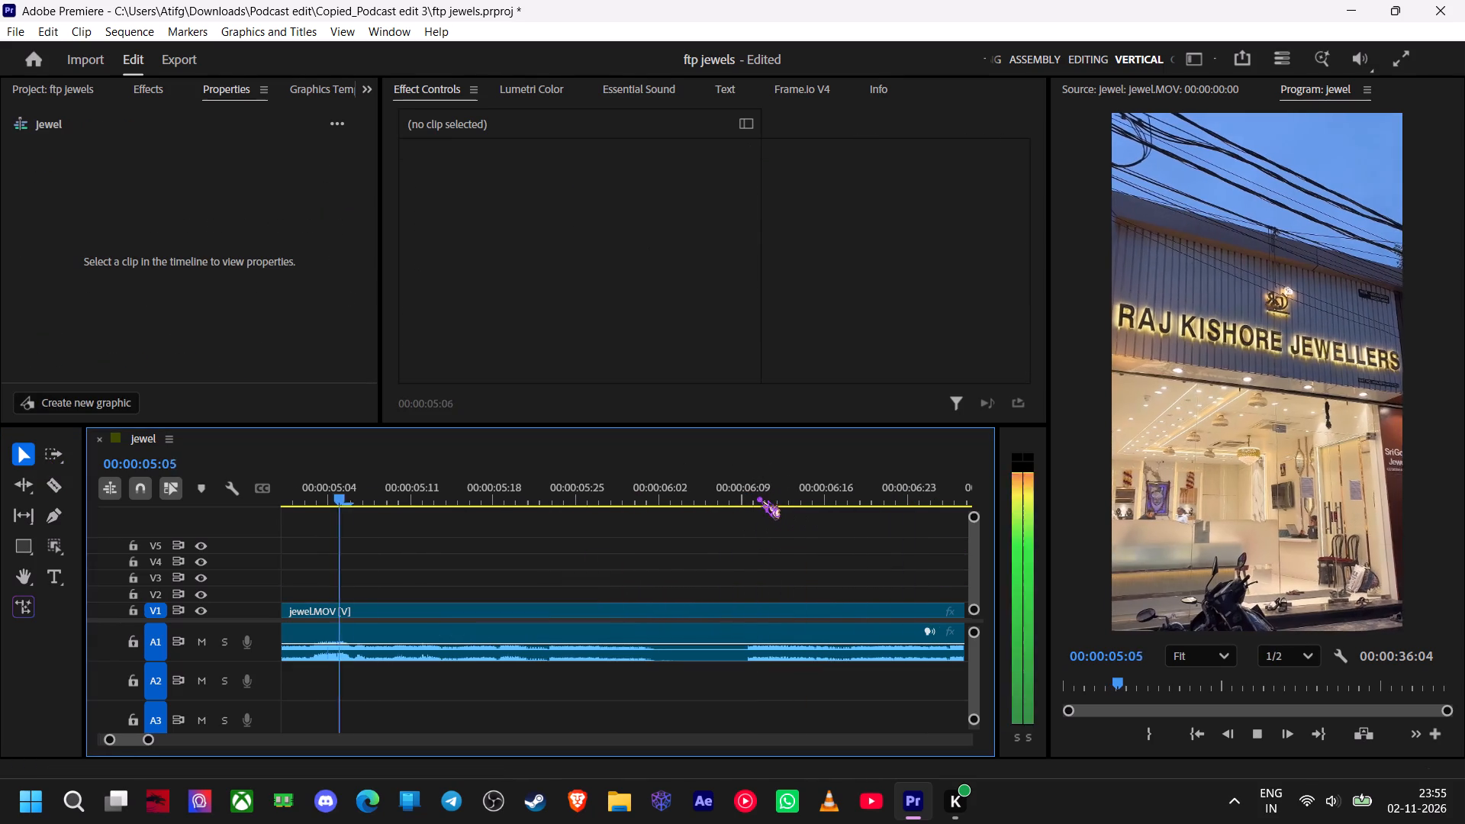
key(space)
key(space)
key(space)
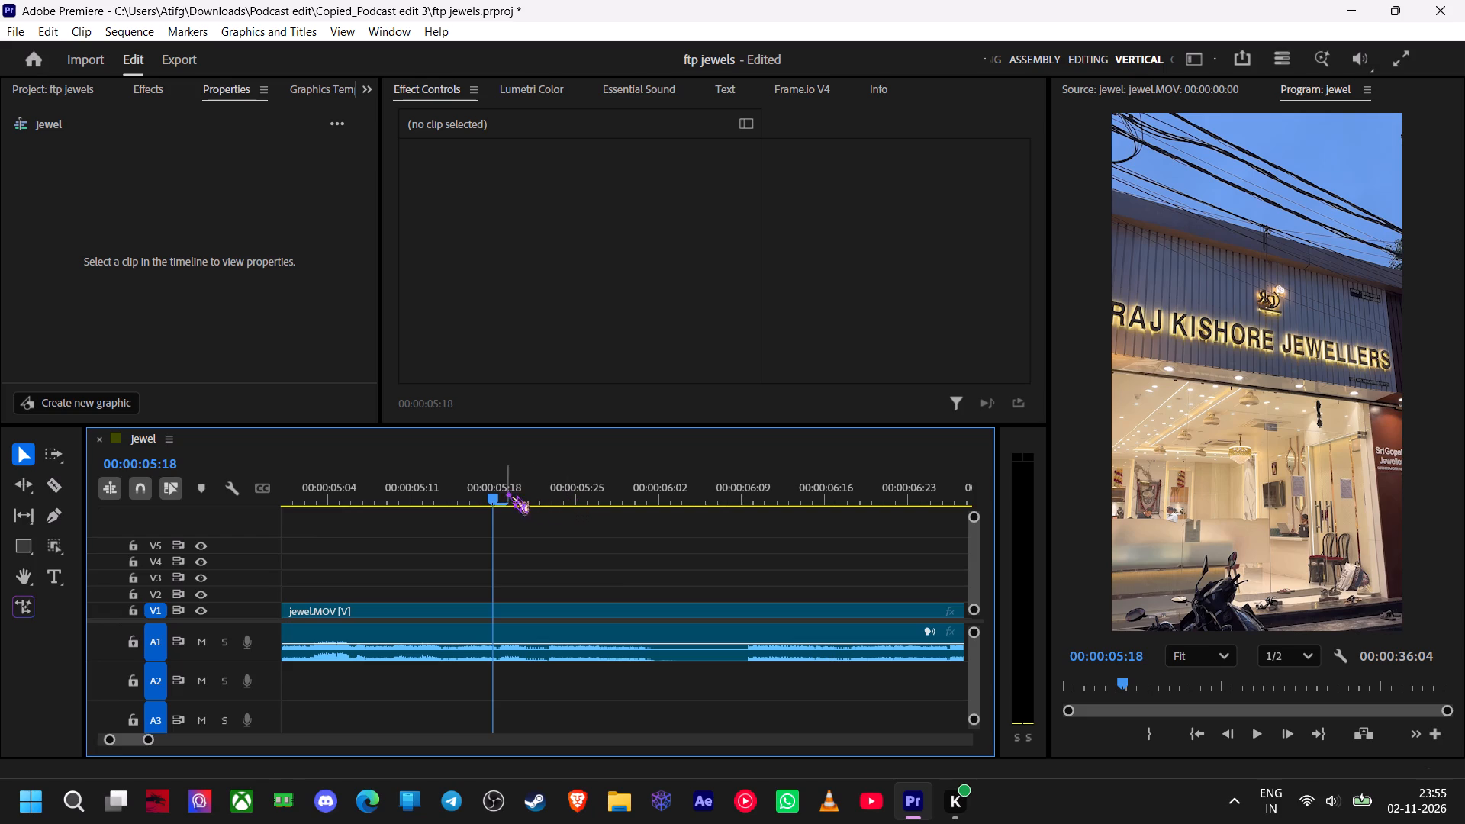
drag(493, 492, 764, 515)
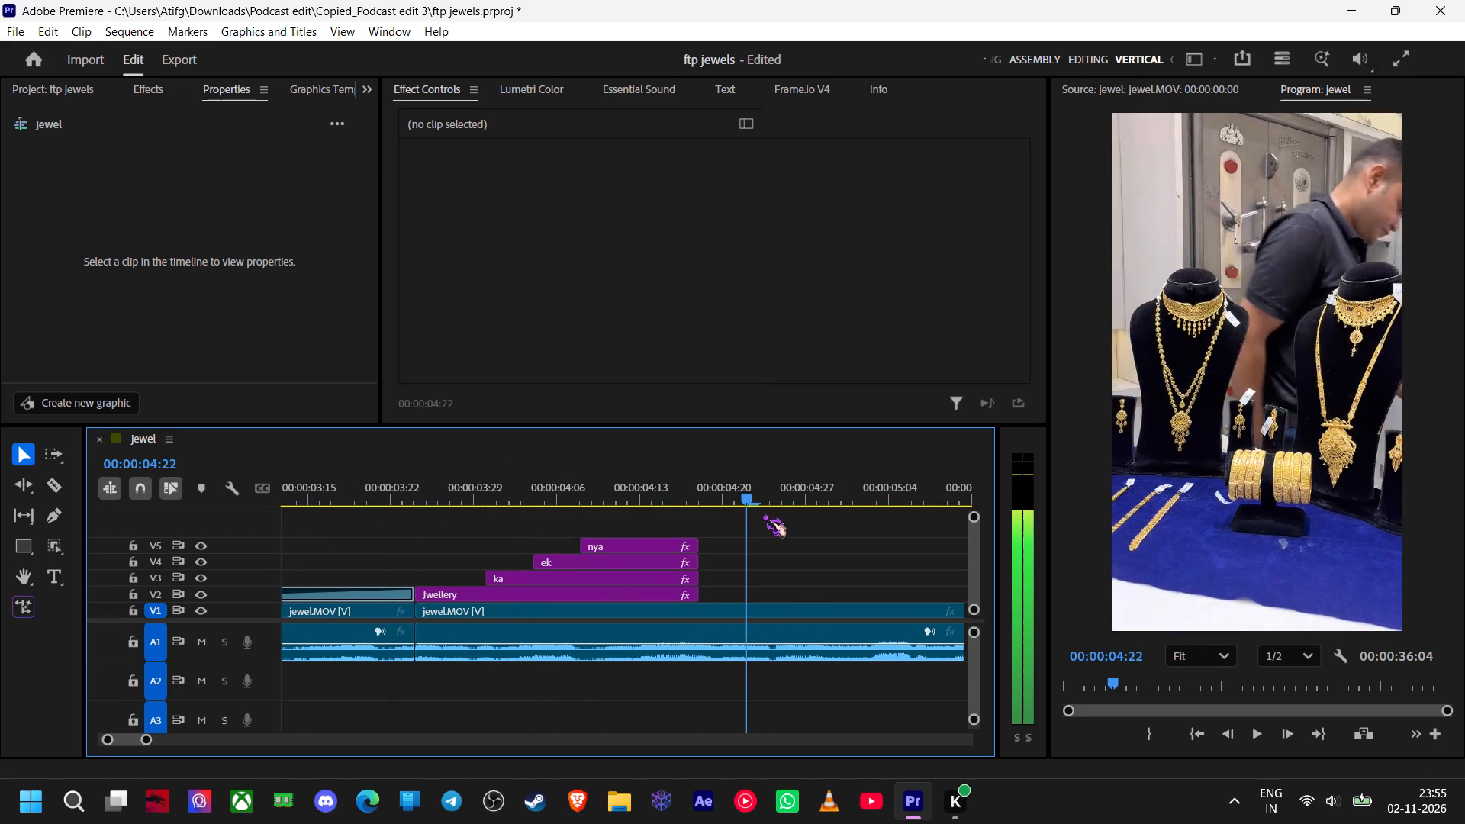
drag(764, 515, 700, 515)
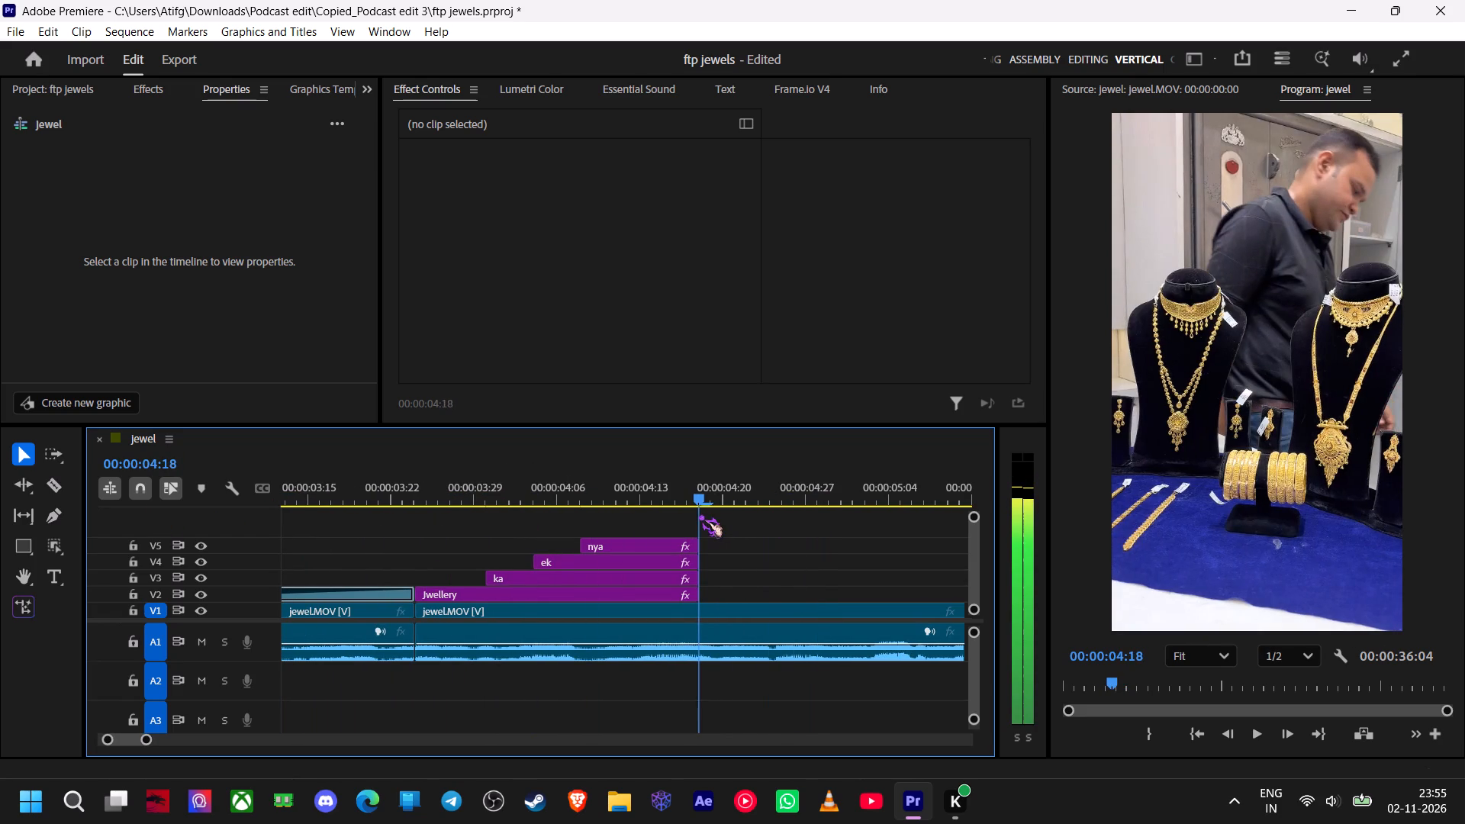
drag(700, 515, 821, 513)
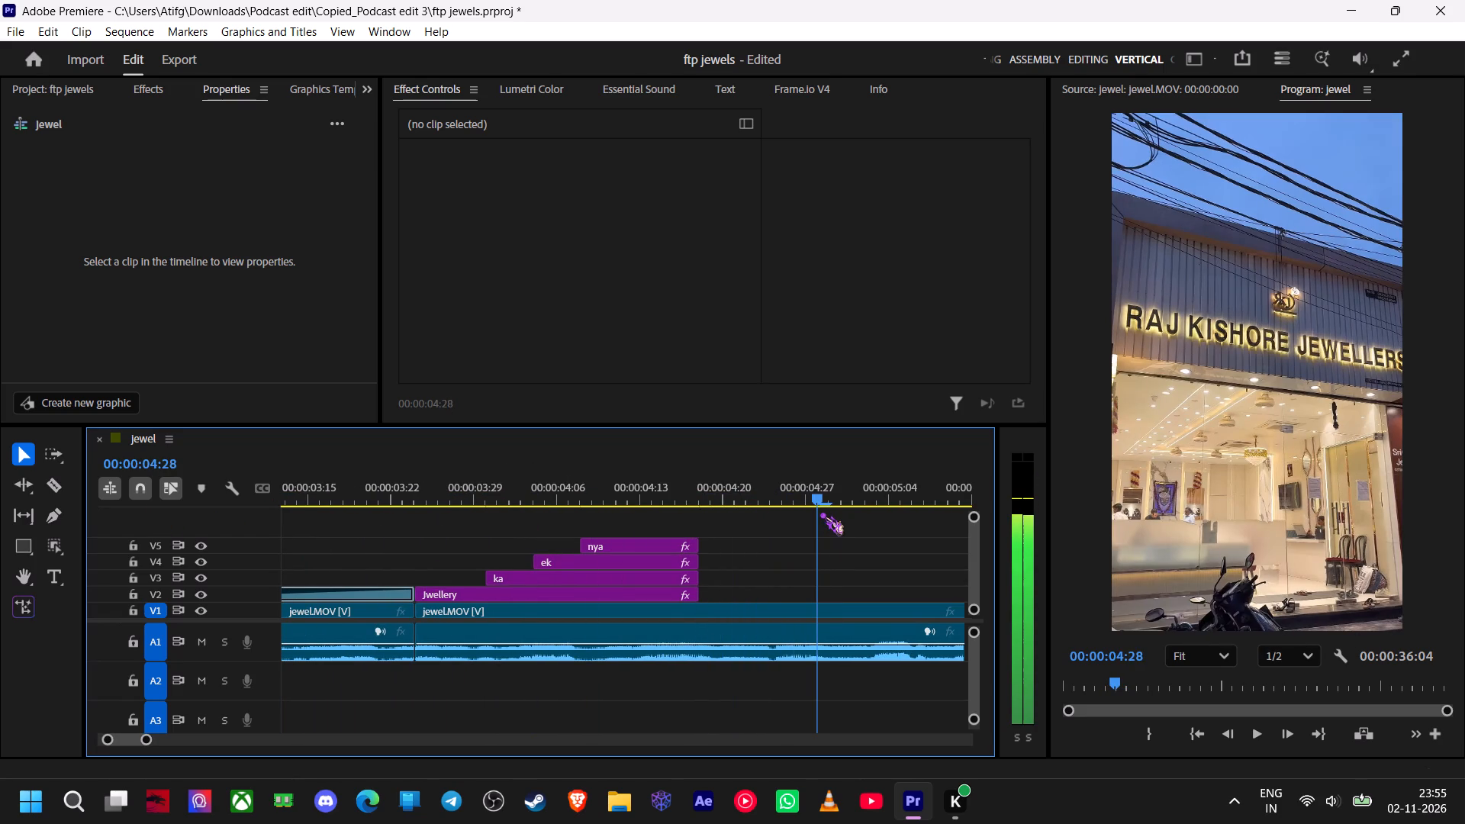
drag(821, 513, 715, 520)
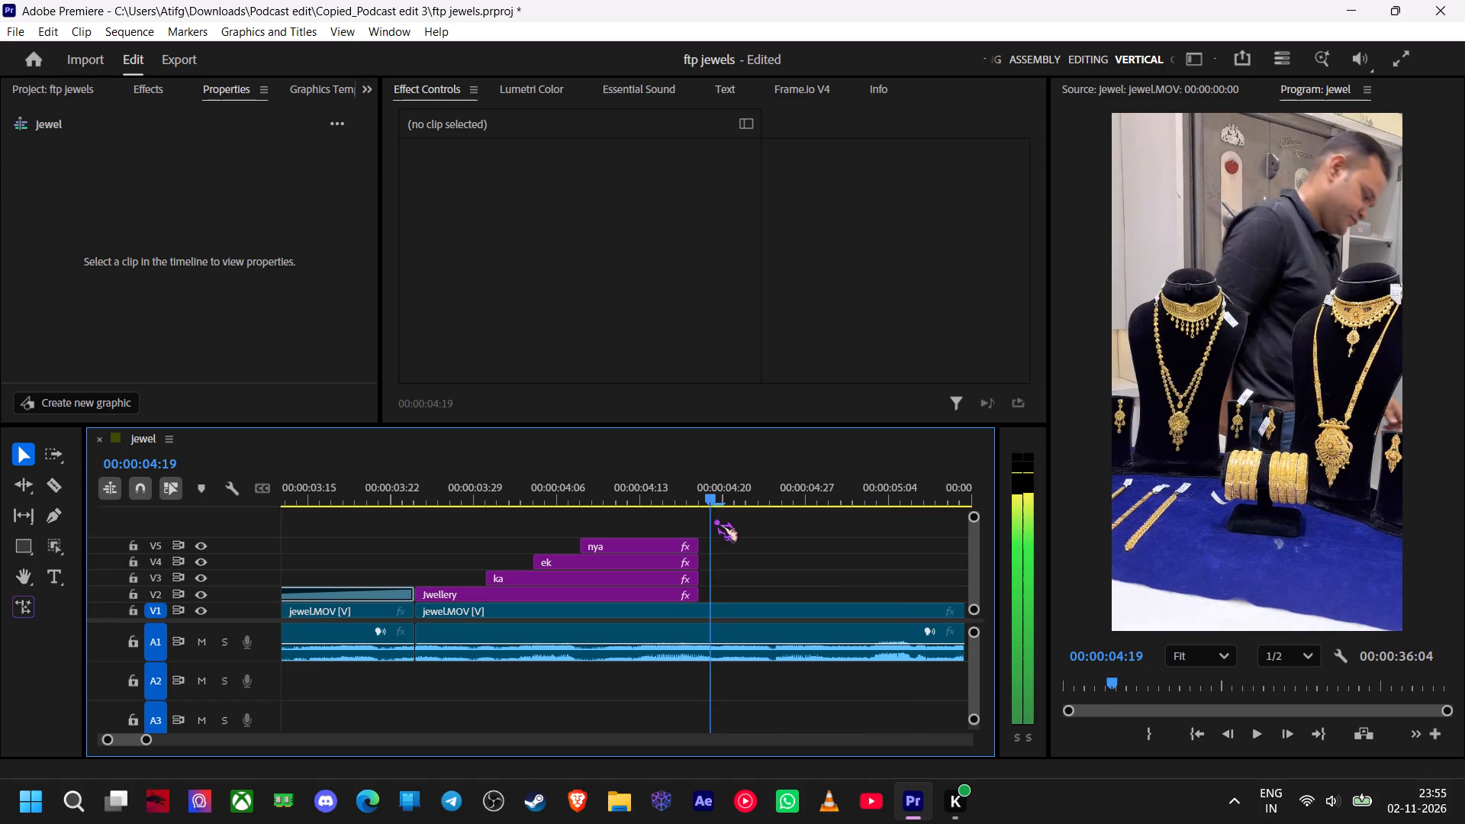
drag(715, 520, 700, 520)
key(space)
key(space)
key(space)
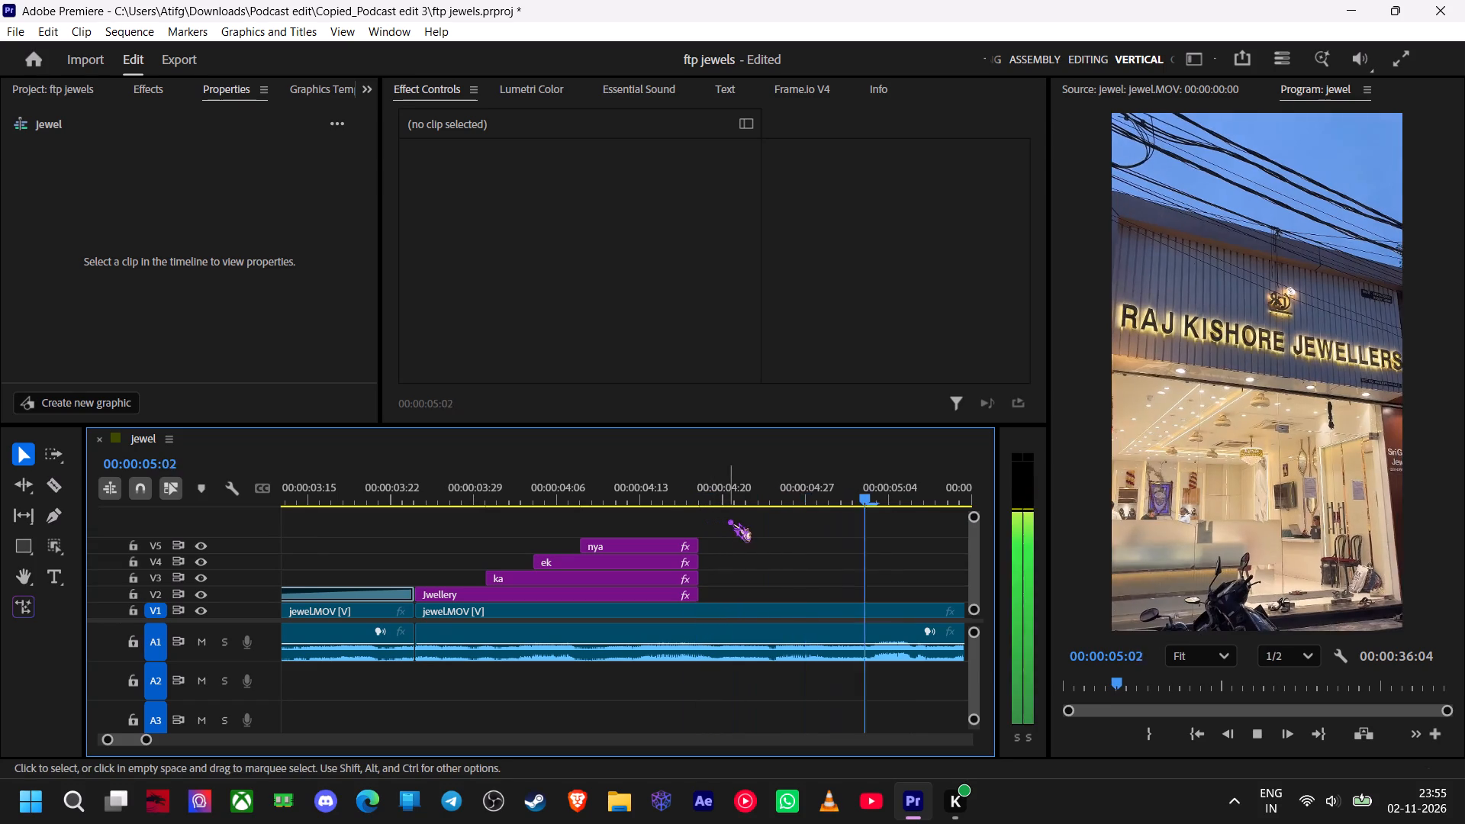
key(space)
Replay the video from just before "Jwellery" to review the trimmed caption sequence.
drag(362, 490, 225, 548)
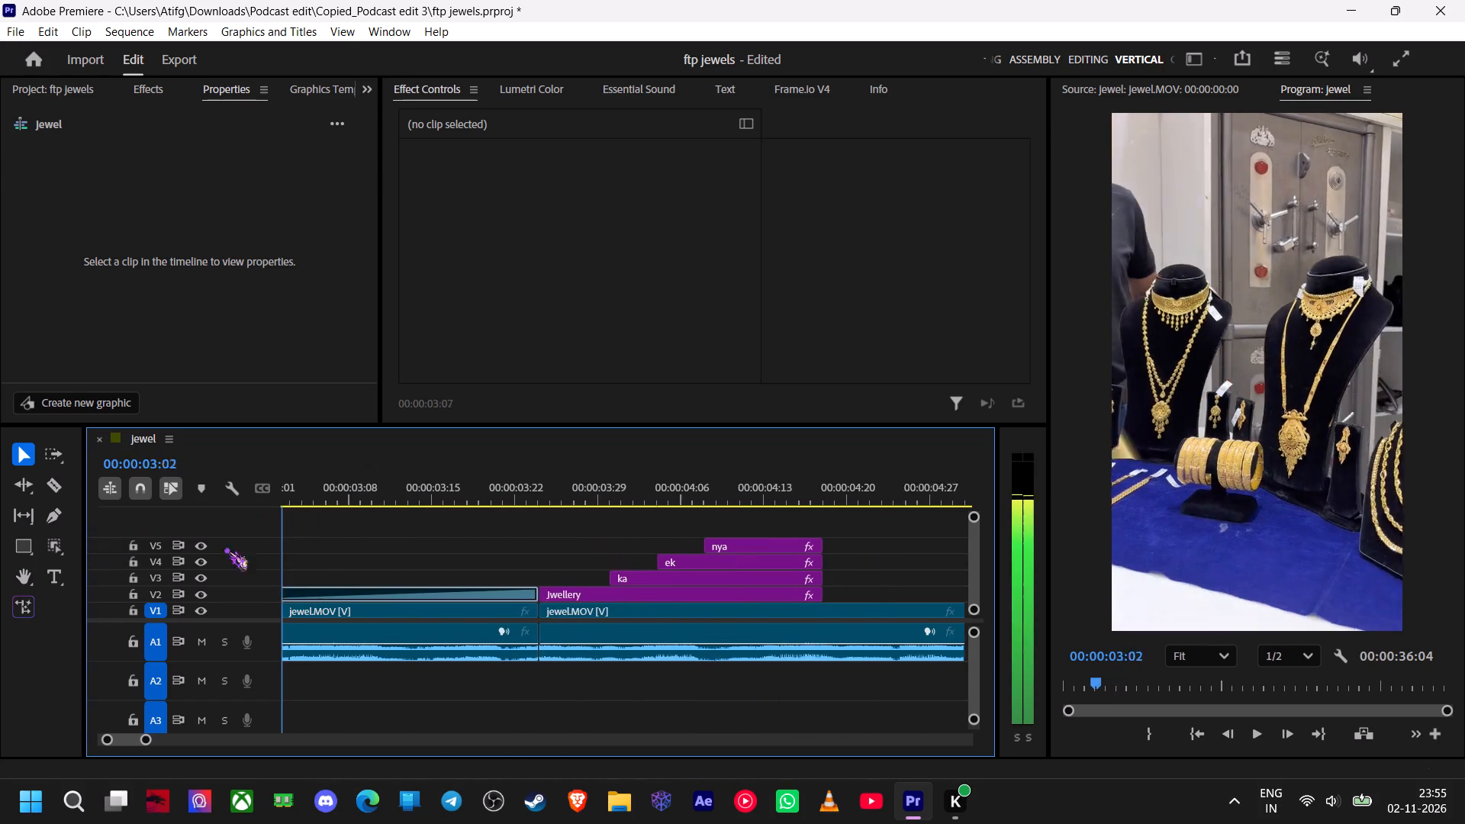
drag(225, 548, 575, 544)
key(space)
key(space)
key(space)
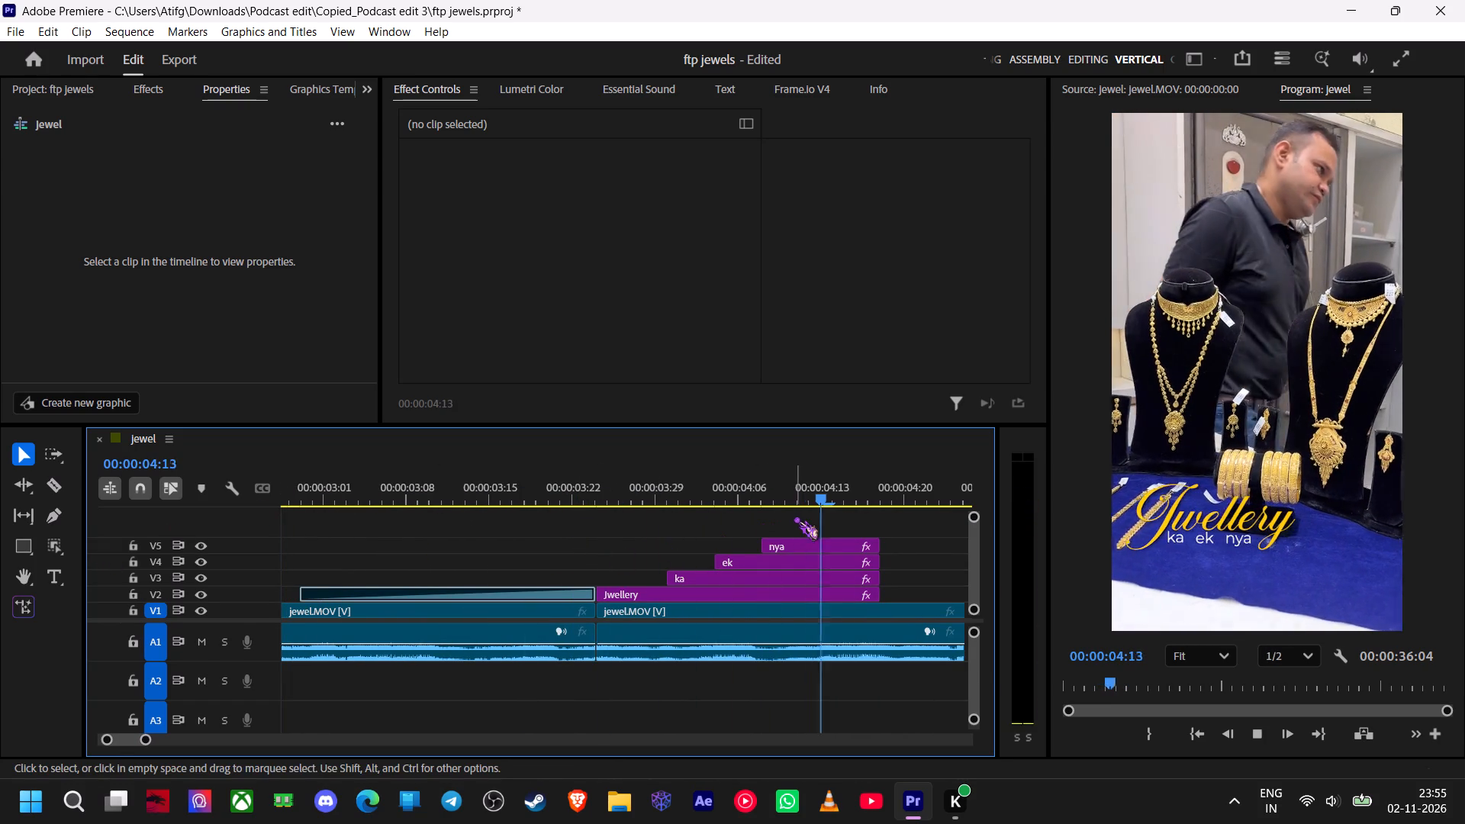
key(space)
drag(886, 492, 718, 509)
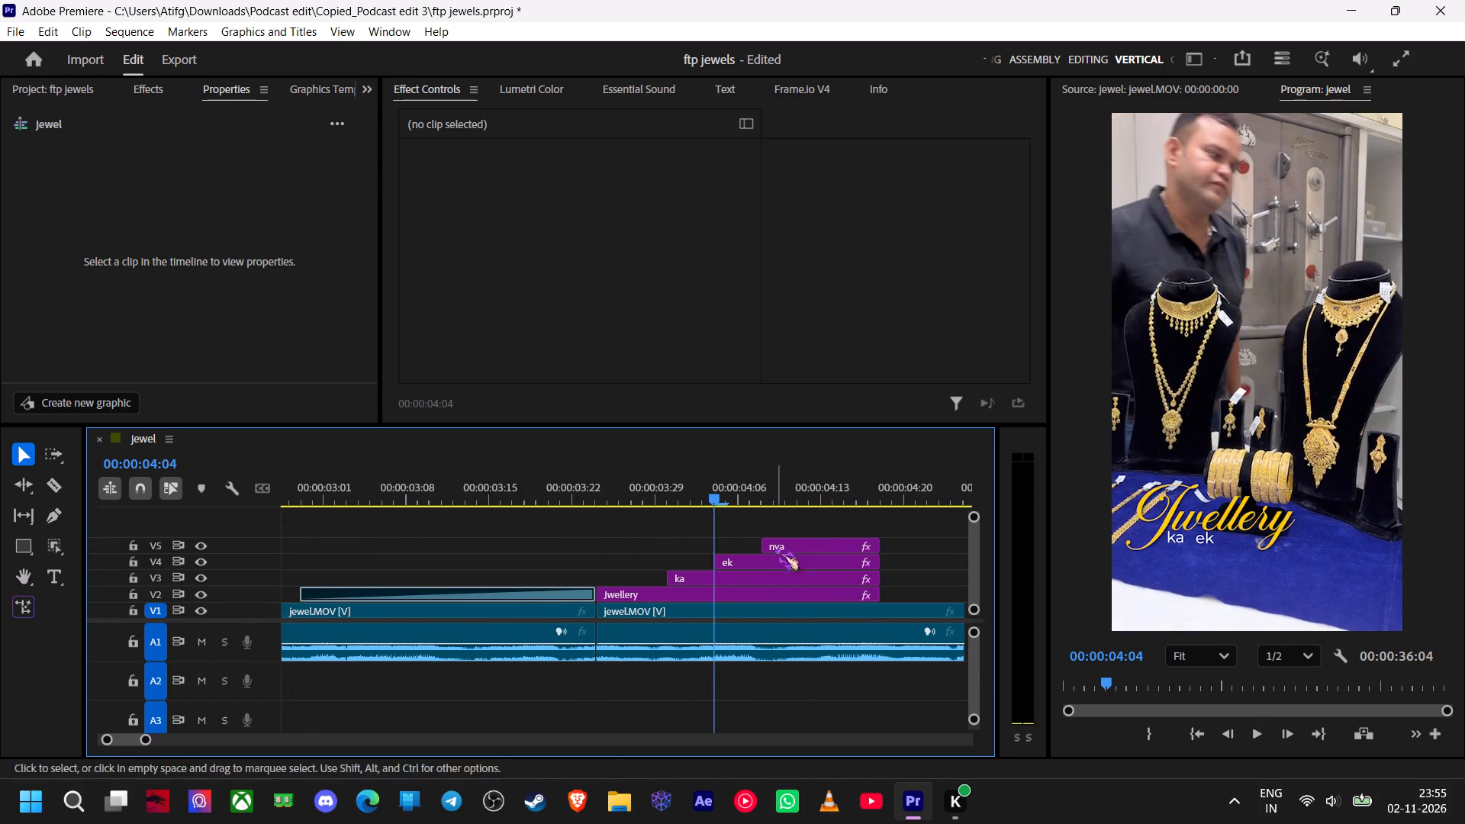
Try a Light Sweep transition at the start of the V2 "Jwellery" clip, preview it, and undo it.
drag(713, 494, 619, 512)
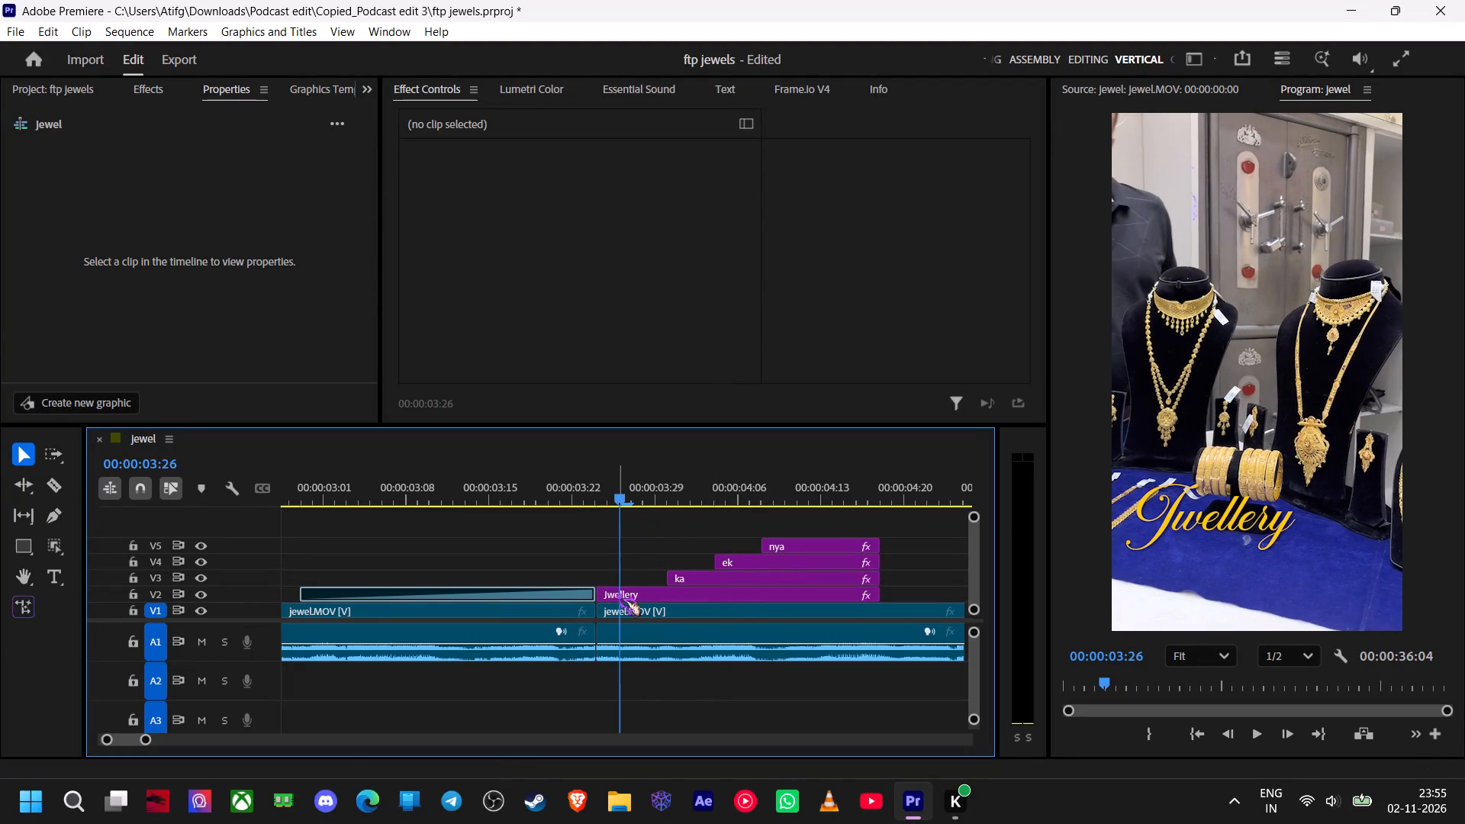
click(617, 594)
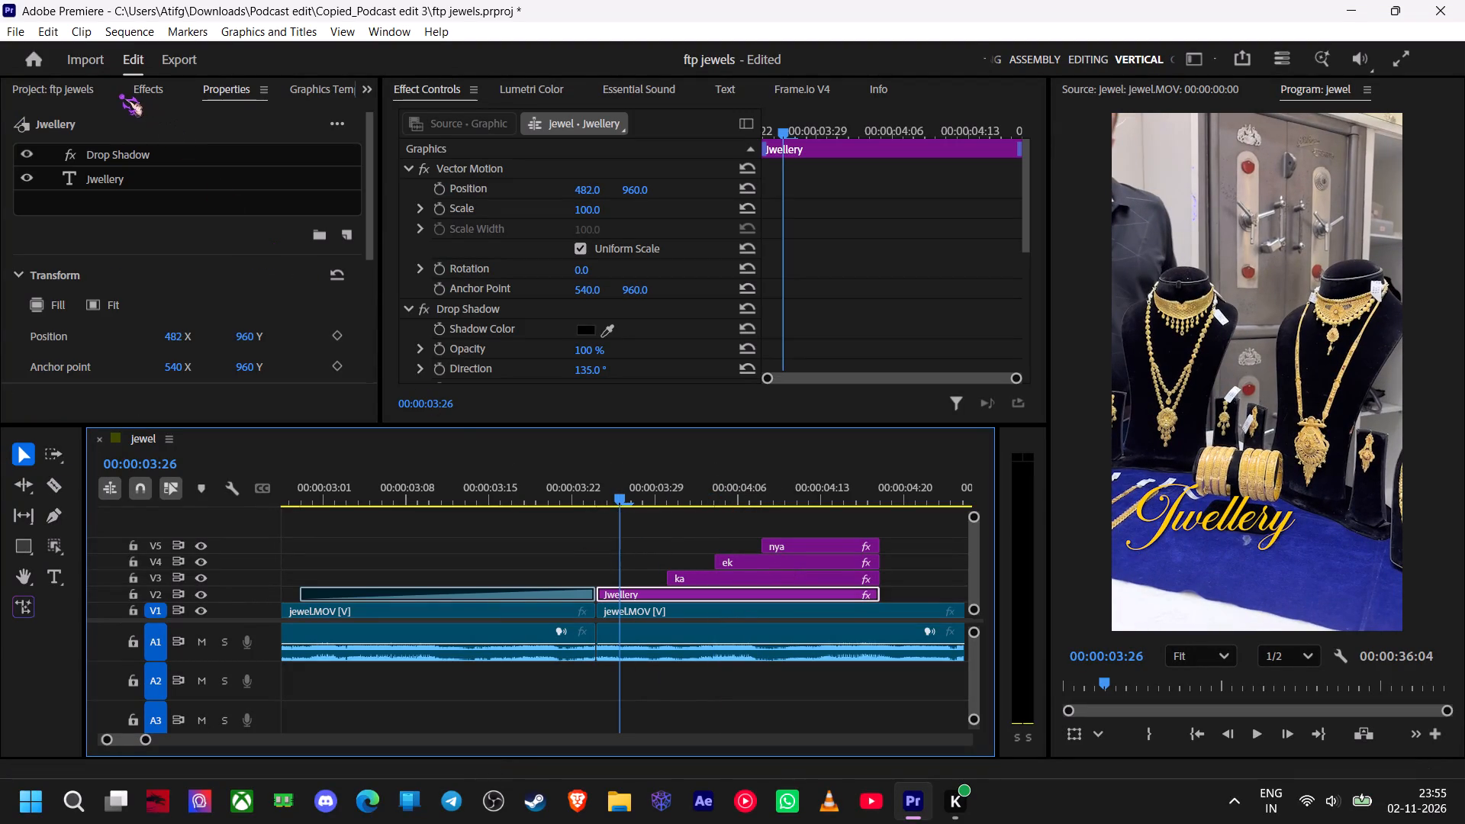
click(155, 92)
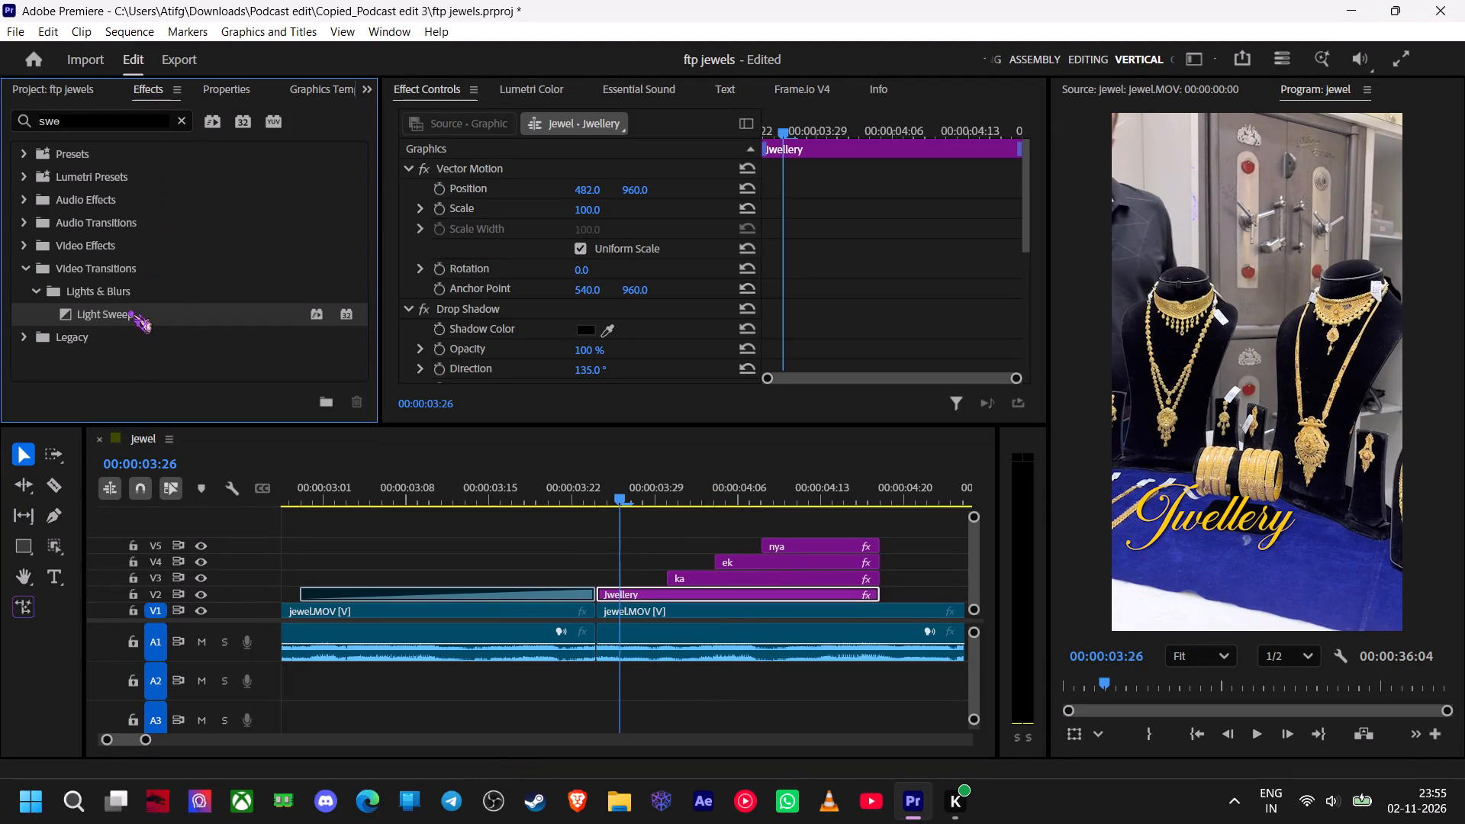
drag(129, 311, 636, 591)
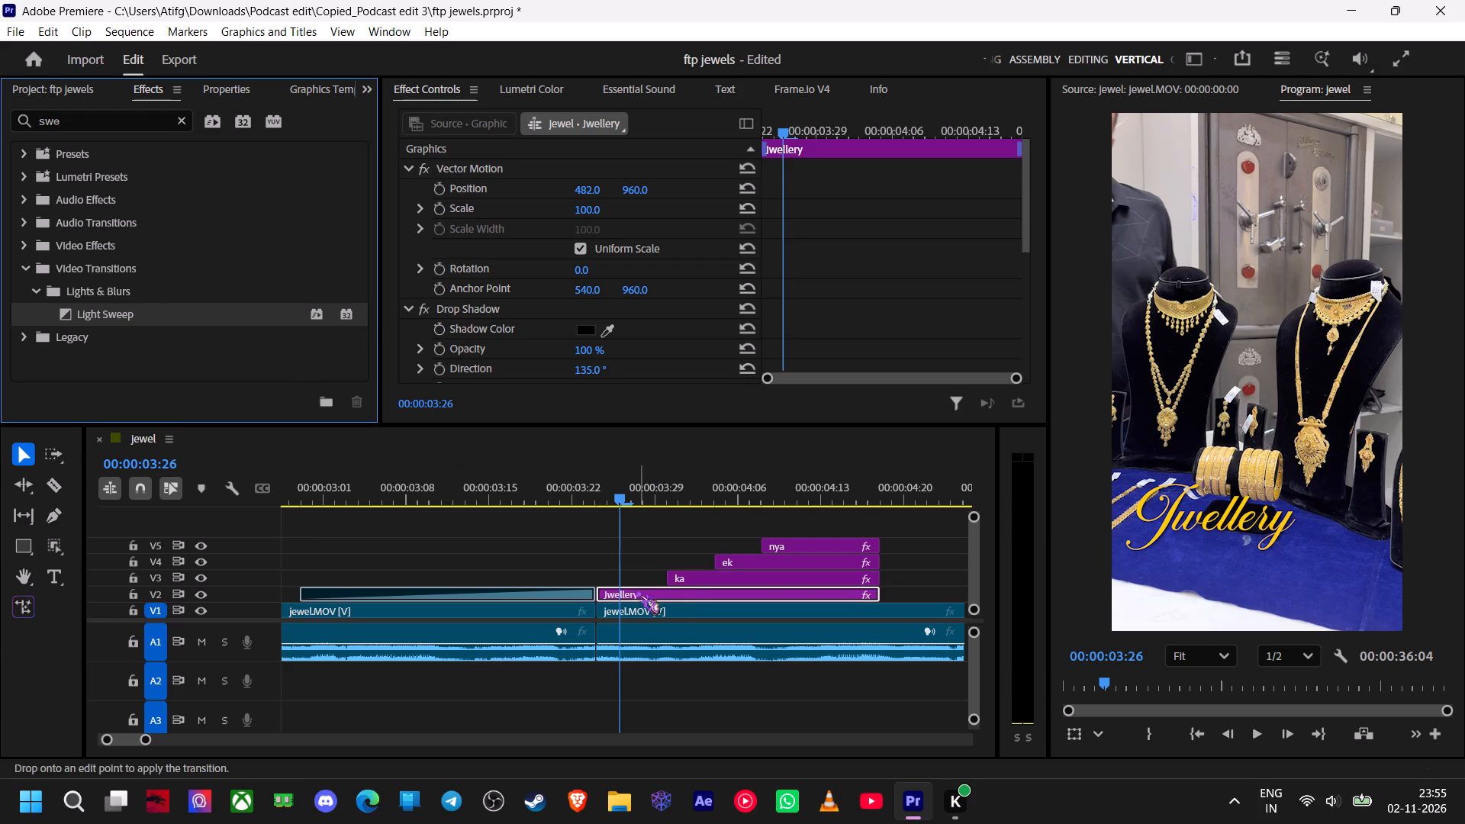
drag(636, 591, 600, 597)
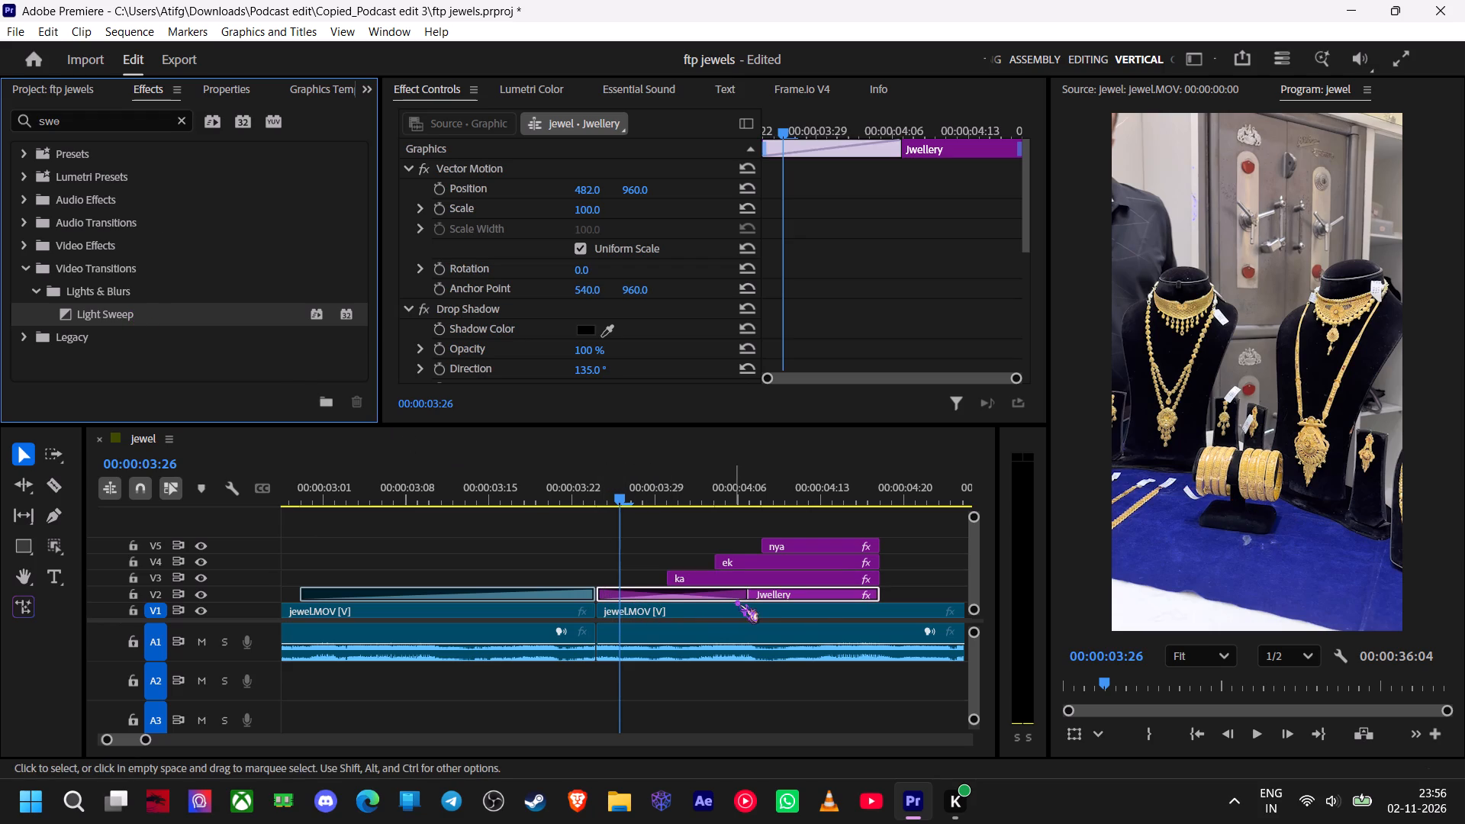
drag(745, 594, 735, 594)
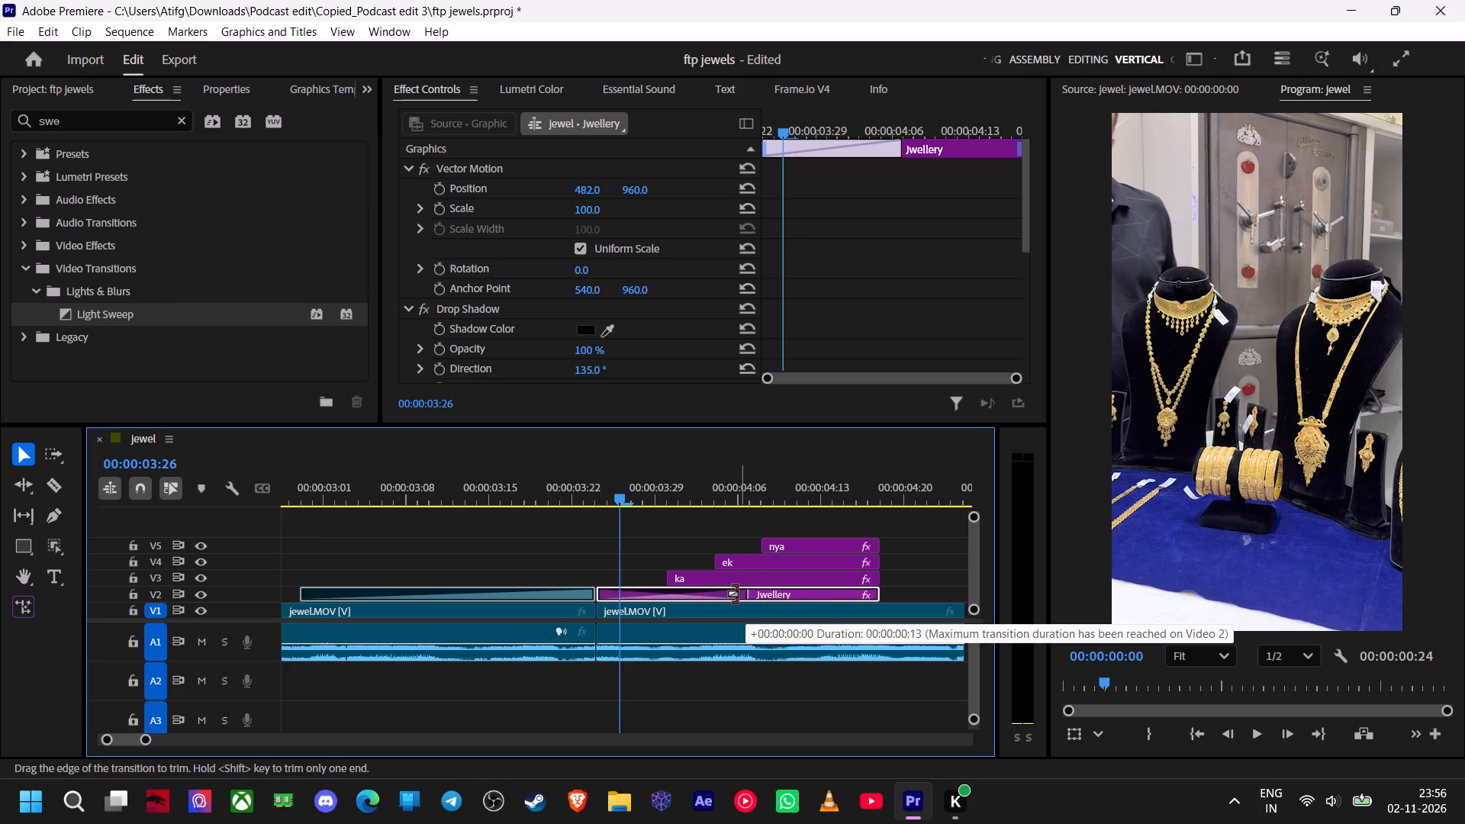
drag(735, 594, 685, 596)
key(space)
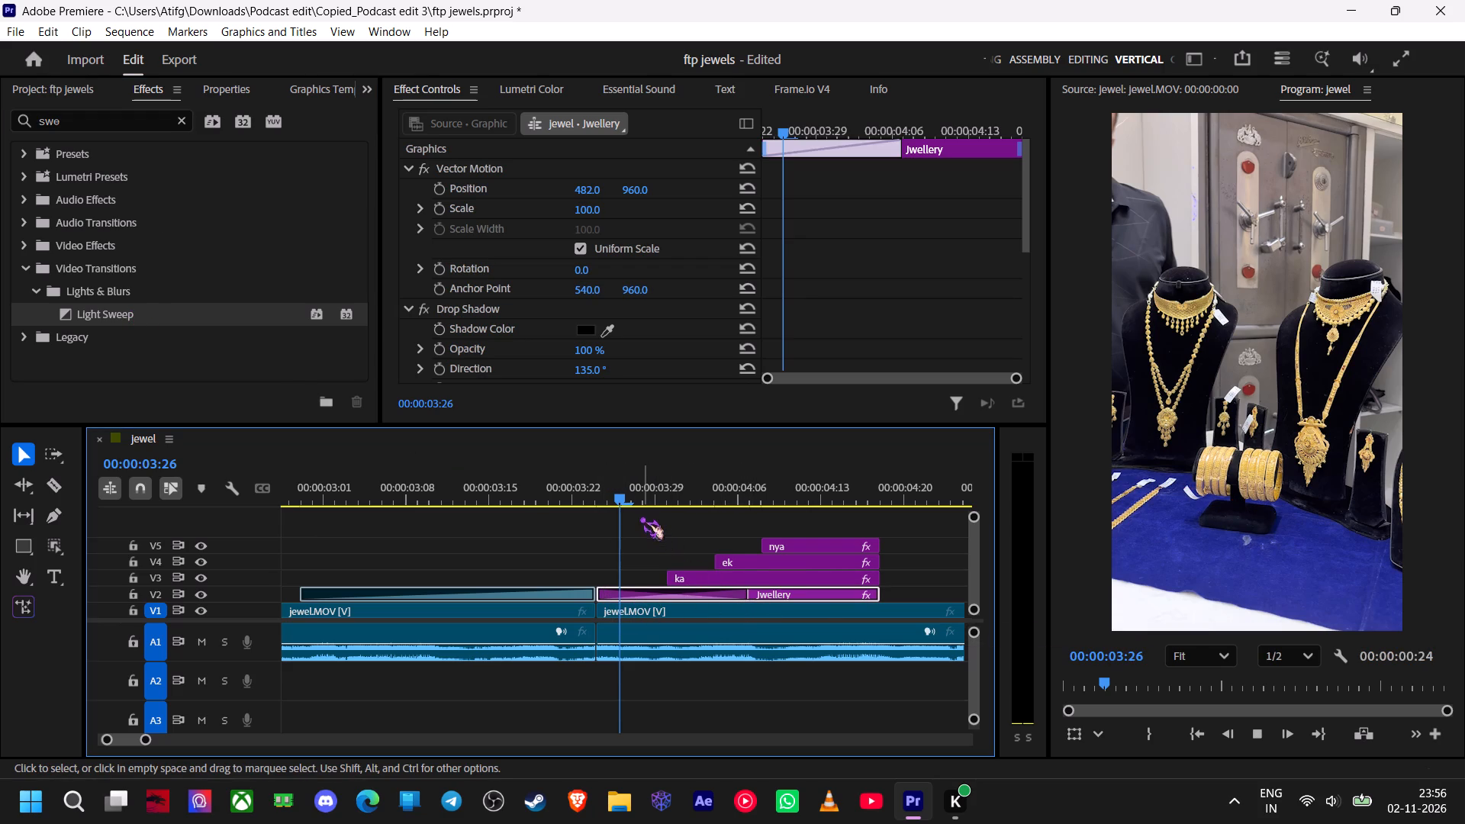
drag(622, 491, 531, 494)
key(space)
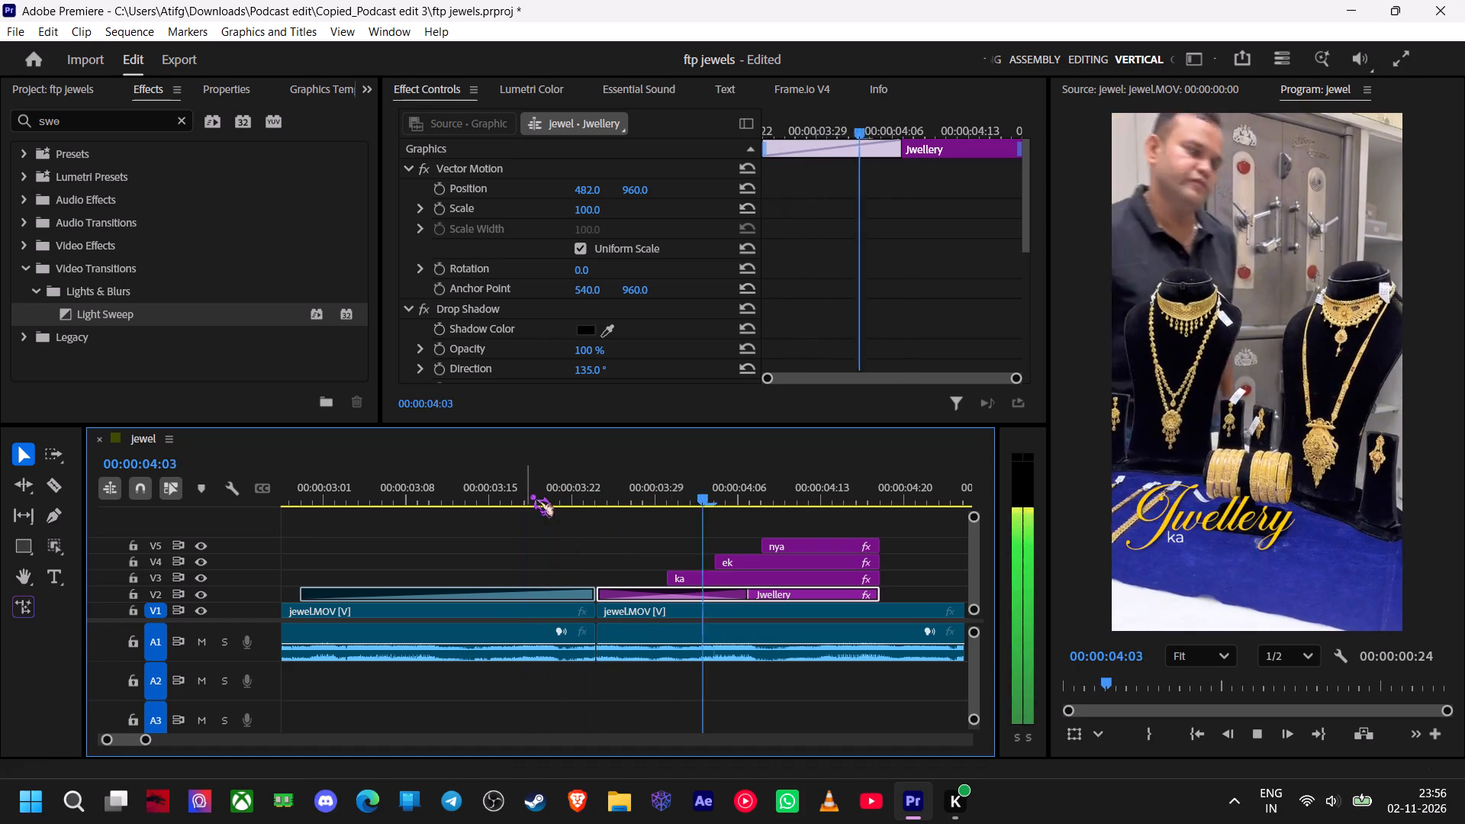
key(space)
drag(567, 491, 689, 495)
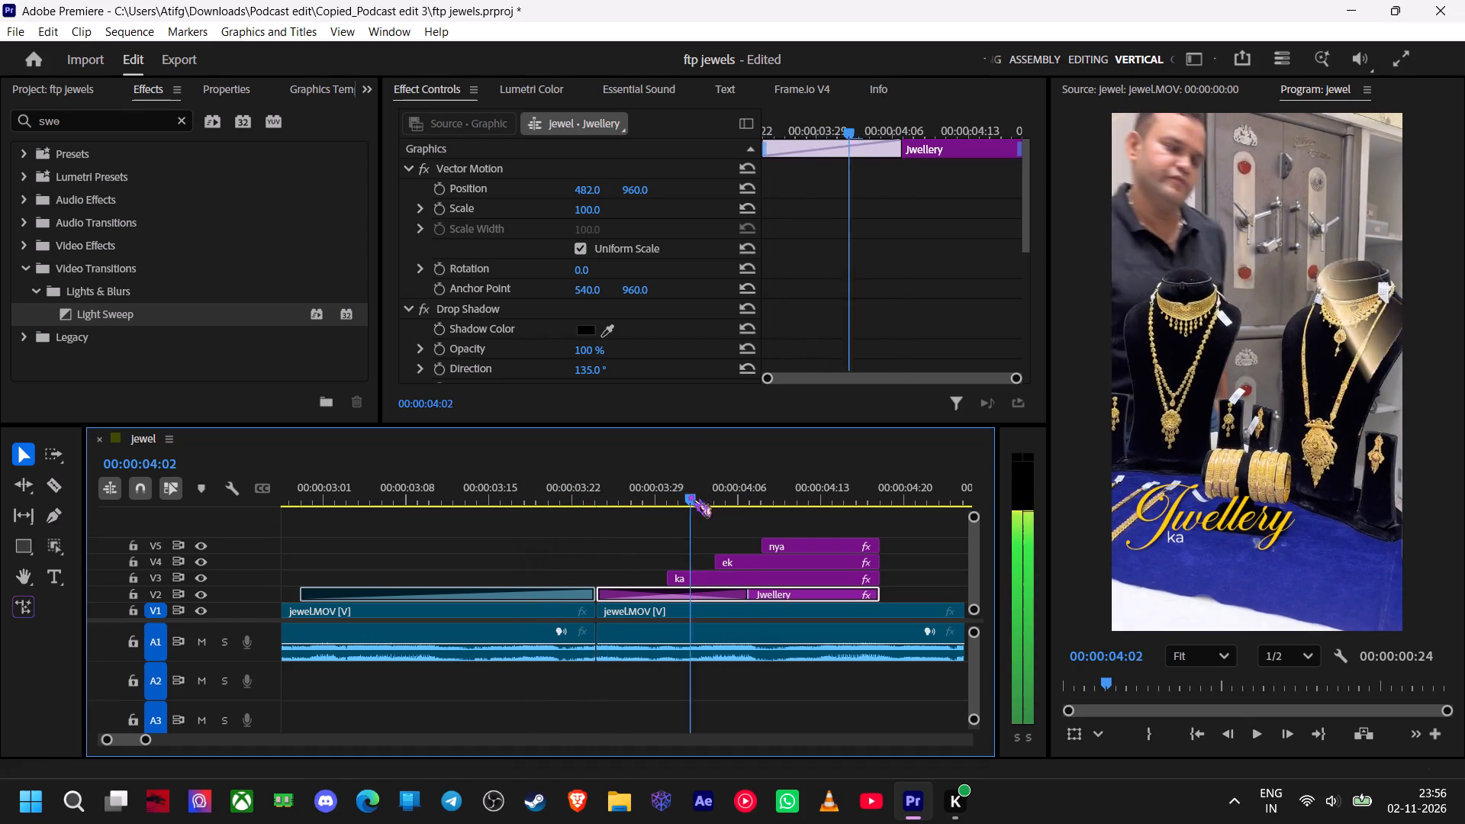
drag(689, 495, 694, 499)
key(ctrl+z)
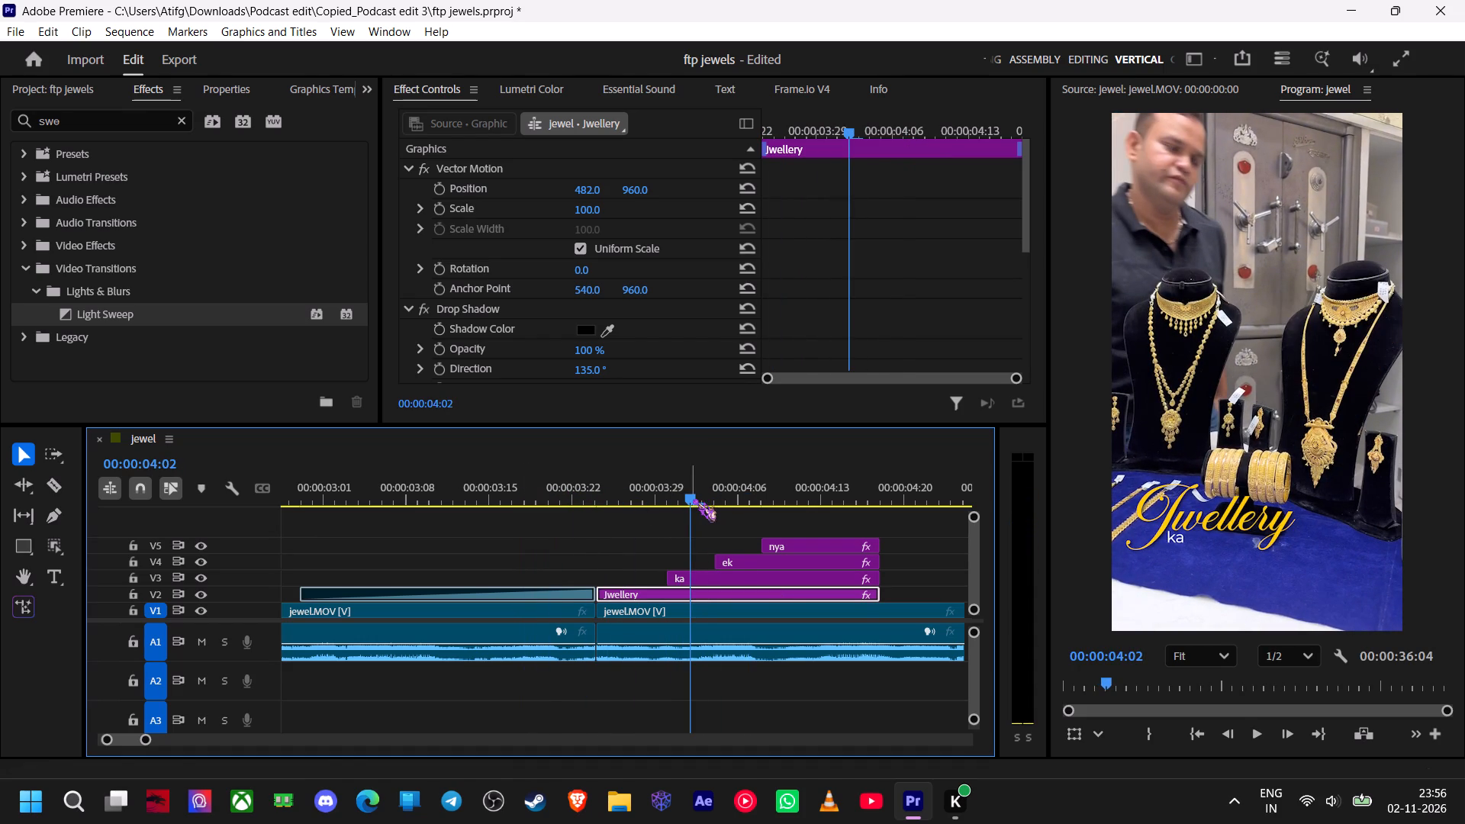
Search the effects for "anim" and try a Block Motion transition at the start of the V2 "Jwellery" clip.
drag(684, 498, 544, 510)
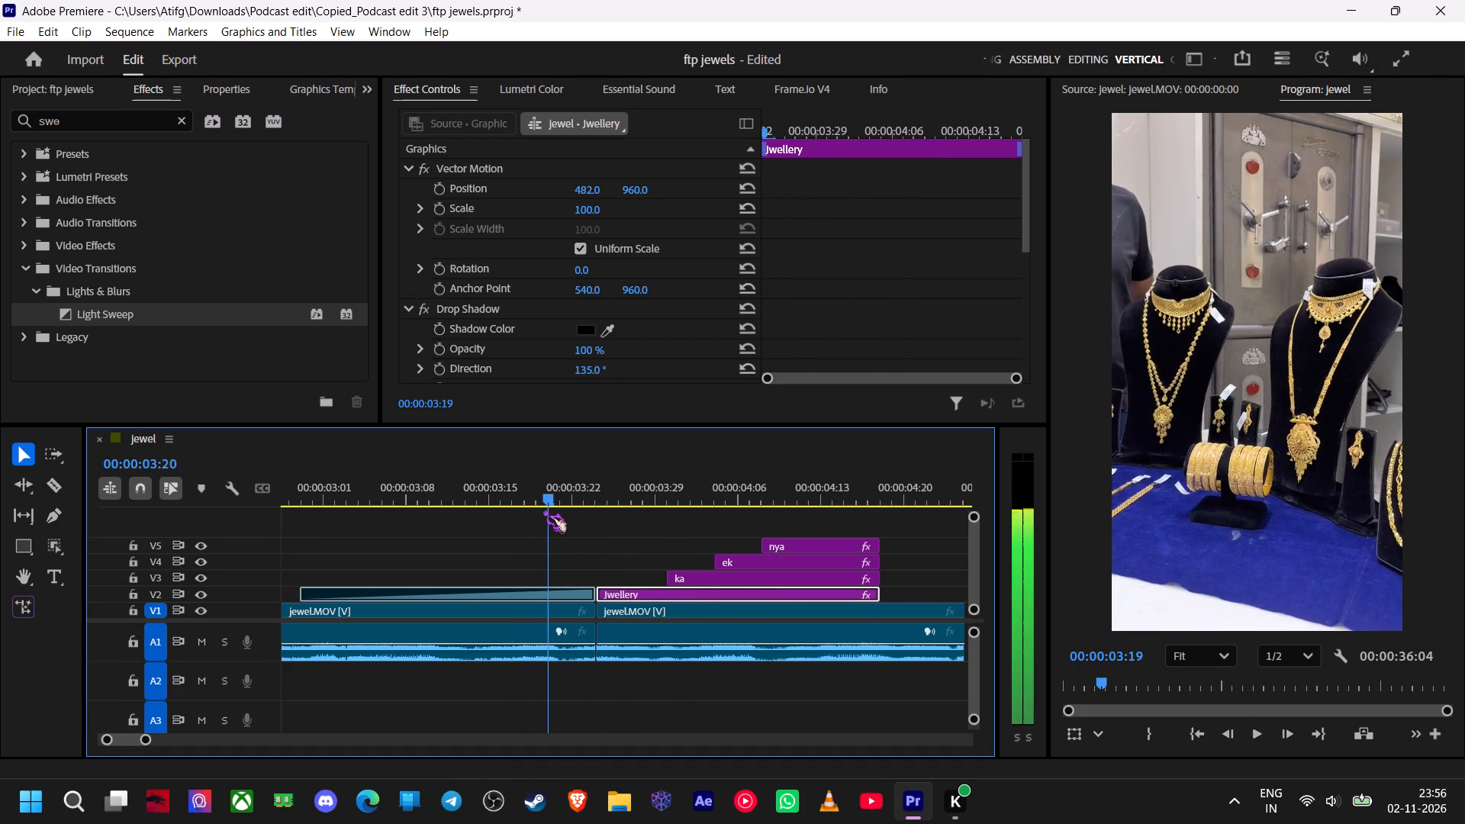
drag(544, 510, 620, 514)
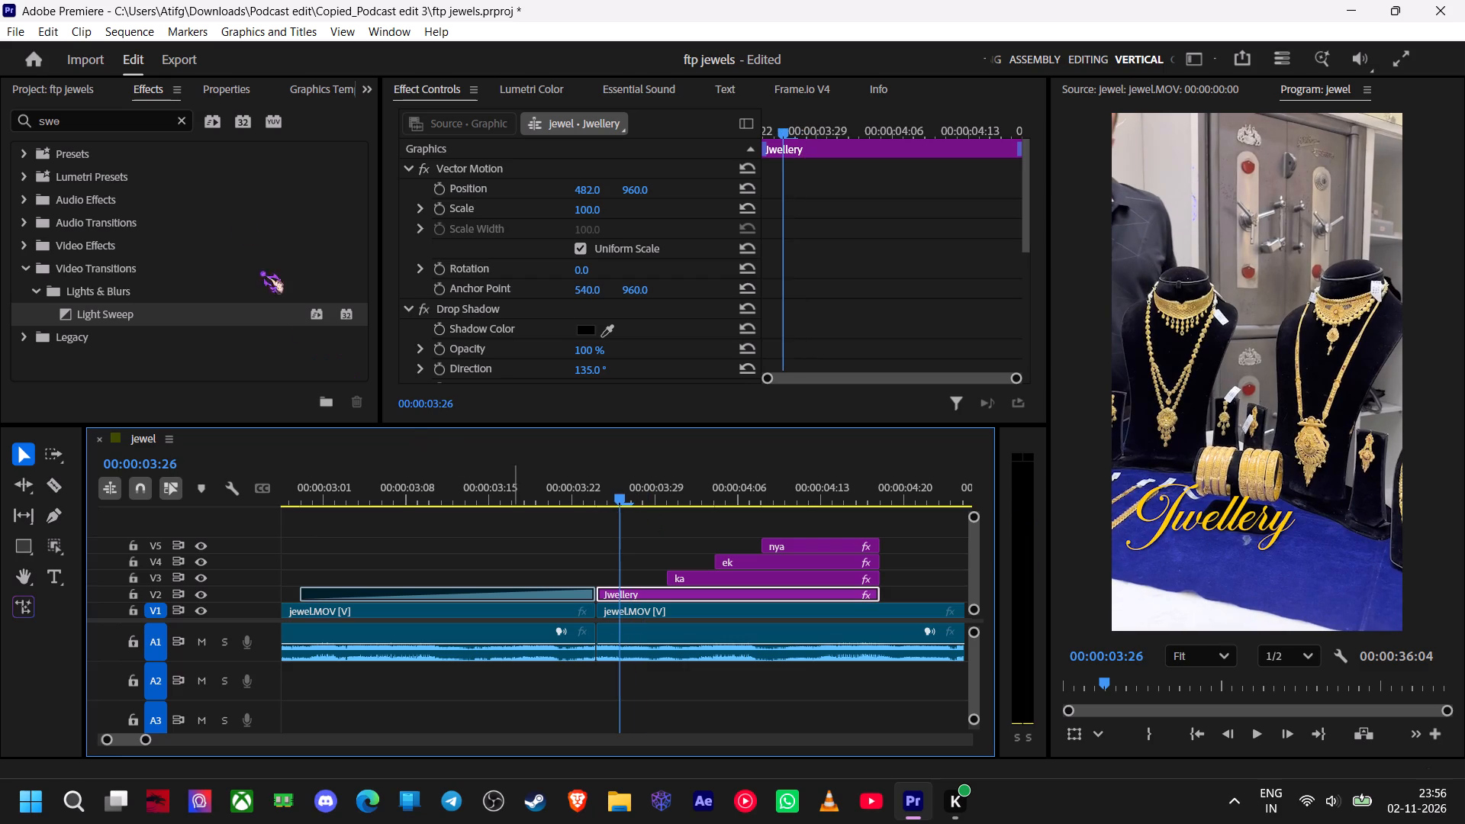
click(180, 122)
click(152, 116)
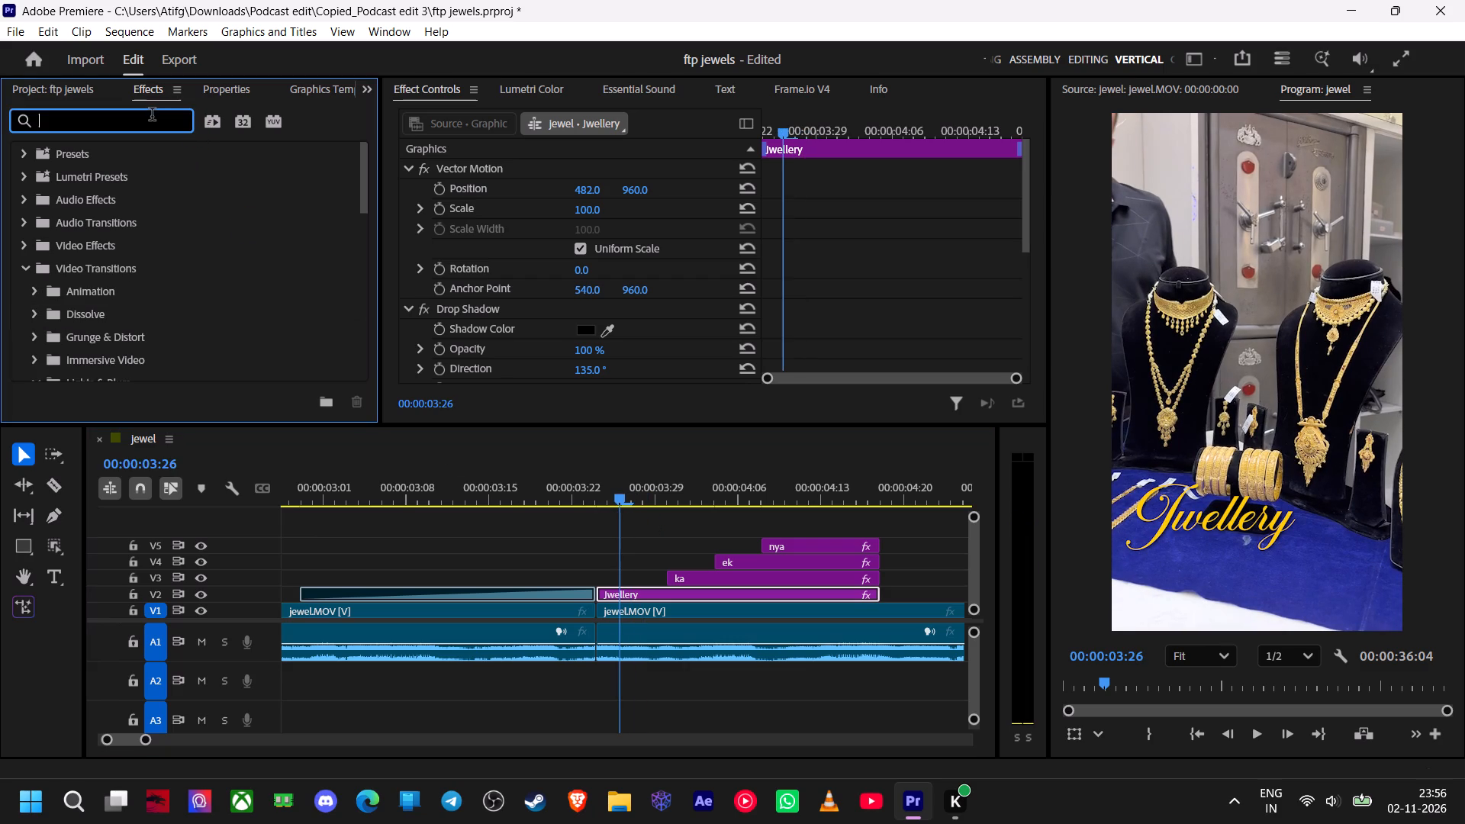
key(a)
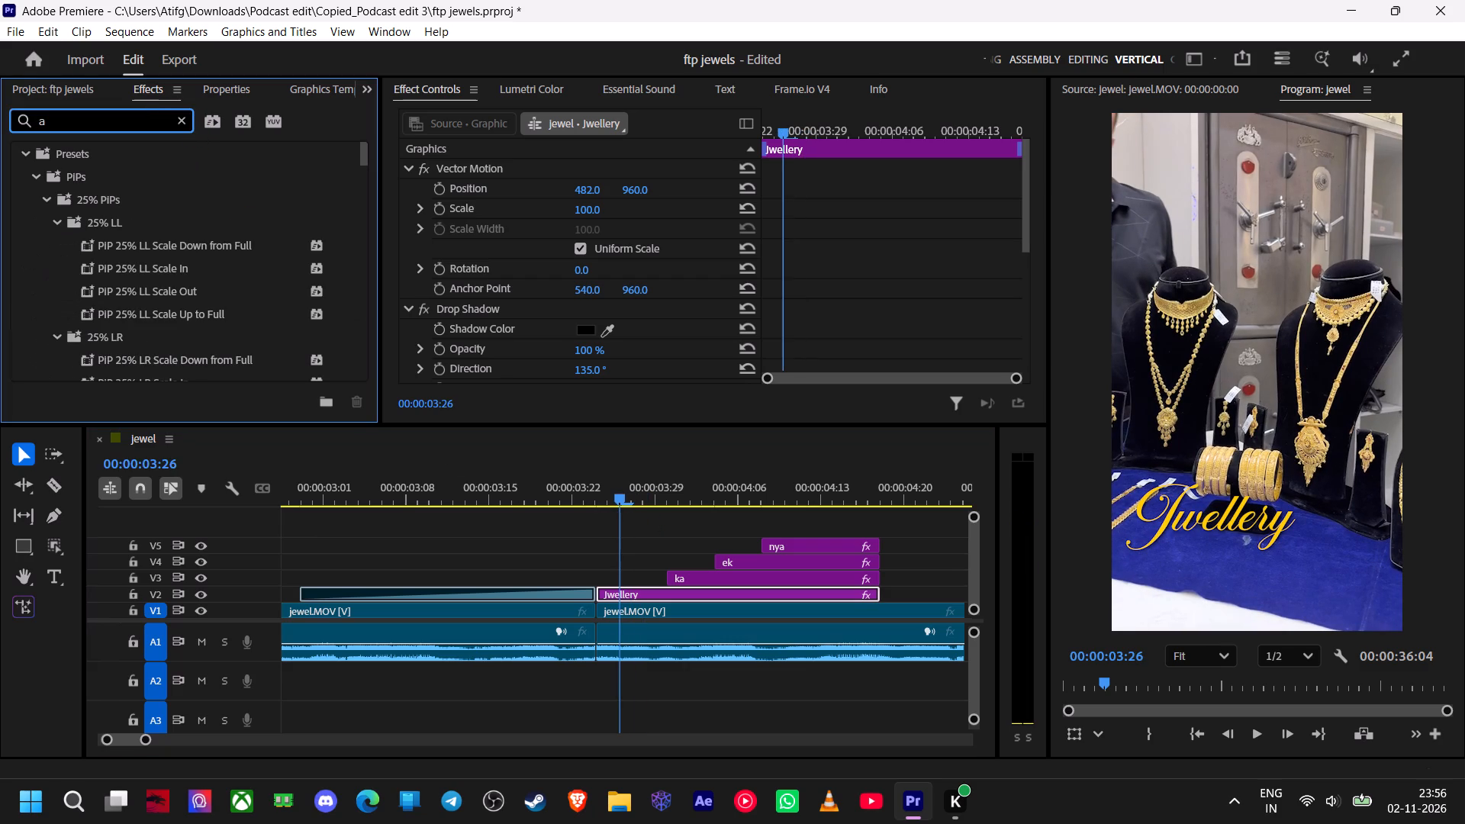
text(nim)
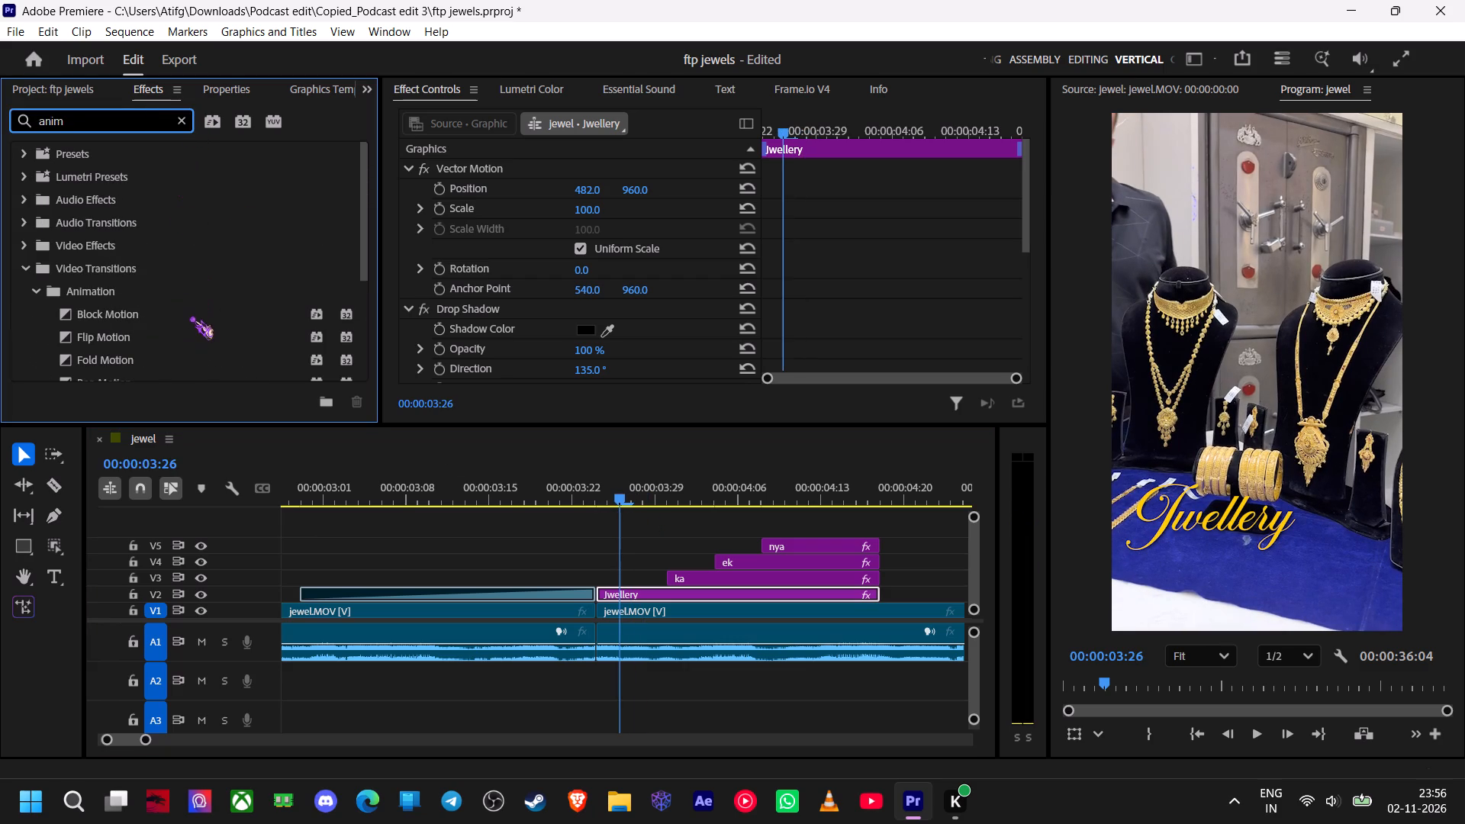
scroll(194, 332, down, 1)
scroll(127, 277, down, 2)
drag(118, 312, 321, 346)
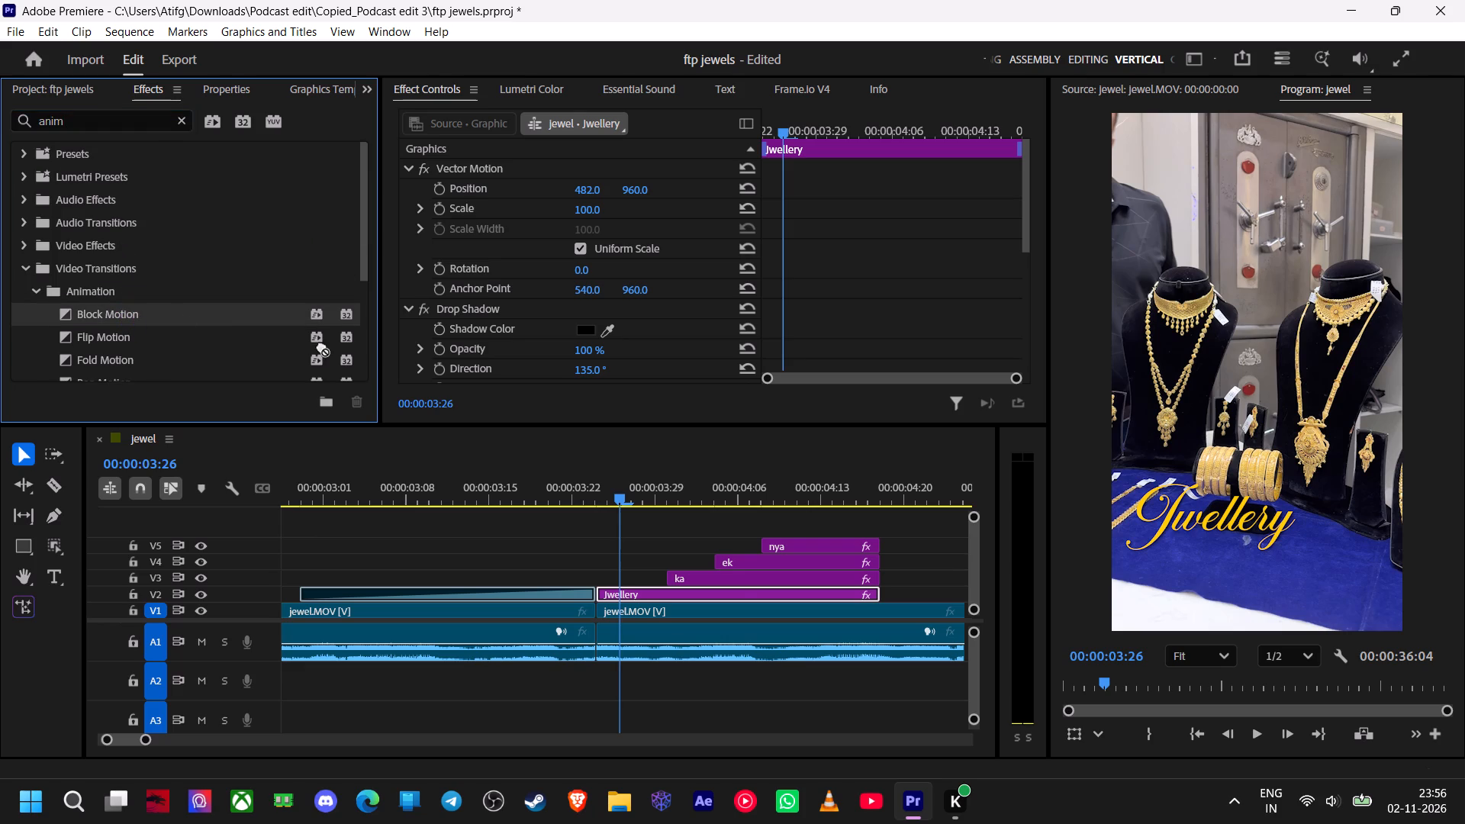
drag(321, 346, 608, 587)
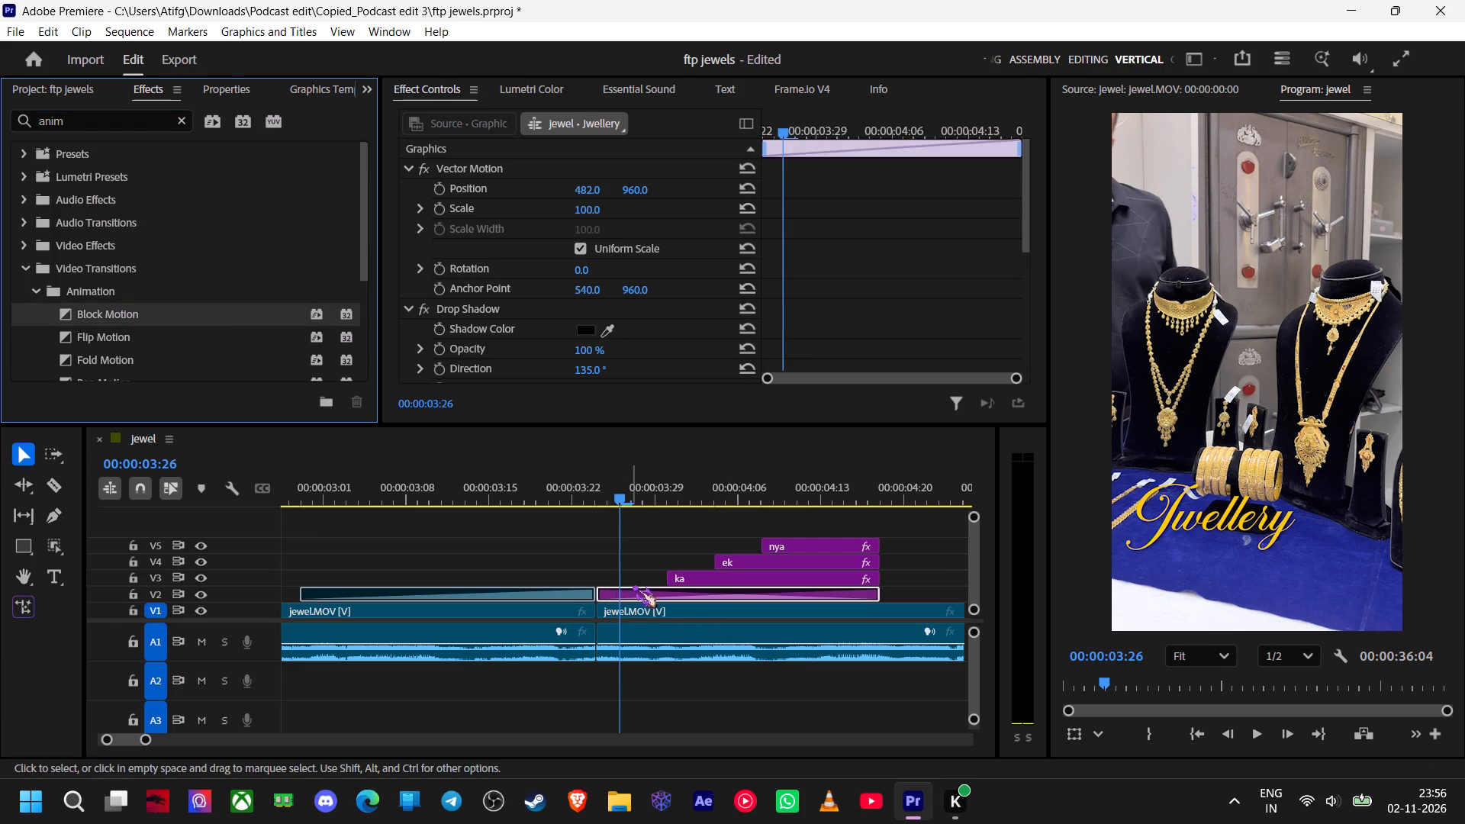
Play and scrub from the start of "Jwellery" through "ek" to preview the Block Motion entrance.
key(space)
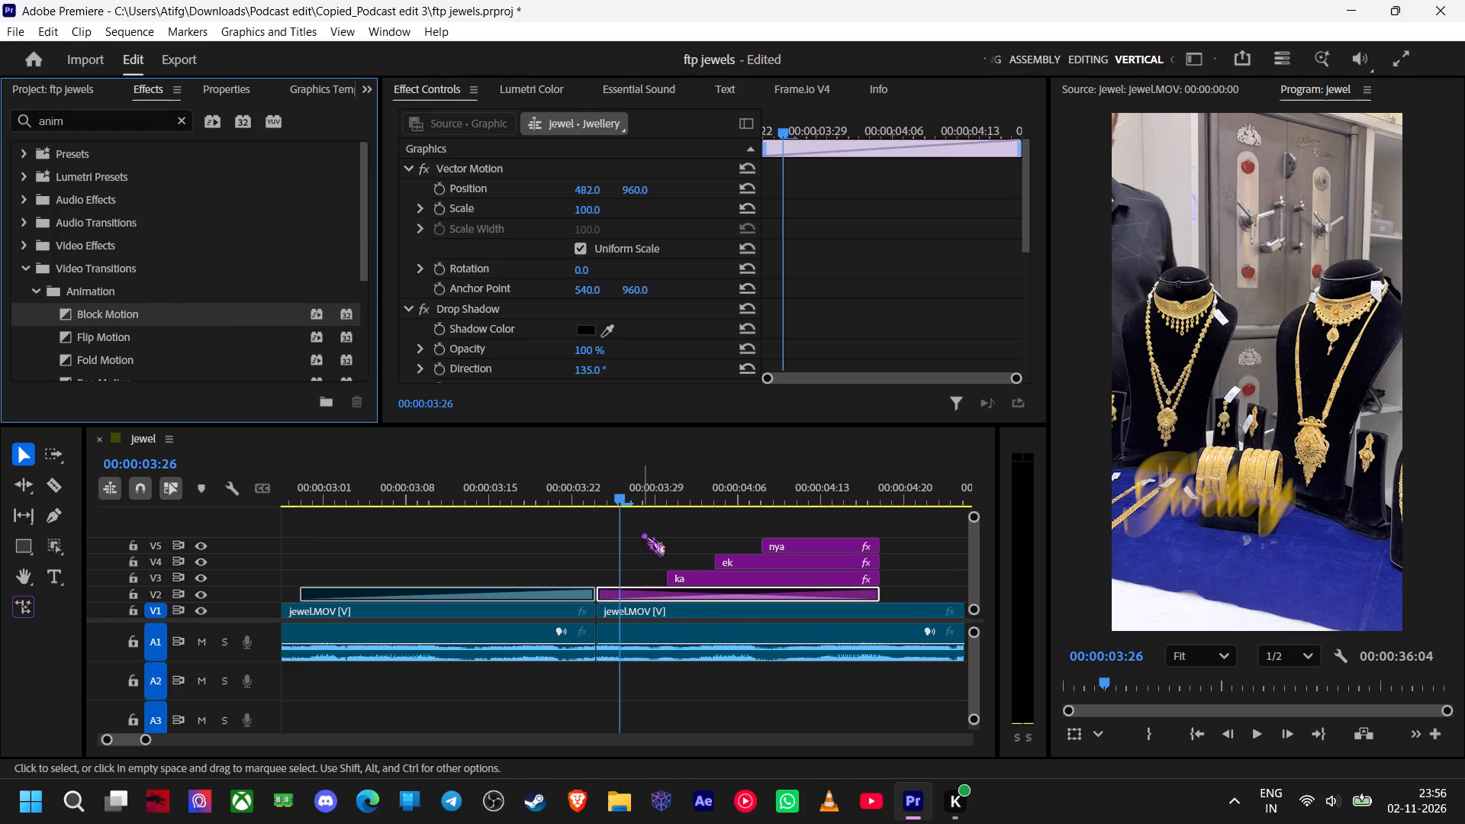
key(space)
drag(666, 497, 610, 499)
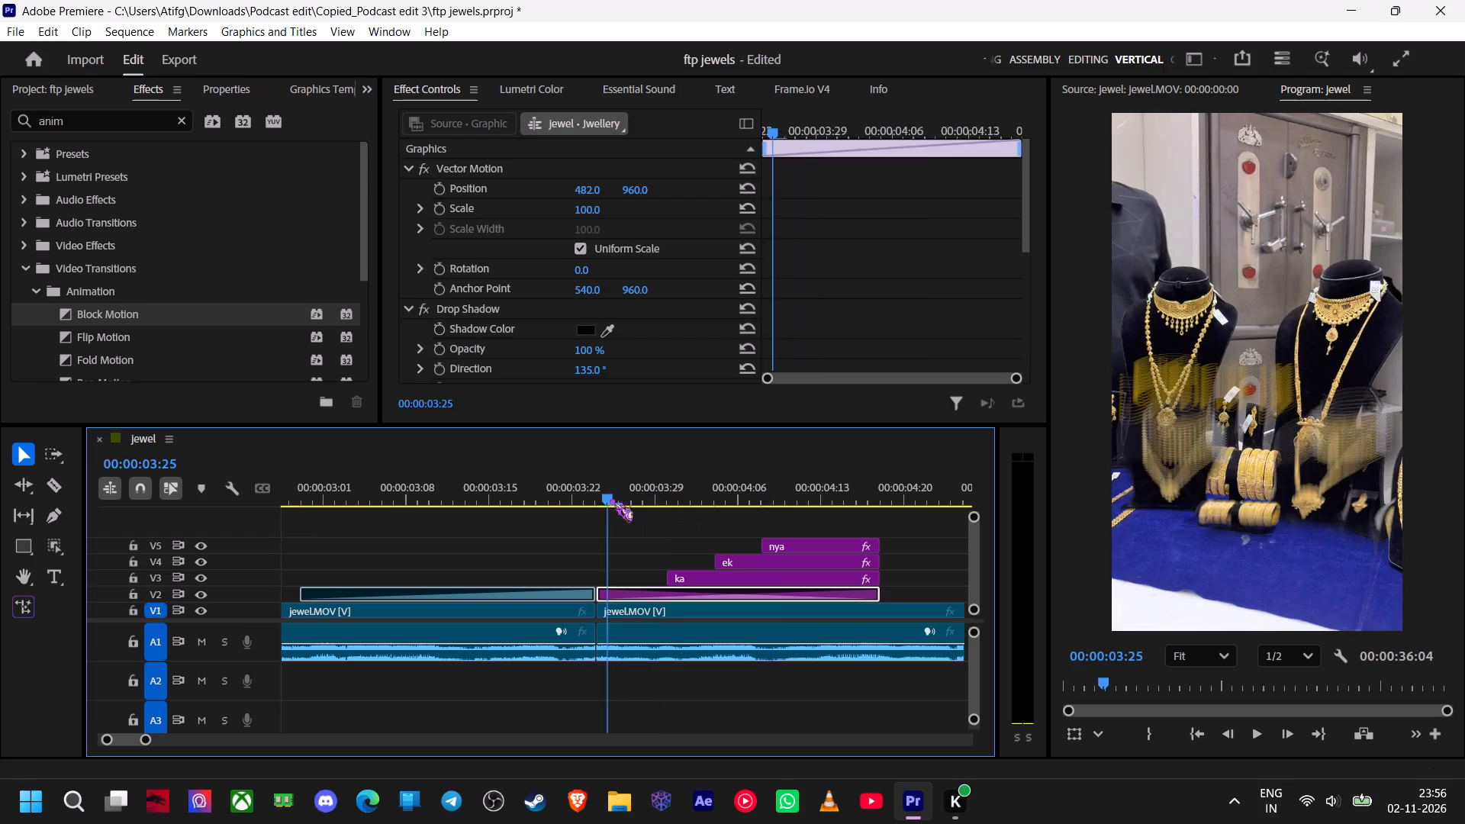
drag(610, 499, 596, 502)
key(space)
key(space)
drag(602, 498, 595, 497)
key(space)
key(space)
drag(600, 497, 629, 512)
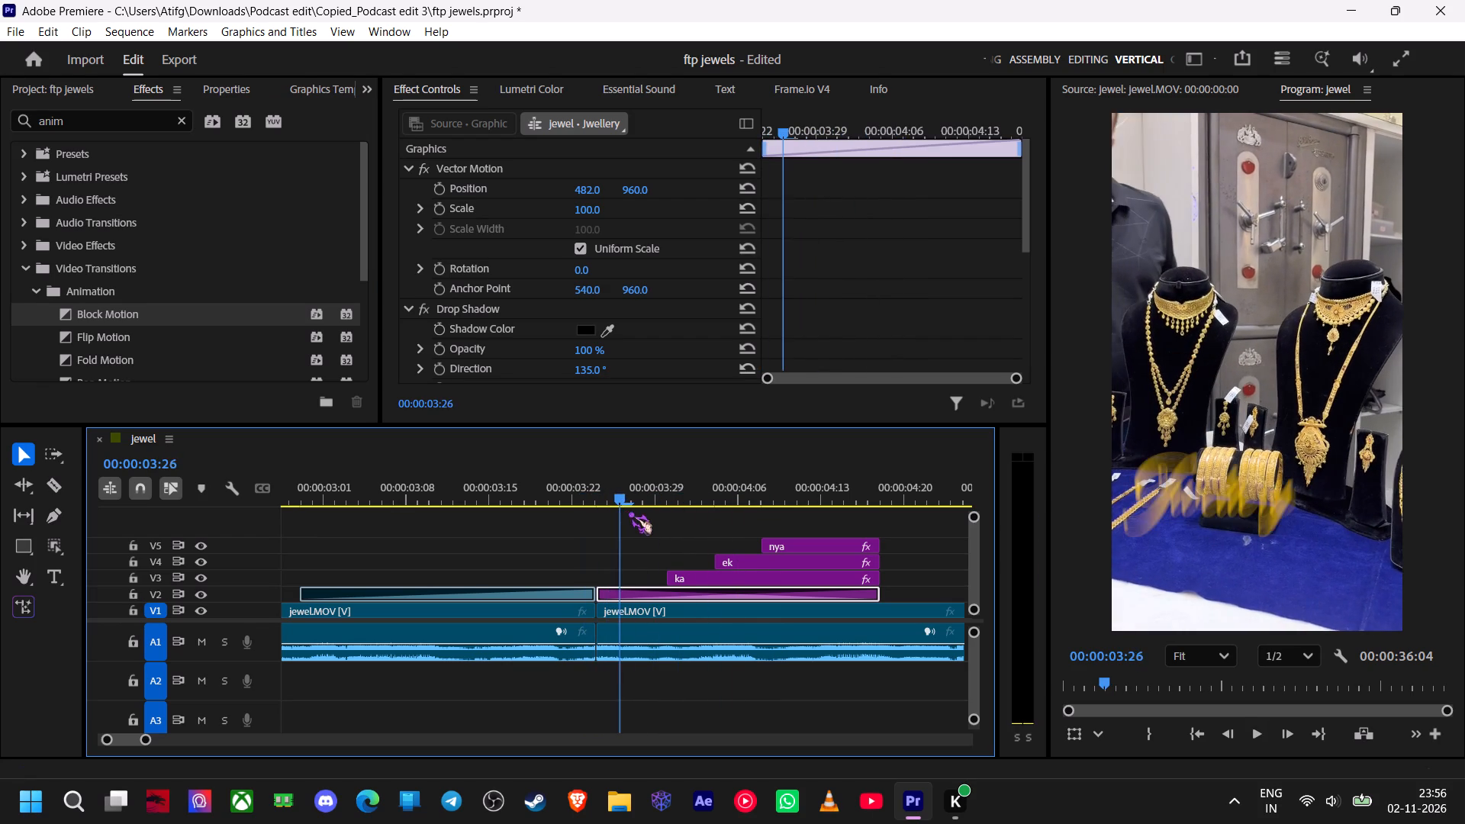
drag(629, 512, 726, 520)
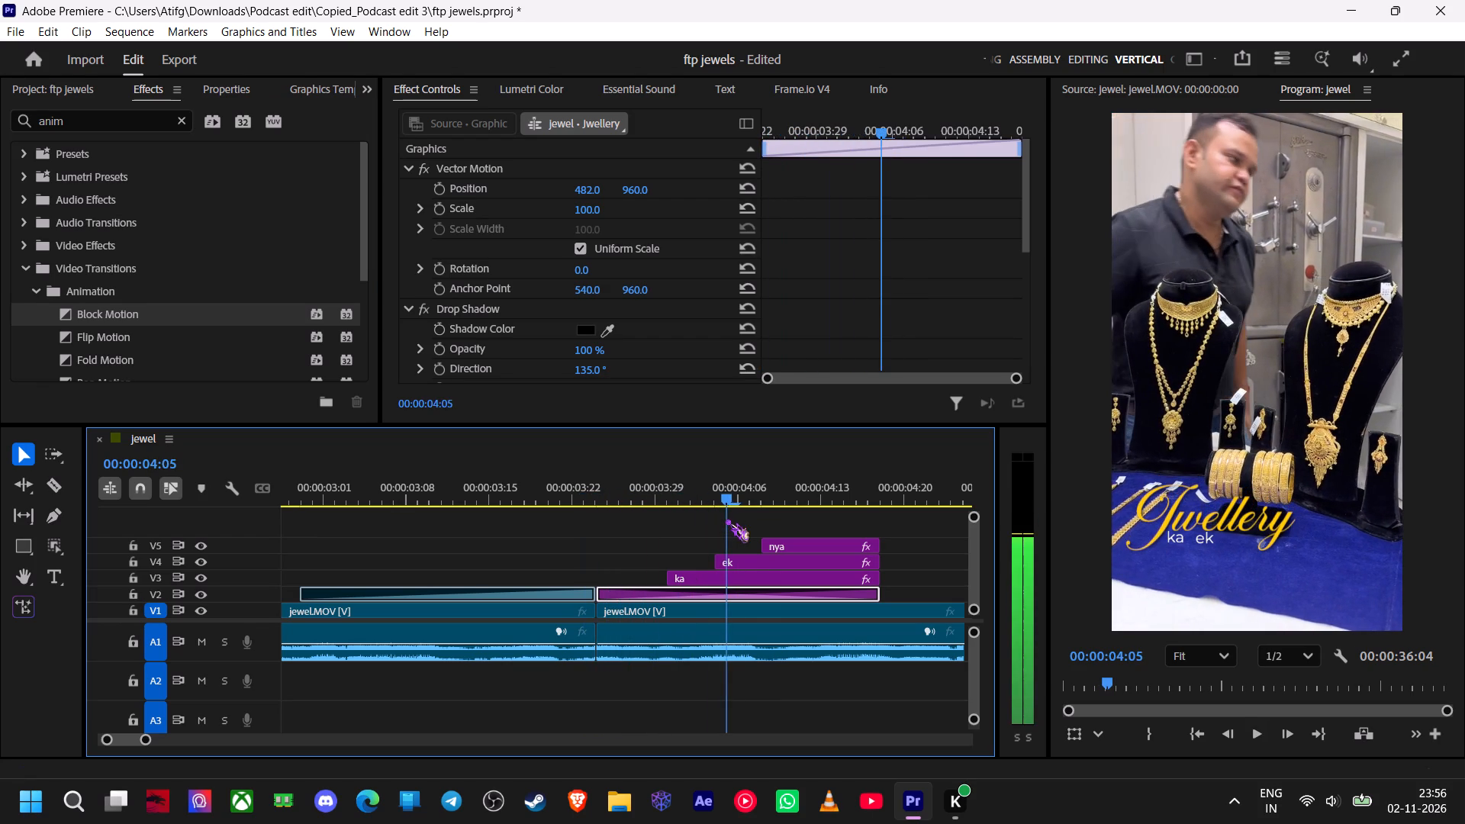
drag(726, 520, 641, 531)
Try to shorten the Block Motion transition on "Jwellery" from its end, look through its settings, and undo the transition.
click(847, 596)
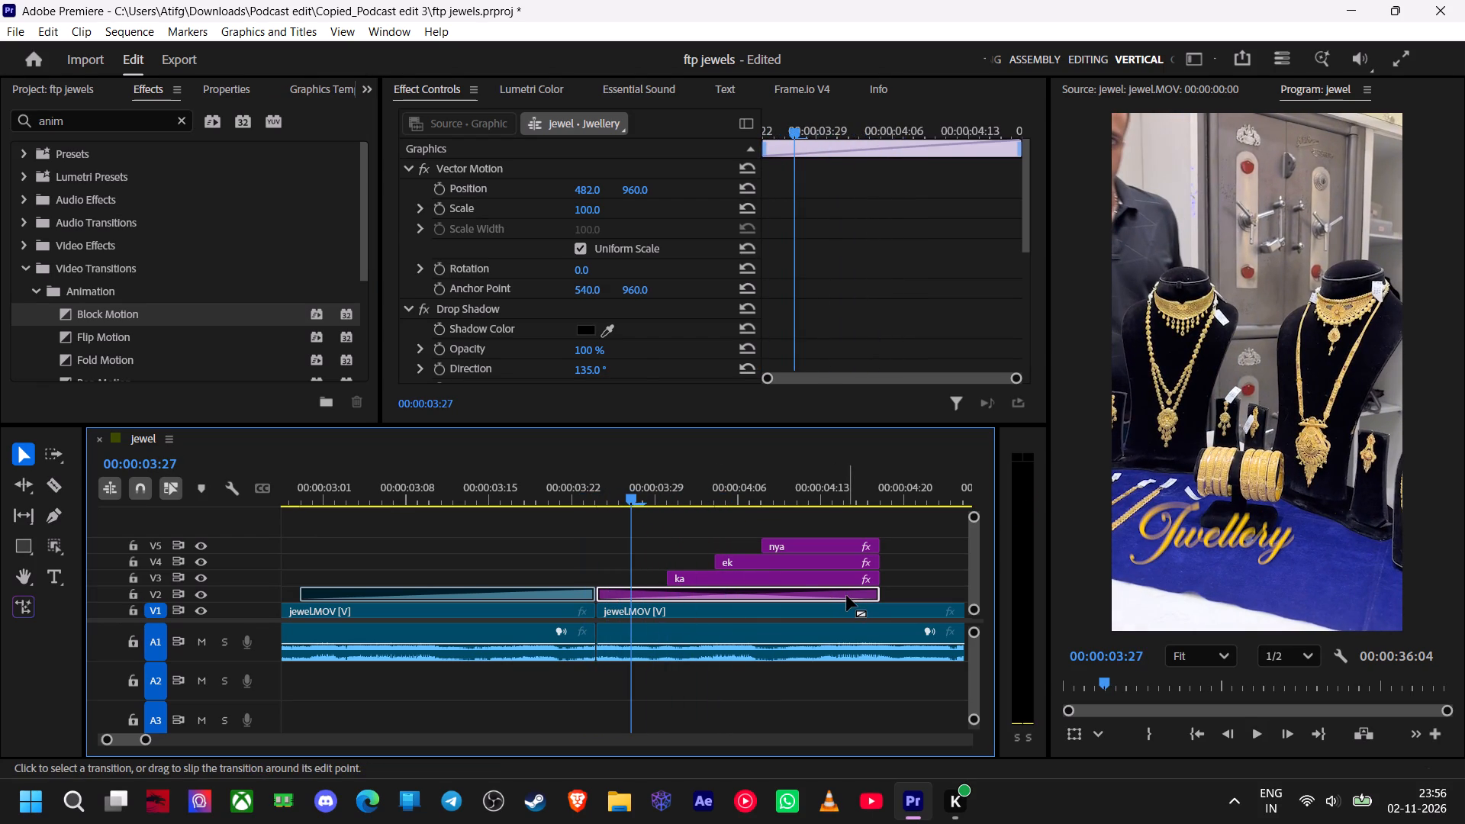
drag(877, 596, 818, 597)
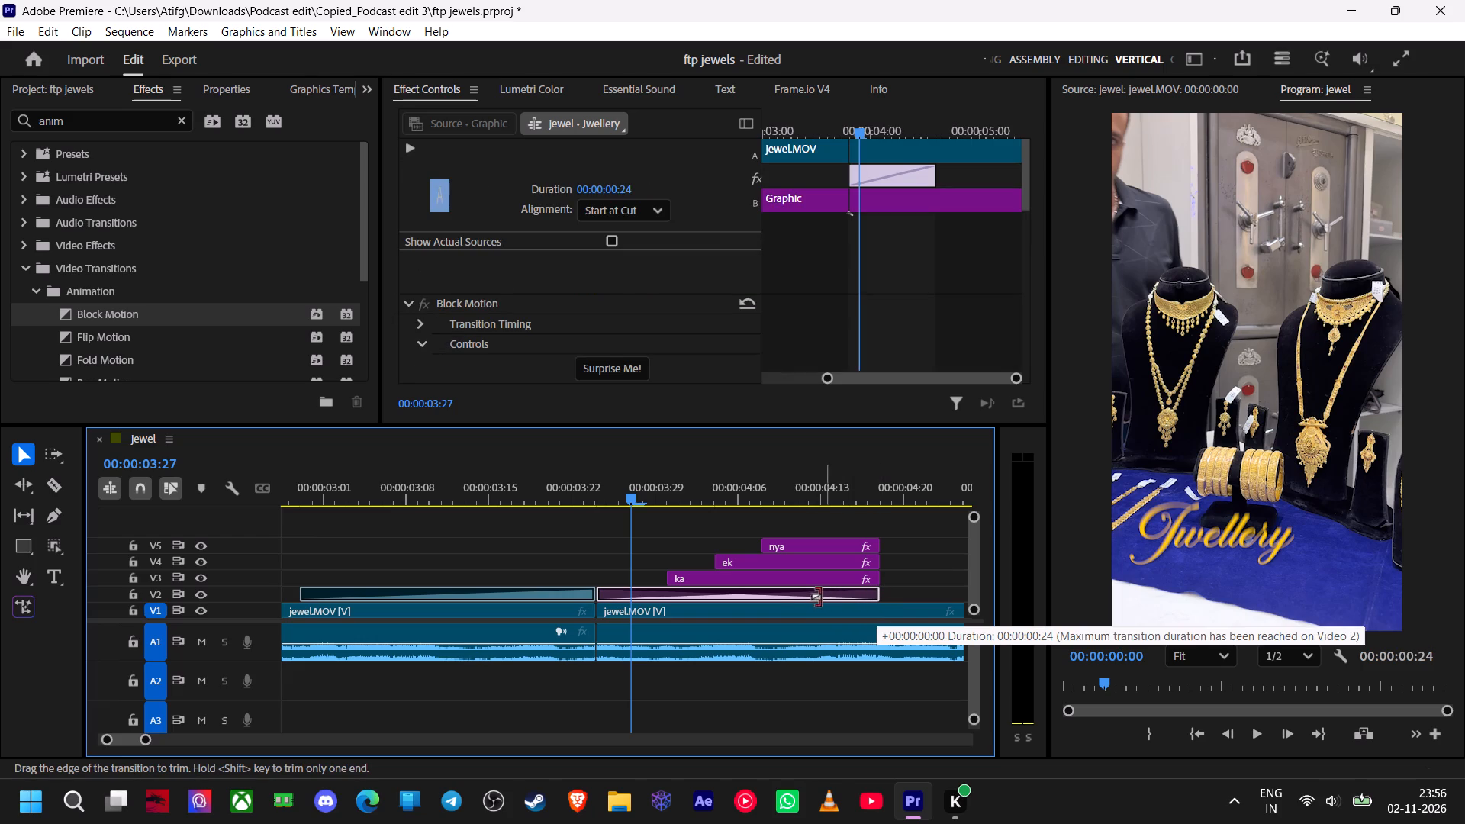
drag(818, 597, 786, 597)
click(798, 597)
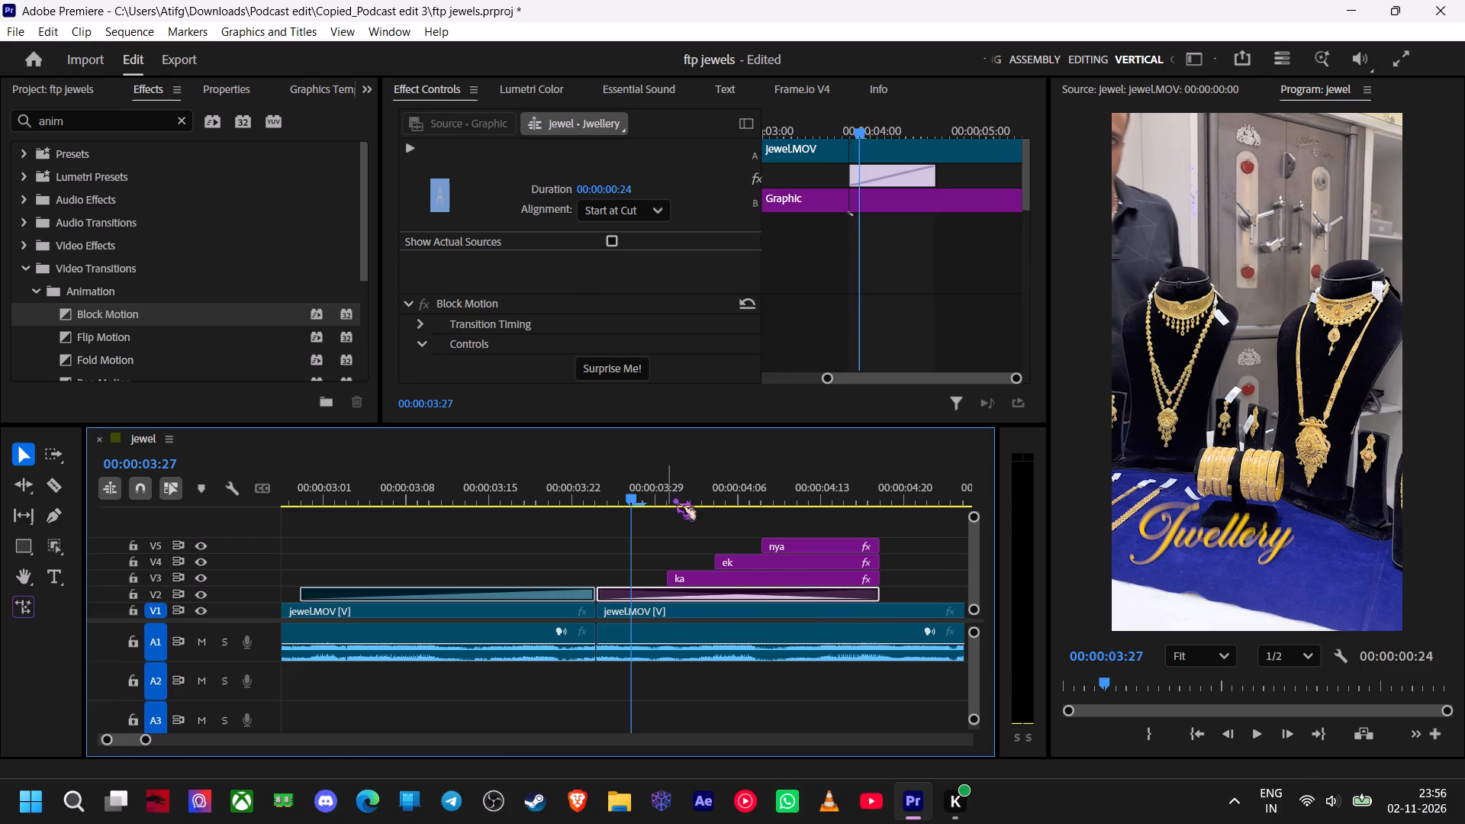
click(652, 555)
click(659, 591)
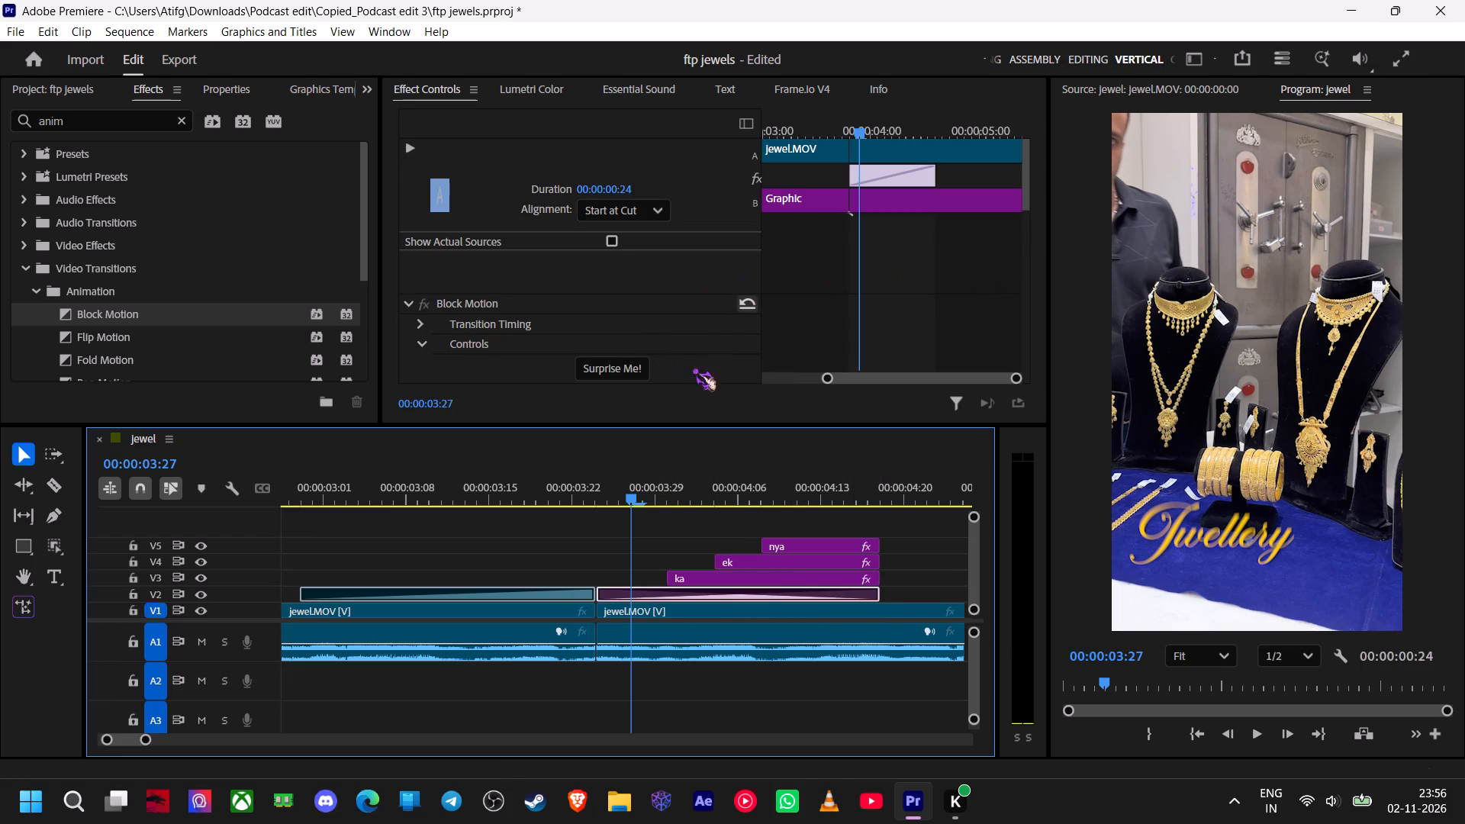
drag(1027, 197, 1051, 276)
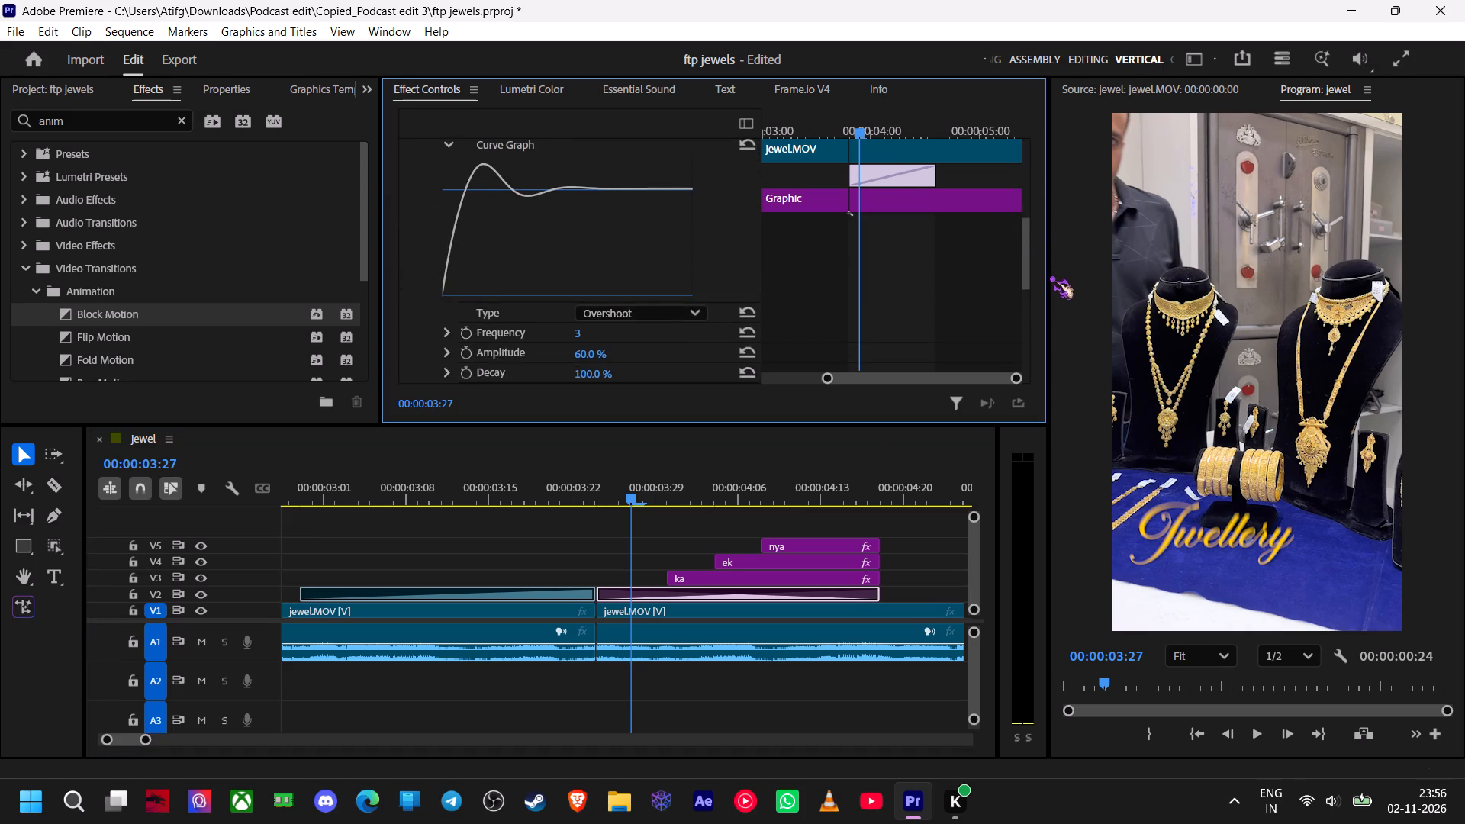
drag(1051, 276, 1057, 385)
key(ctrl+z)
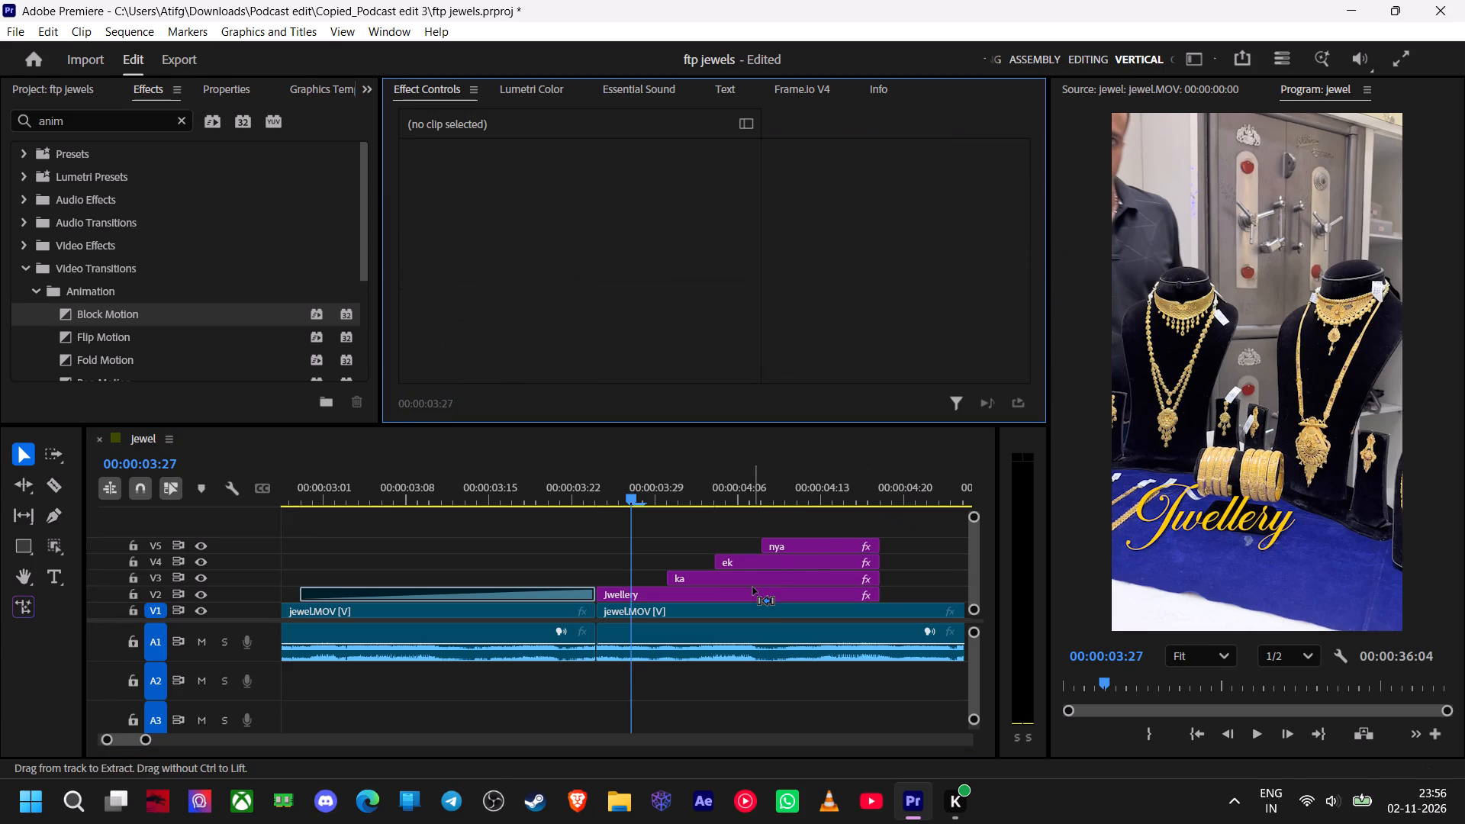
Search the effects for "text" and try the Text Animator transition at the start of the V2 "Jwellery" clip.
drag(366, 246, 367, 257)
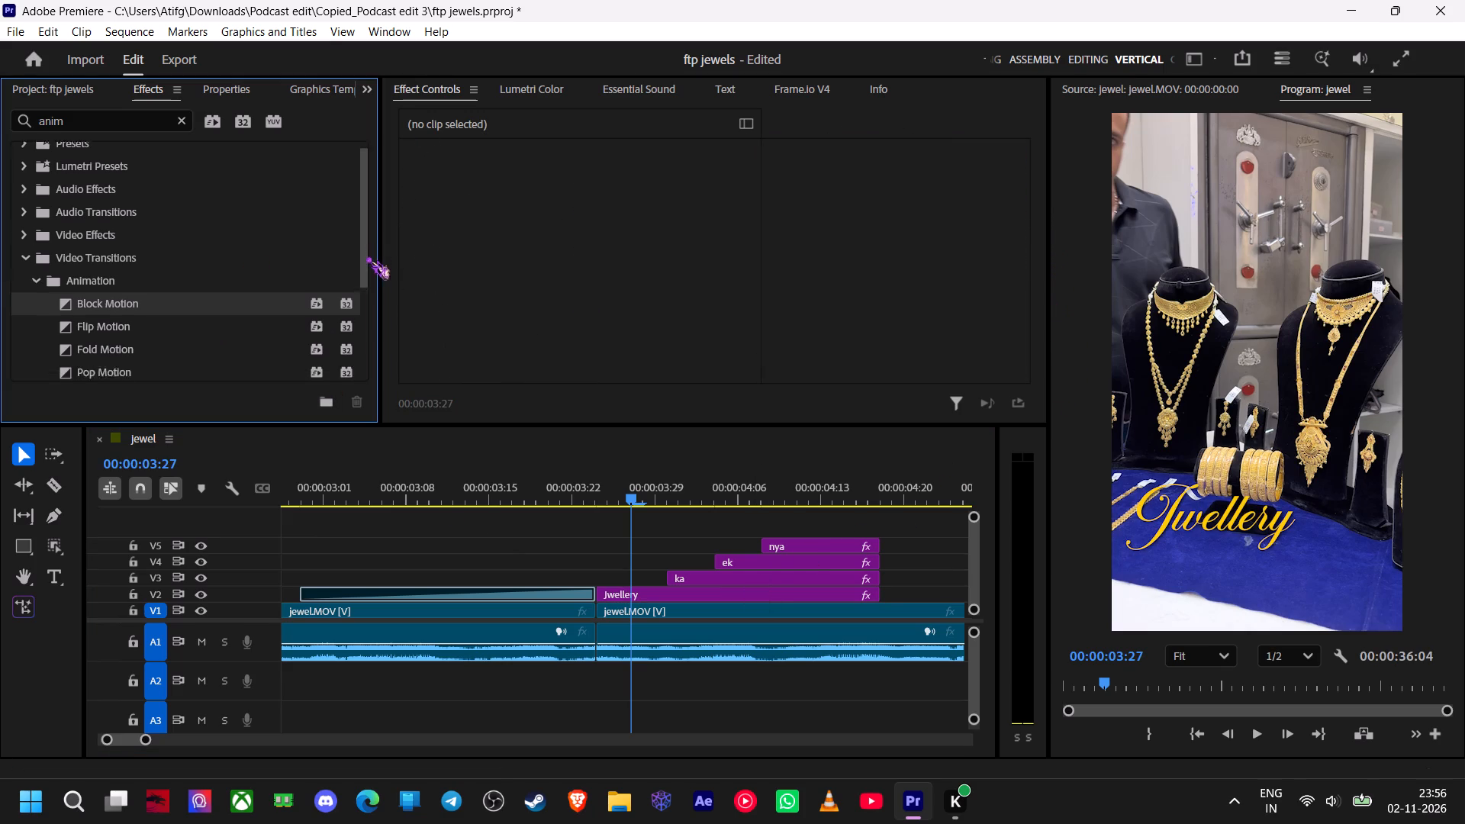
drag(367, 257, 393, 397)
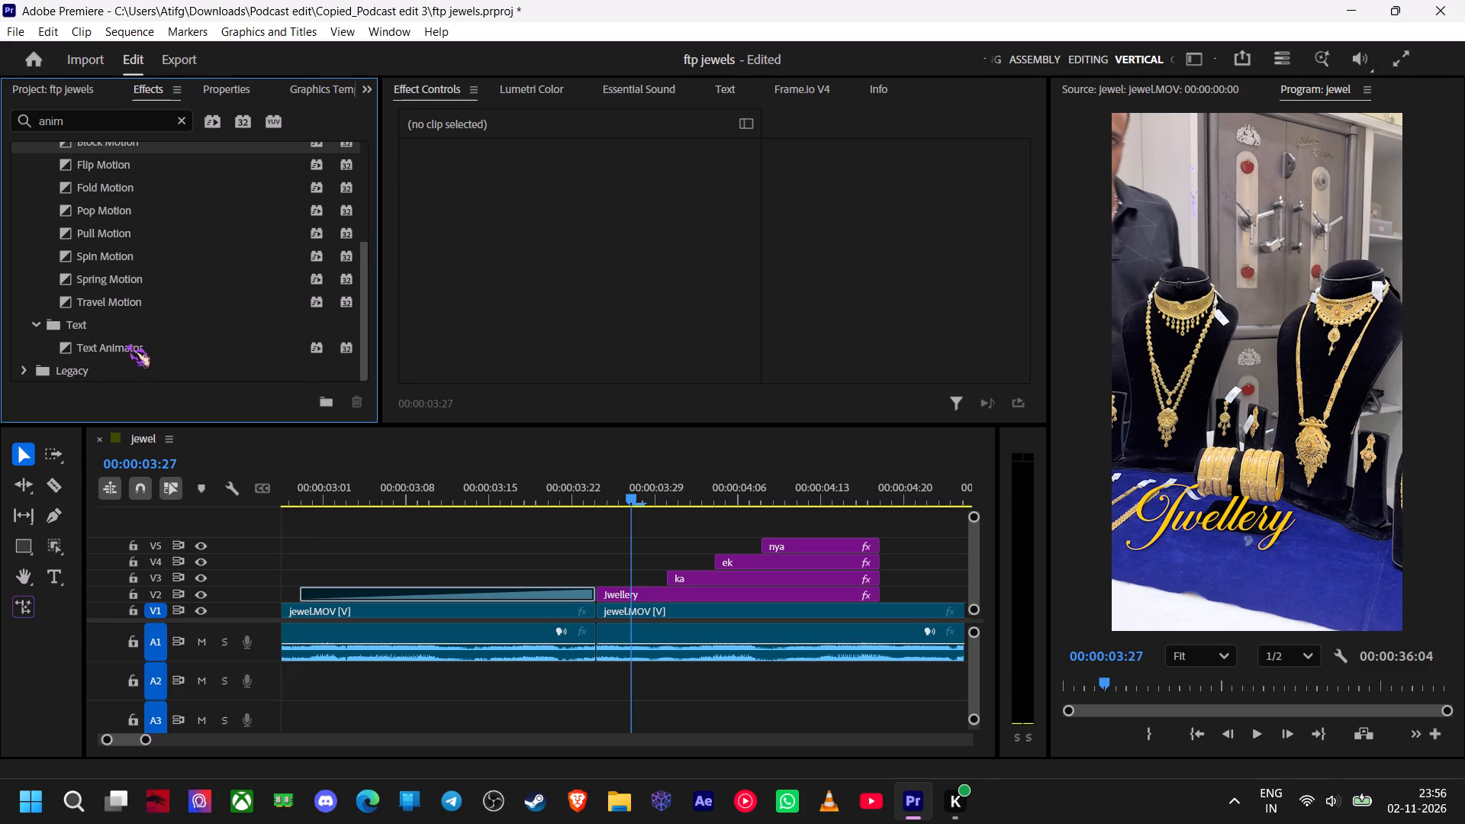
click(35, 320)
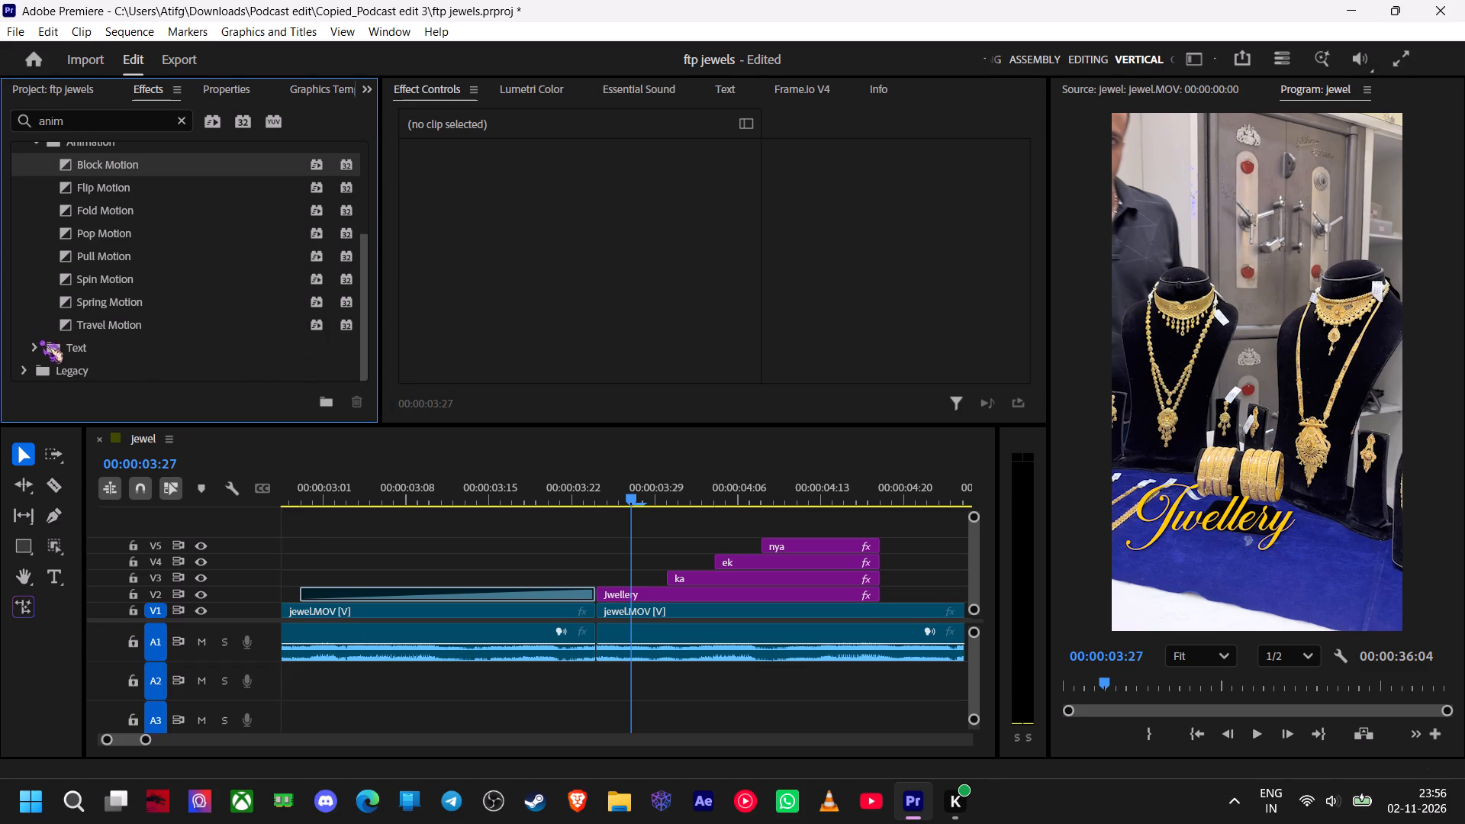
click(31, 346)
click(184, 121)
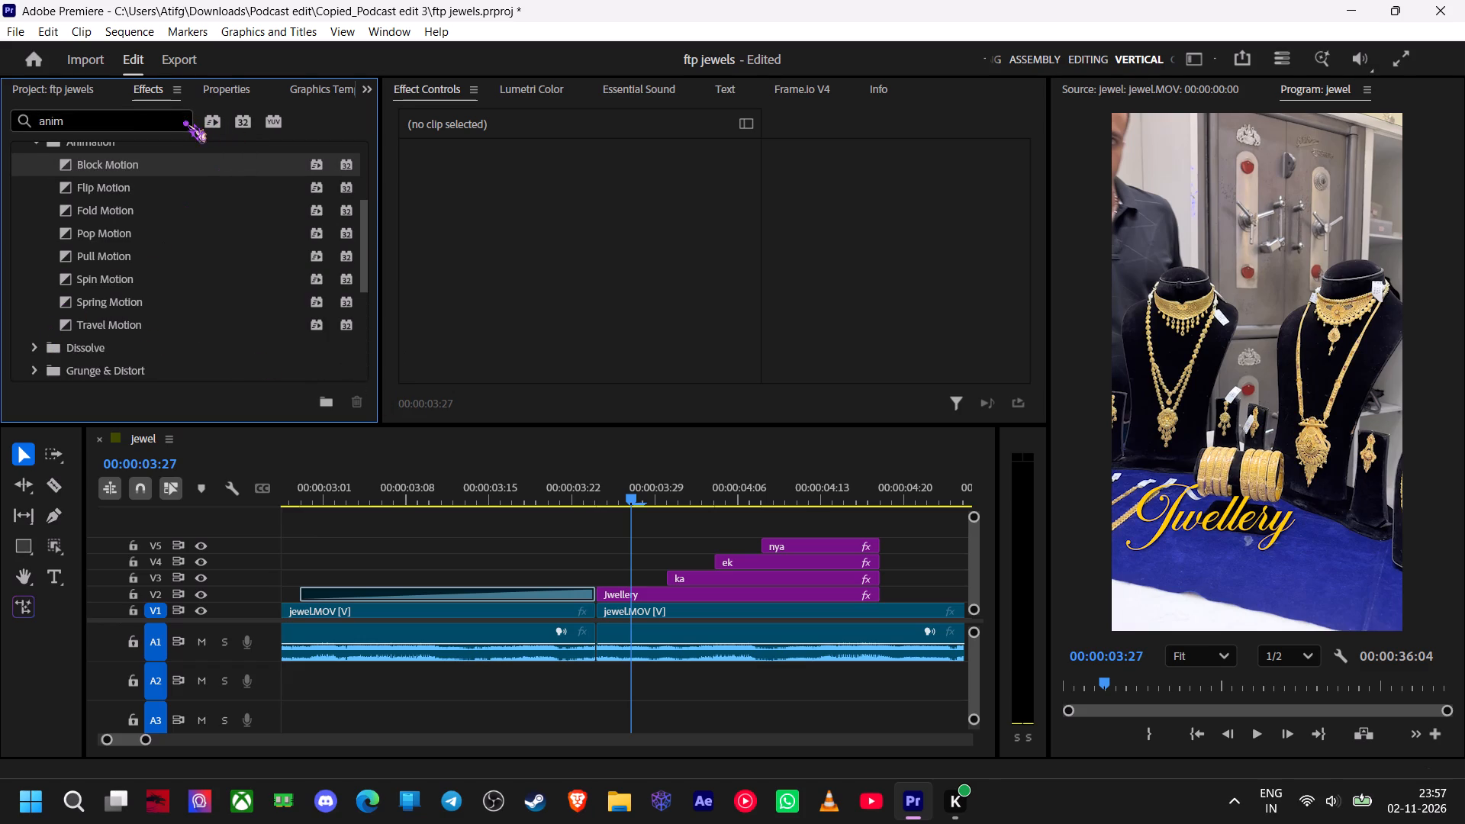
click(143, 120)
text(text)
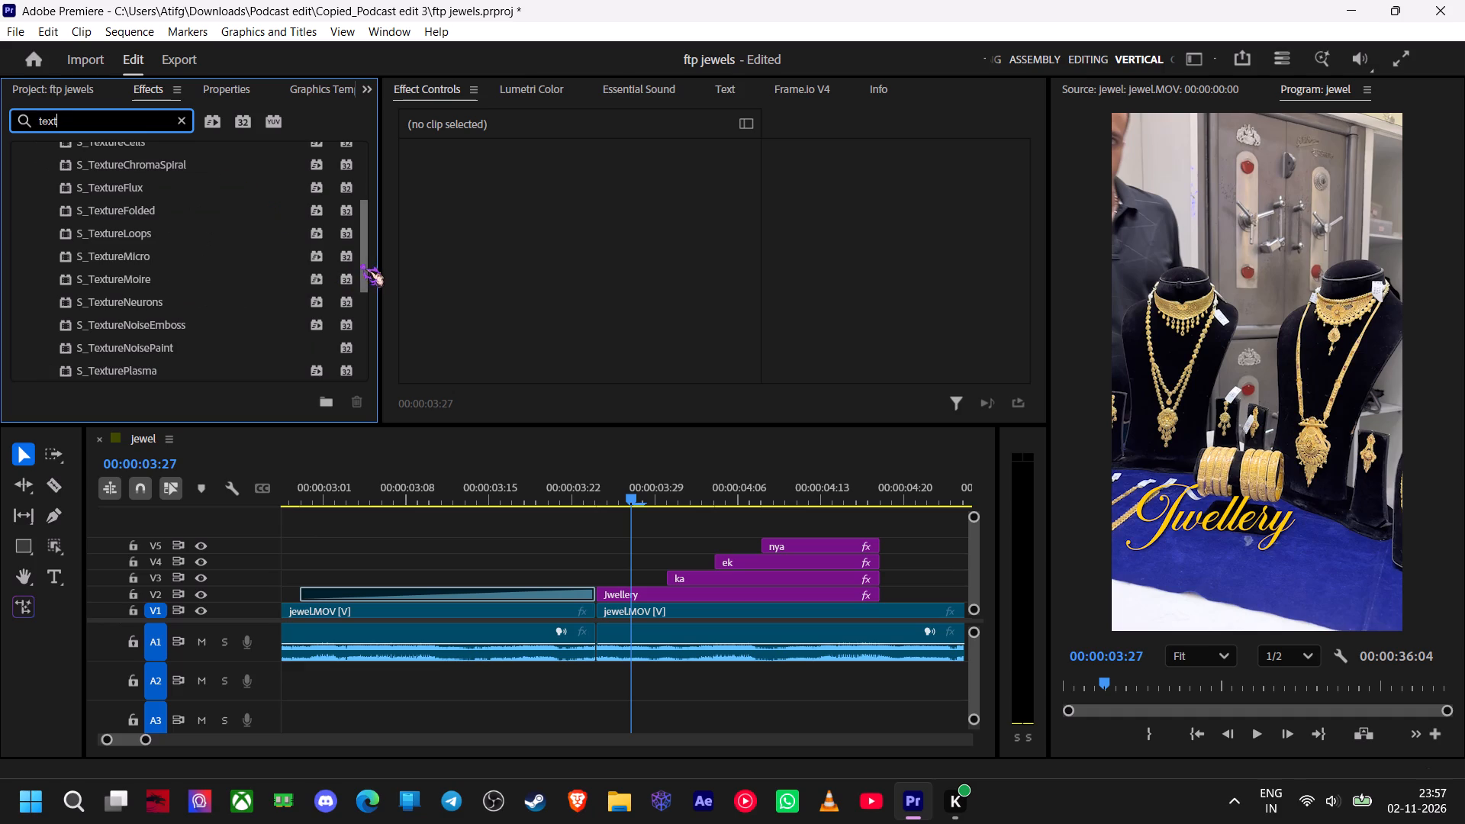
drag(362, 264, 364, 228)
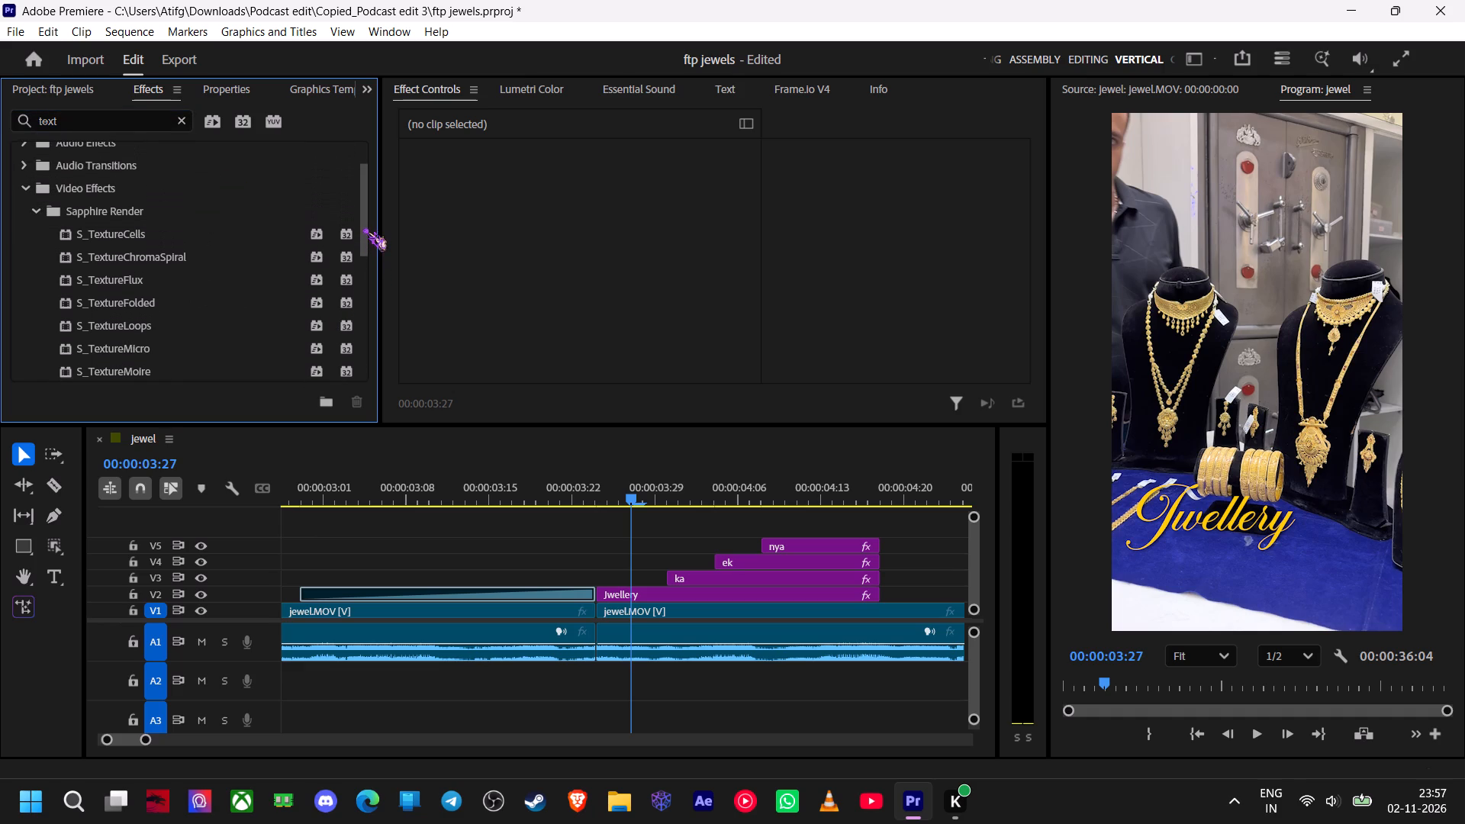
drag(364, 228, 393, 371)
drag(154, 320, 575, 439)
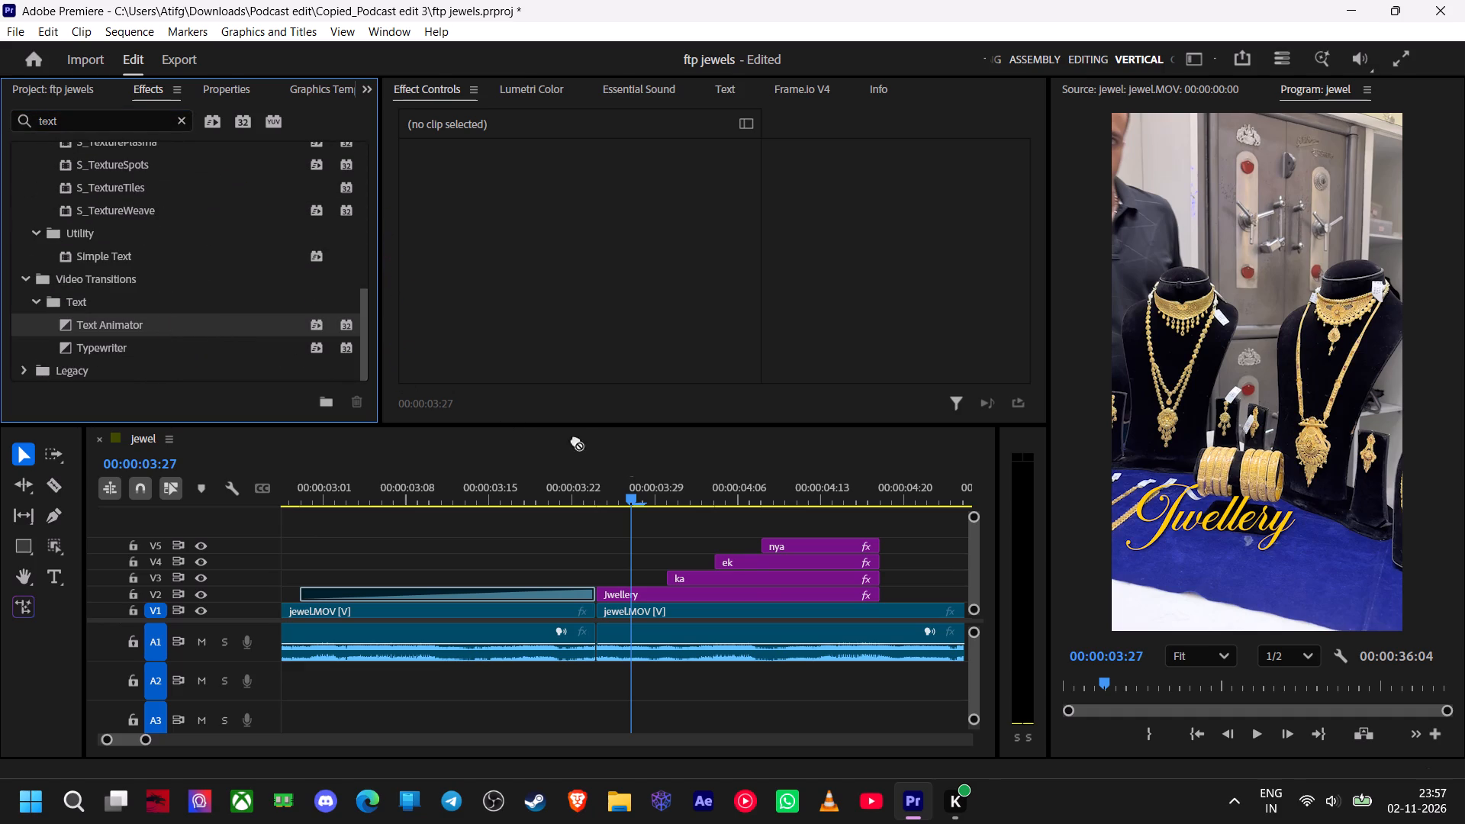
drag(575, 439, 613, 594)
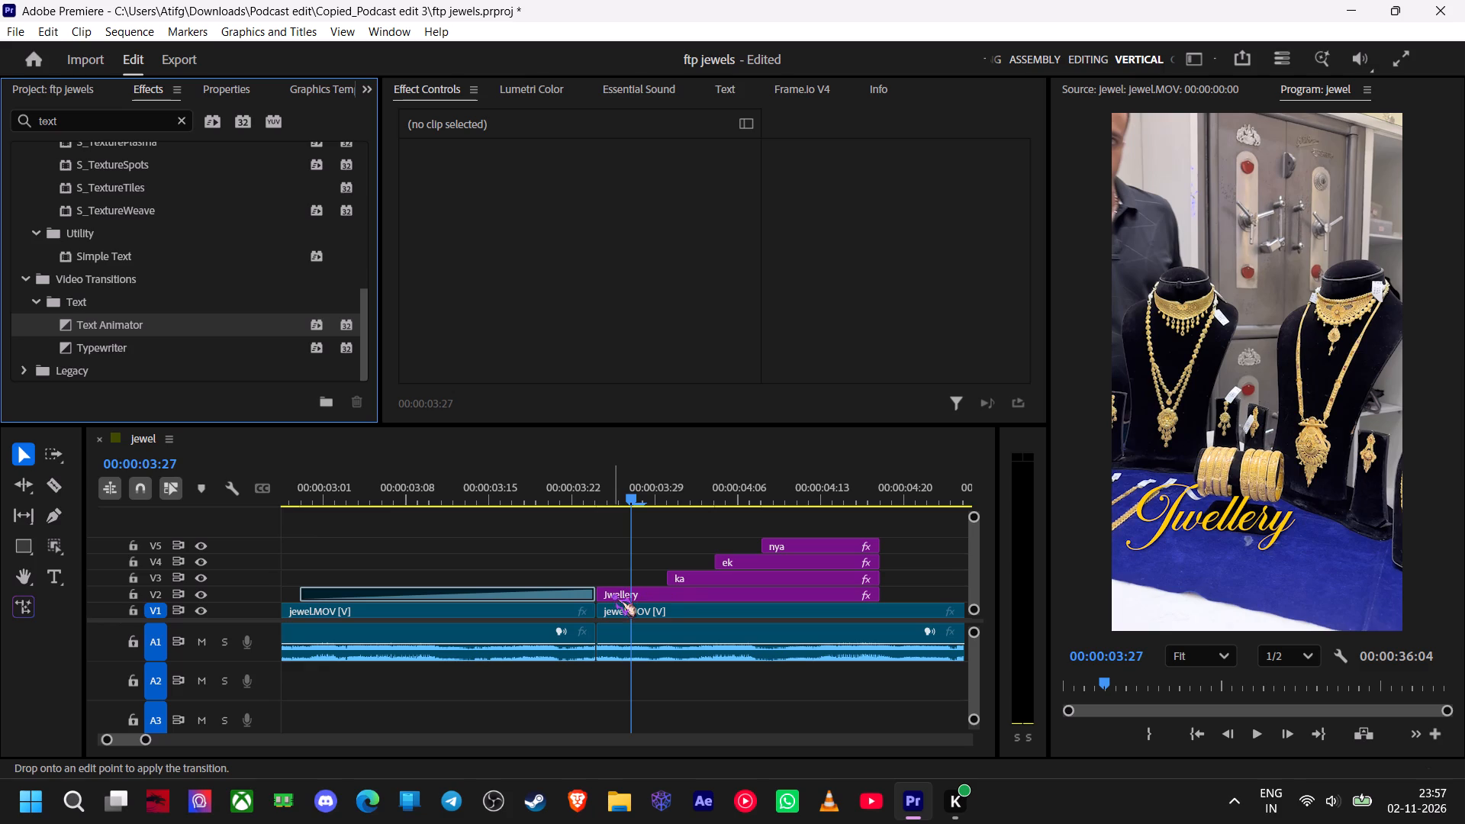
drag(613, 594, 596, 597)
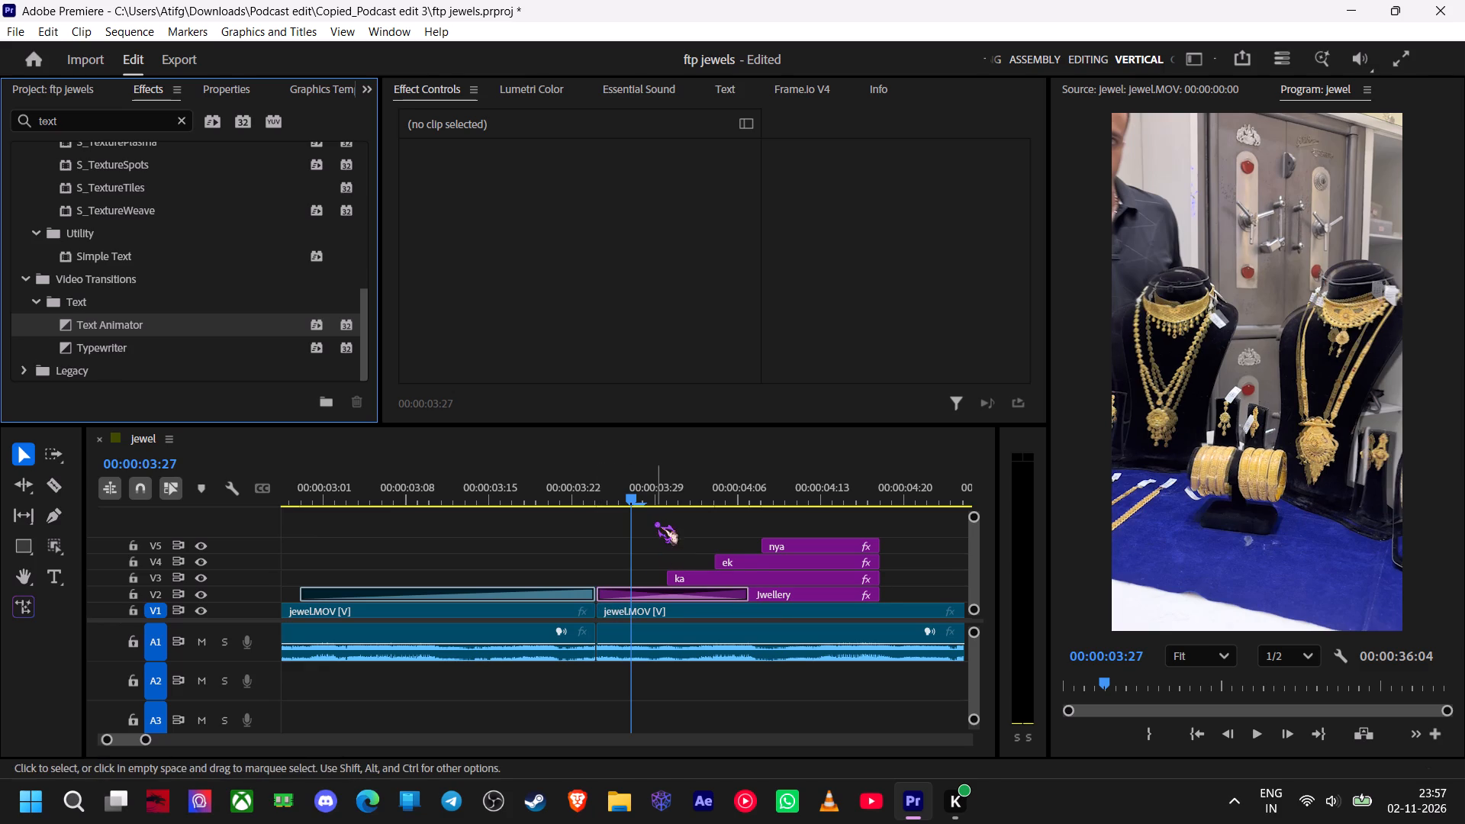
Scrub back and forth across the "Jwellery", "ka" and "ek" captions to preview the Text Animator entrance.
drag(634, 499, 588, 512)
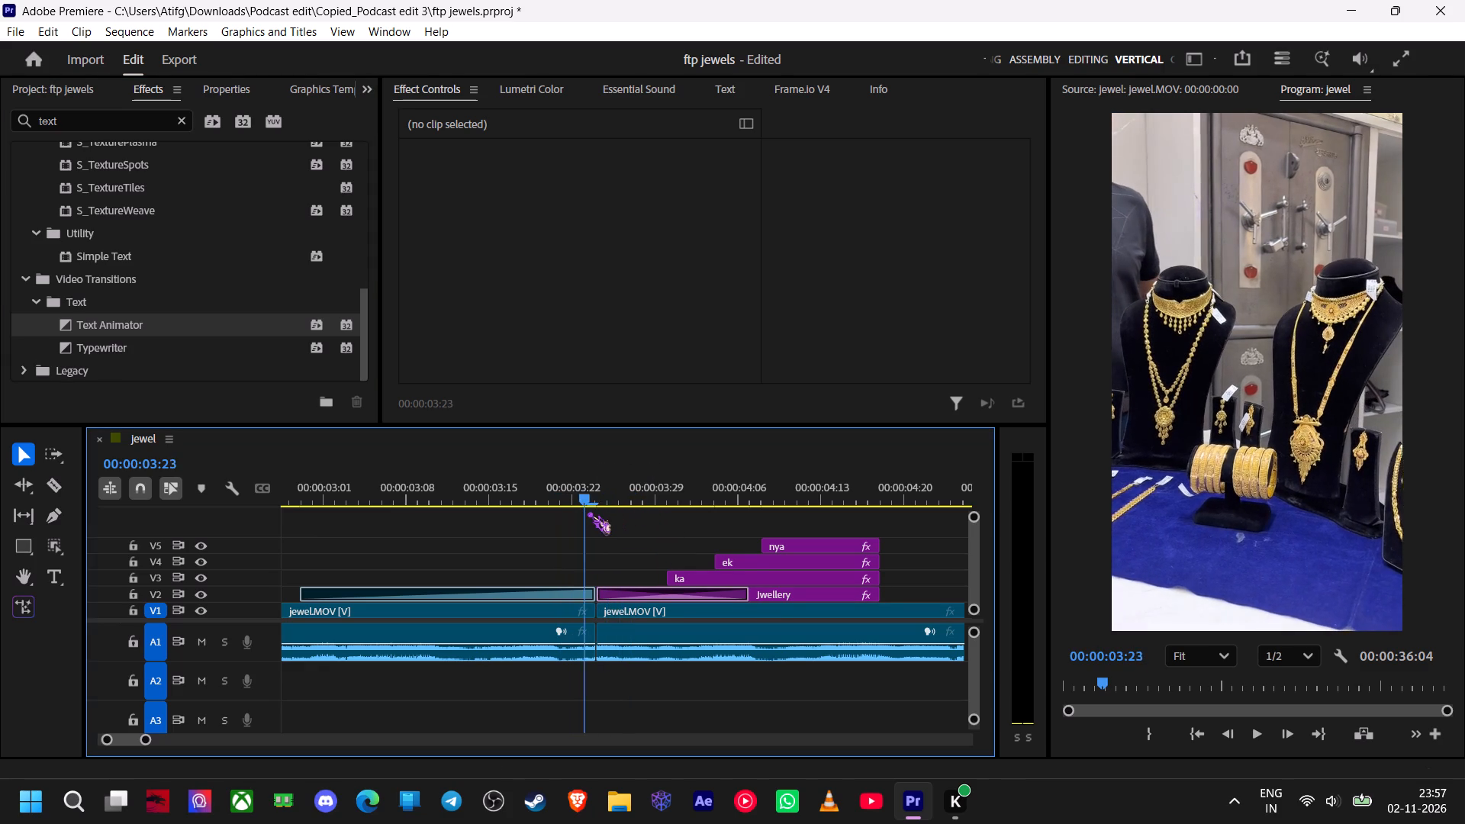
drag(588, 512, 662, 516)
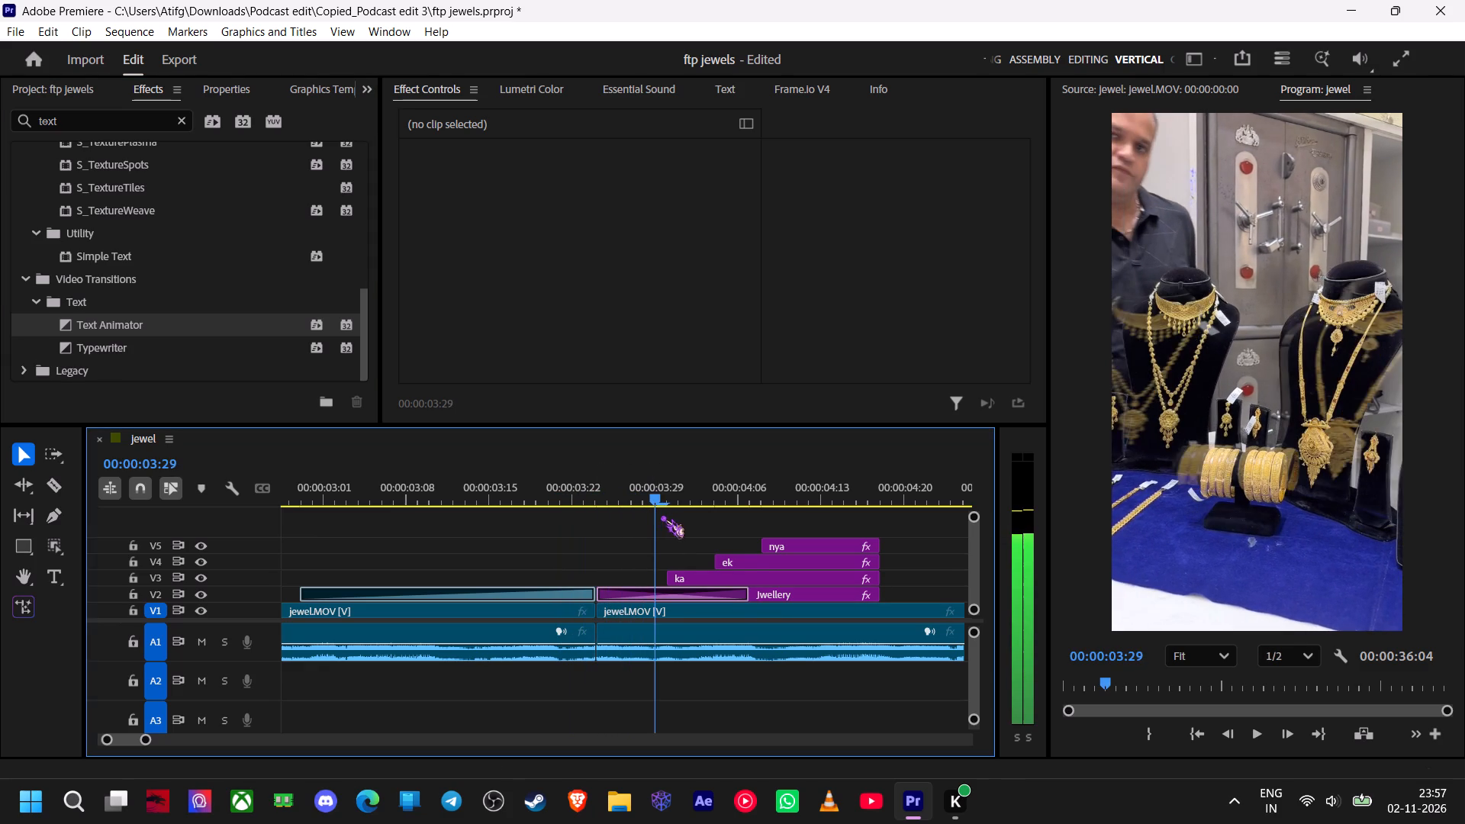
drag(662, 516, 732, 539)
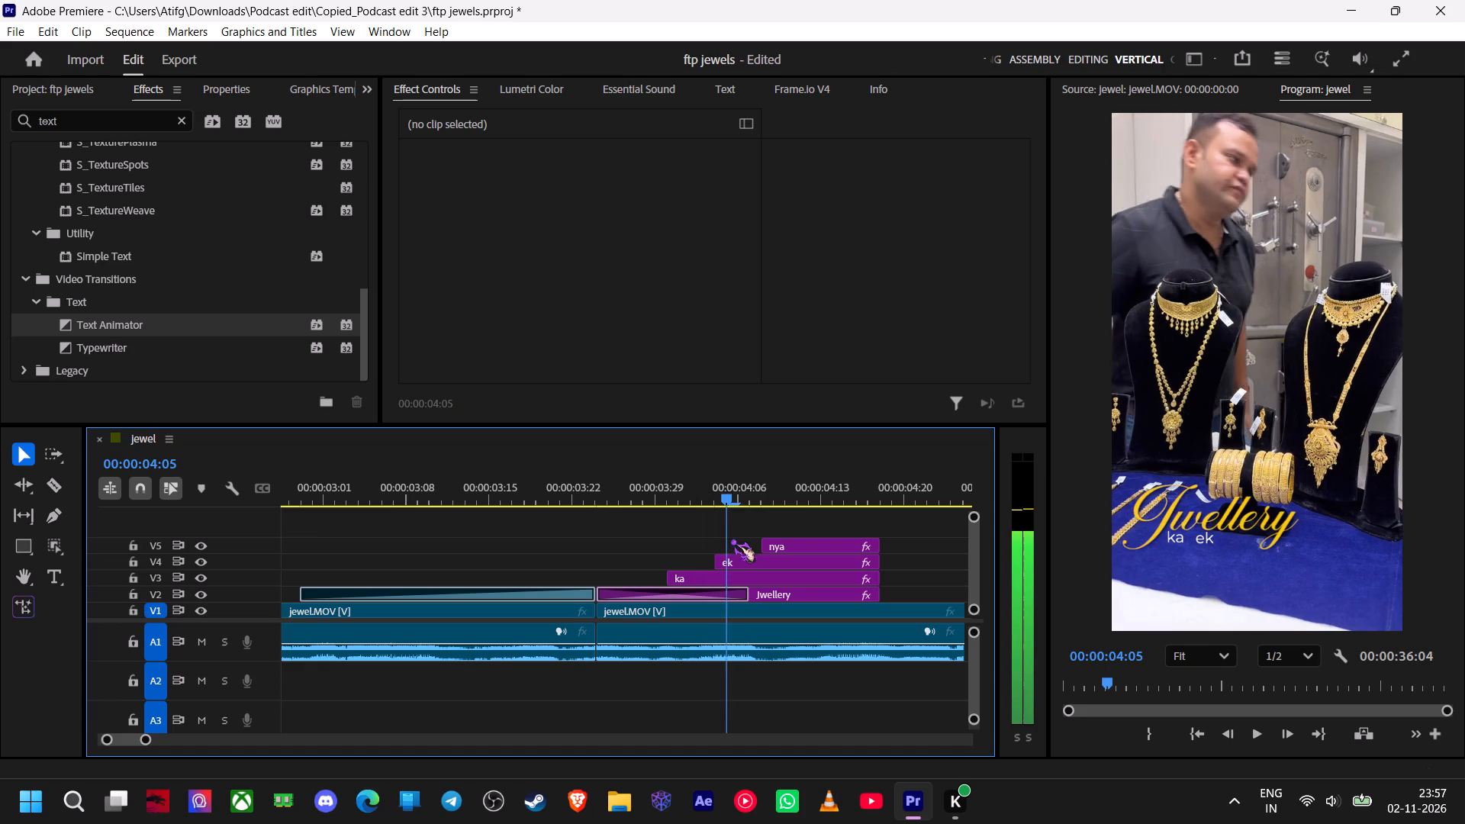
drag(732, 539, 691, 563)
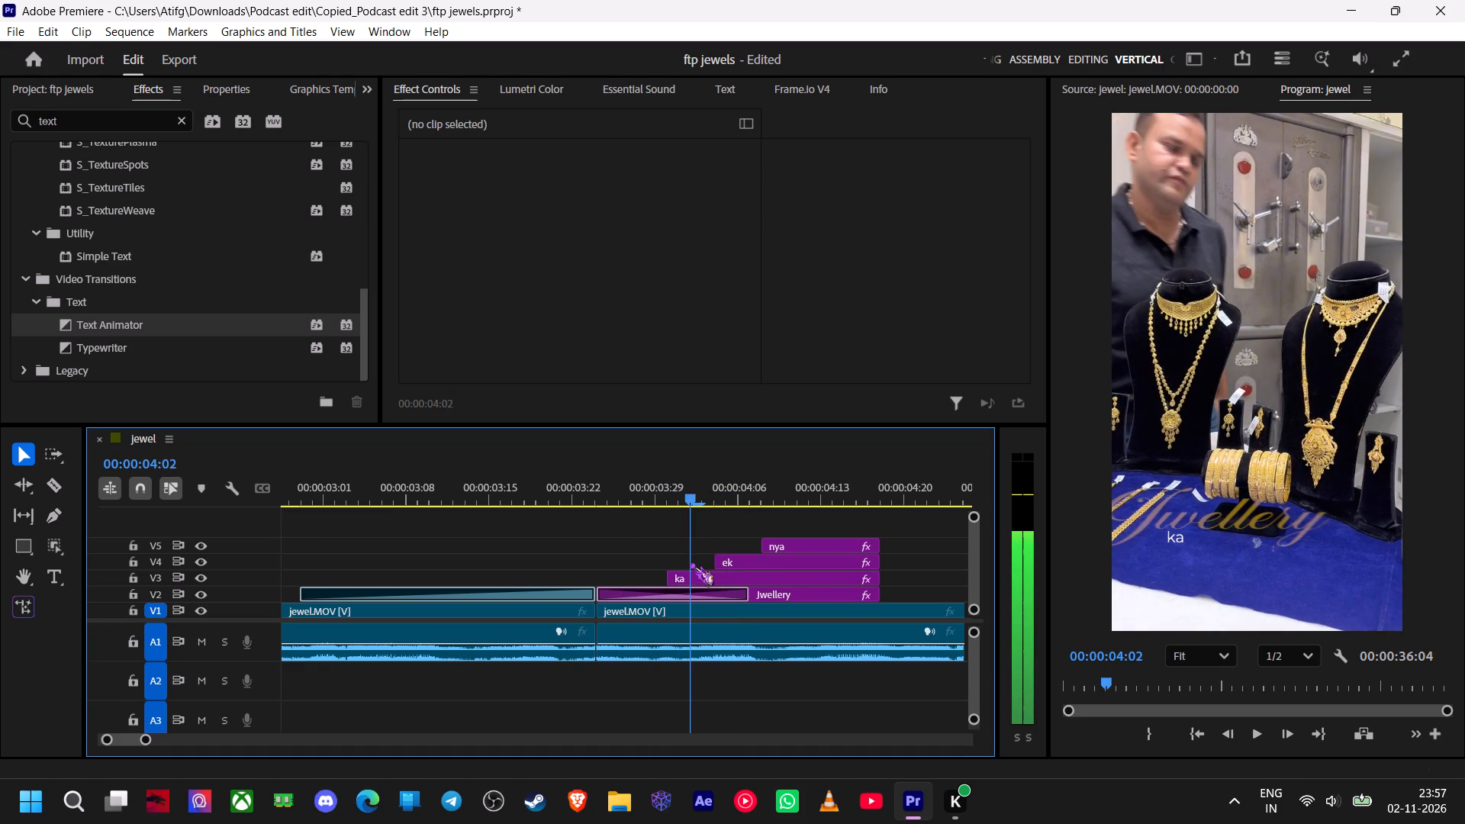
drag(691, 563, 667, 571)
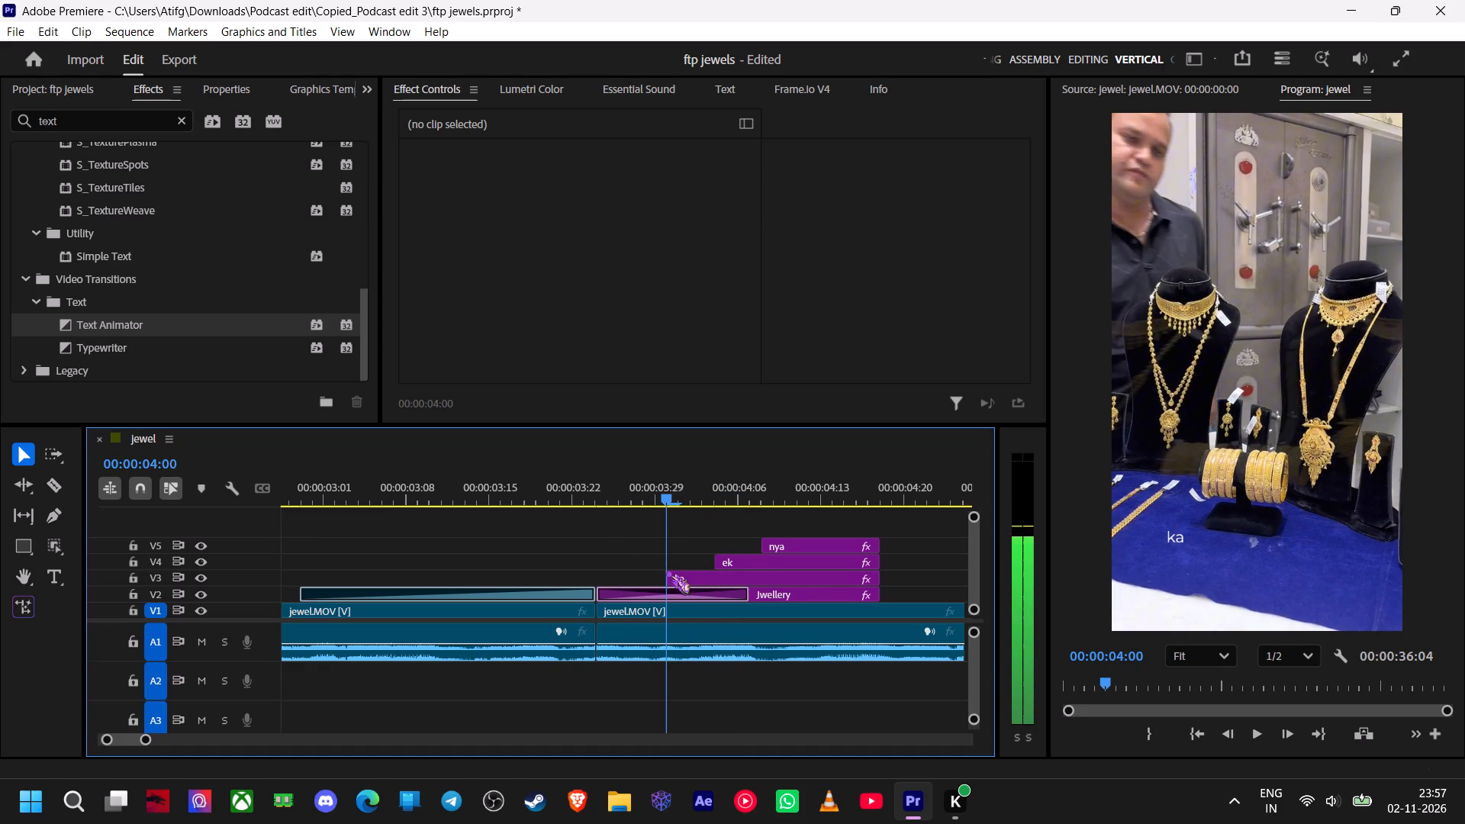
drag(667, 571, 493, 571)
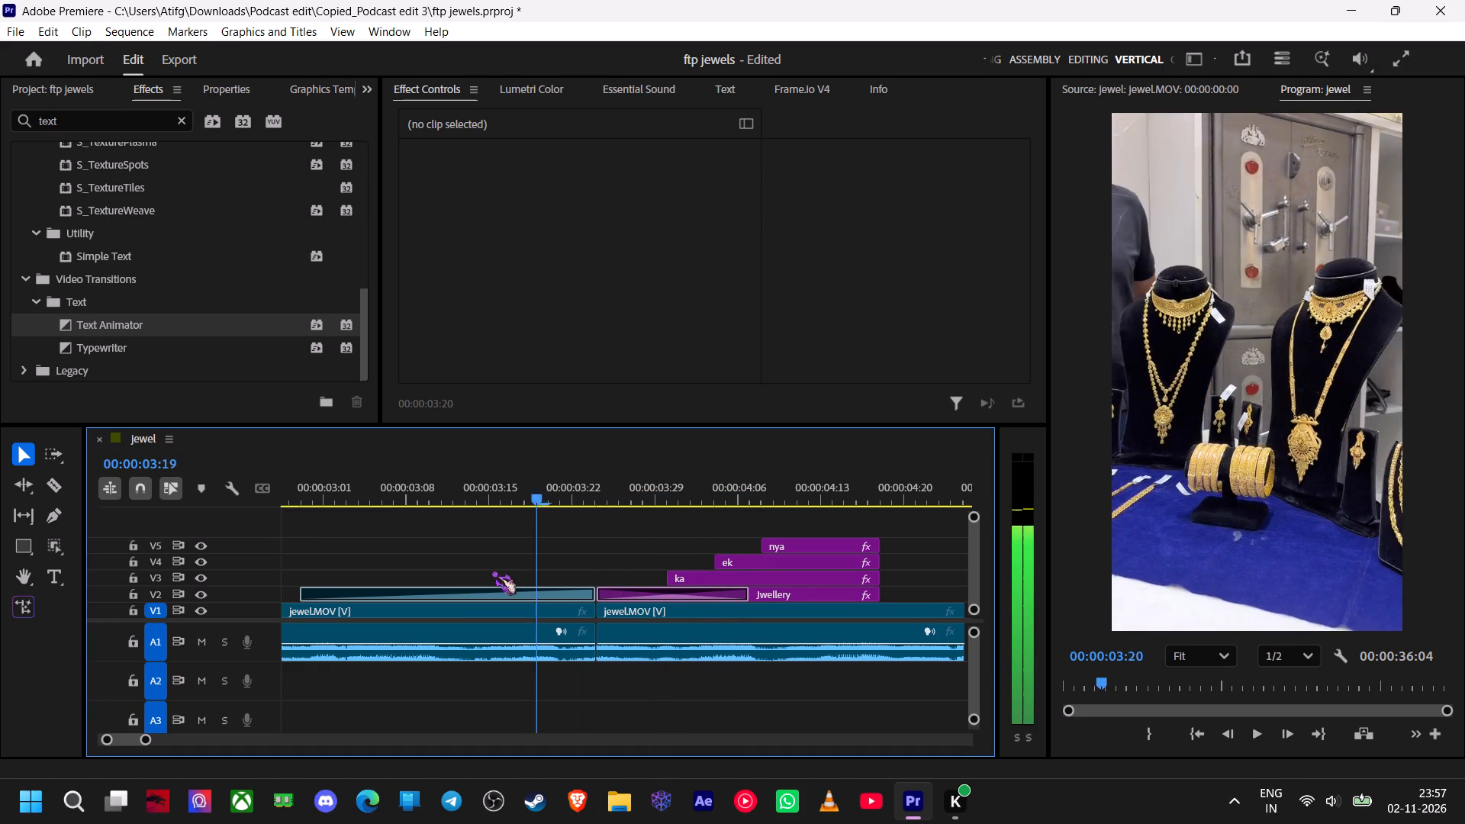
drag(493, 571, 562, 571)
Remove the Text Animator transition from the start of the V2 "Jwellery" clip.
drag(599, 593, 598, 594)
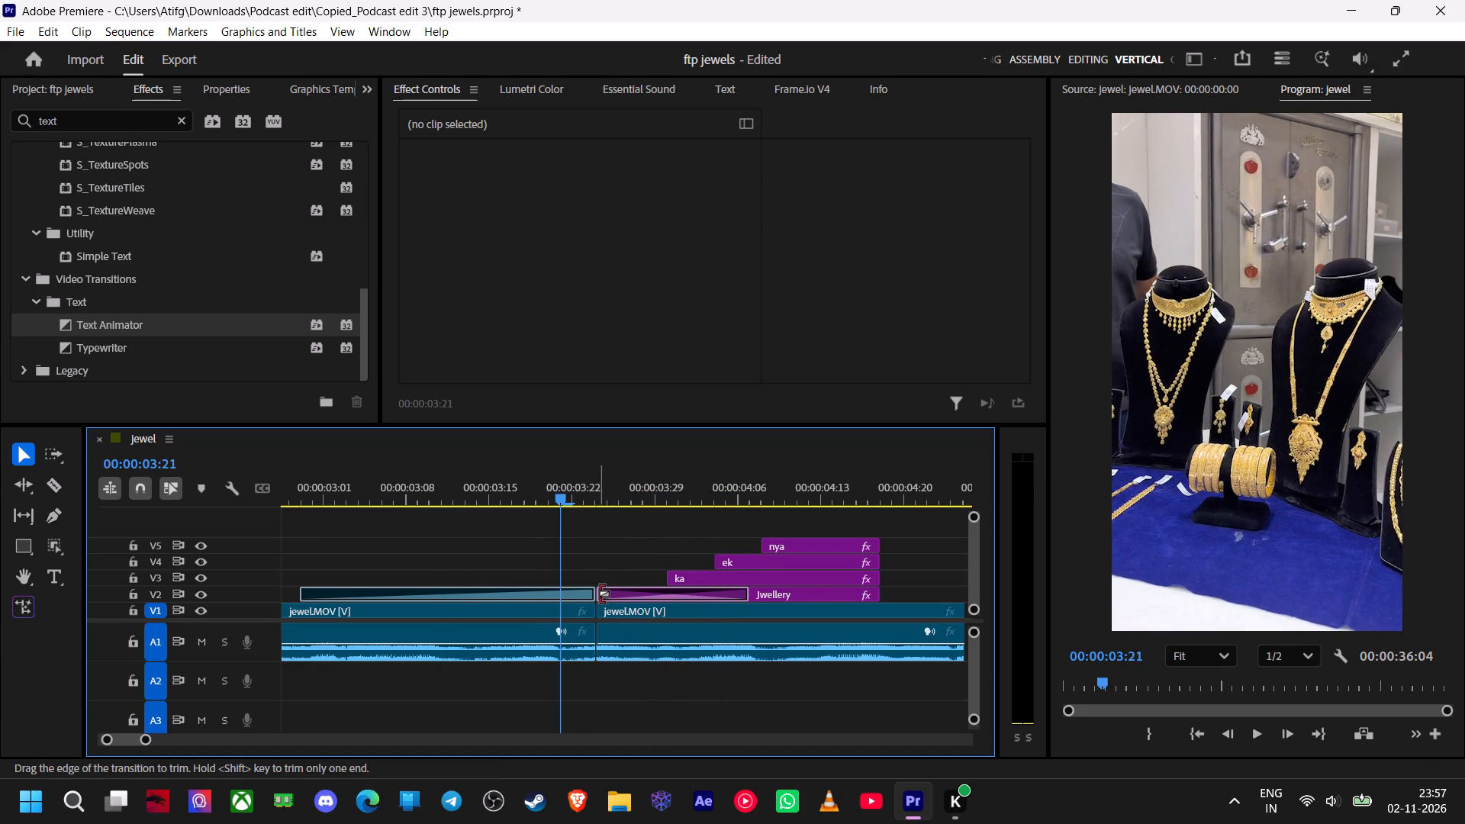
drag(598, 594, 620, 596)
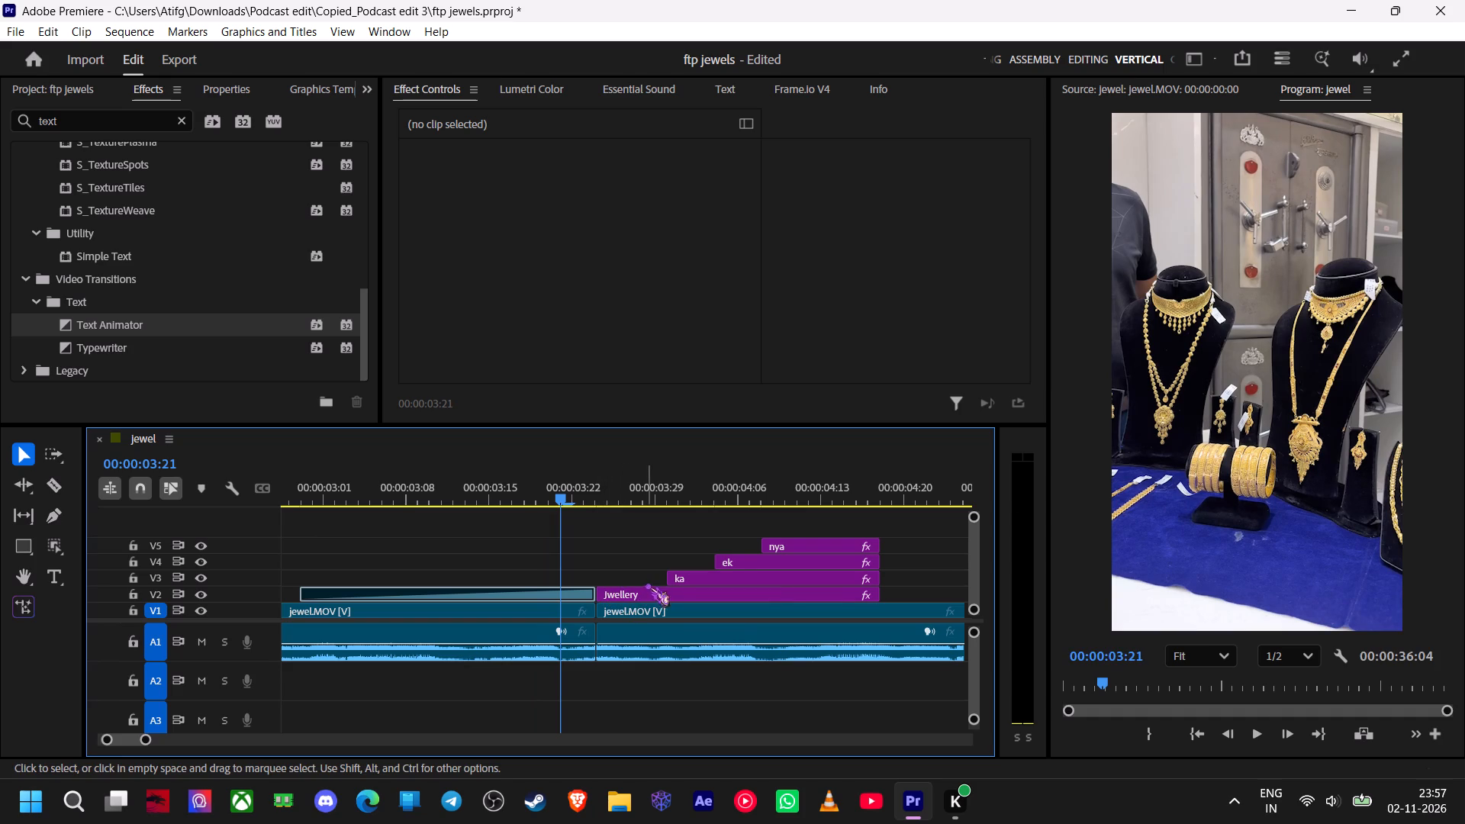
Play the "Jwellery" caption section, and replay the video from its beginning to review the opening captions.
key(space)
key(space)
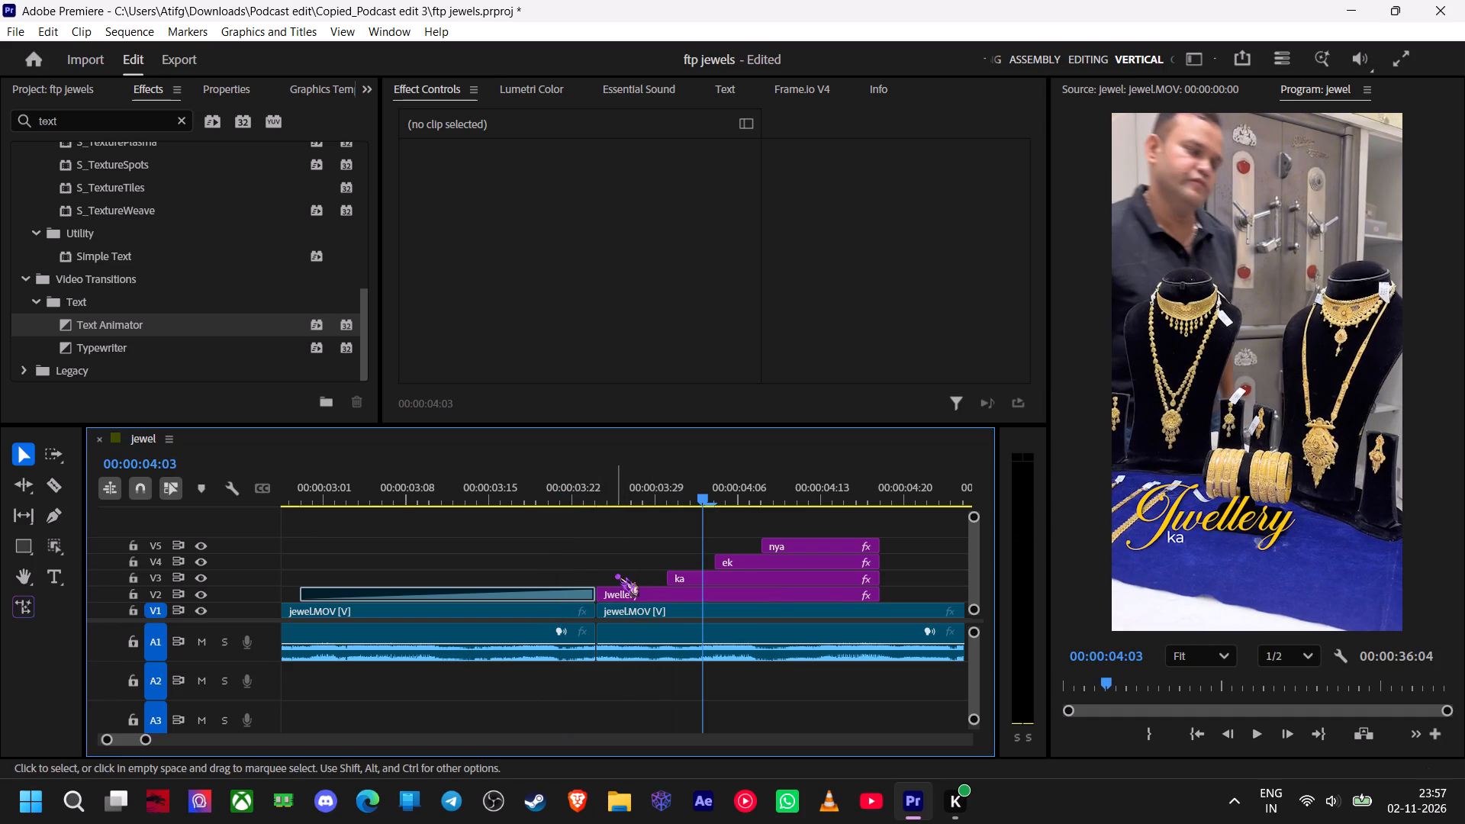
key(ctrl+z)
key(ctrl+z)
drag(695, 489, 0, 623)
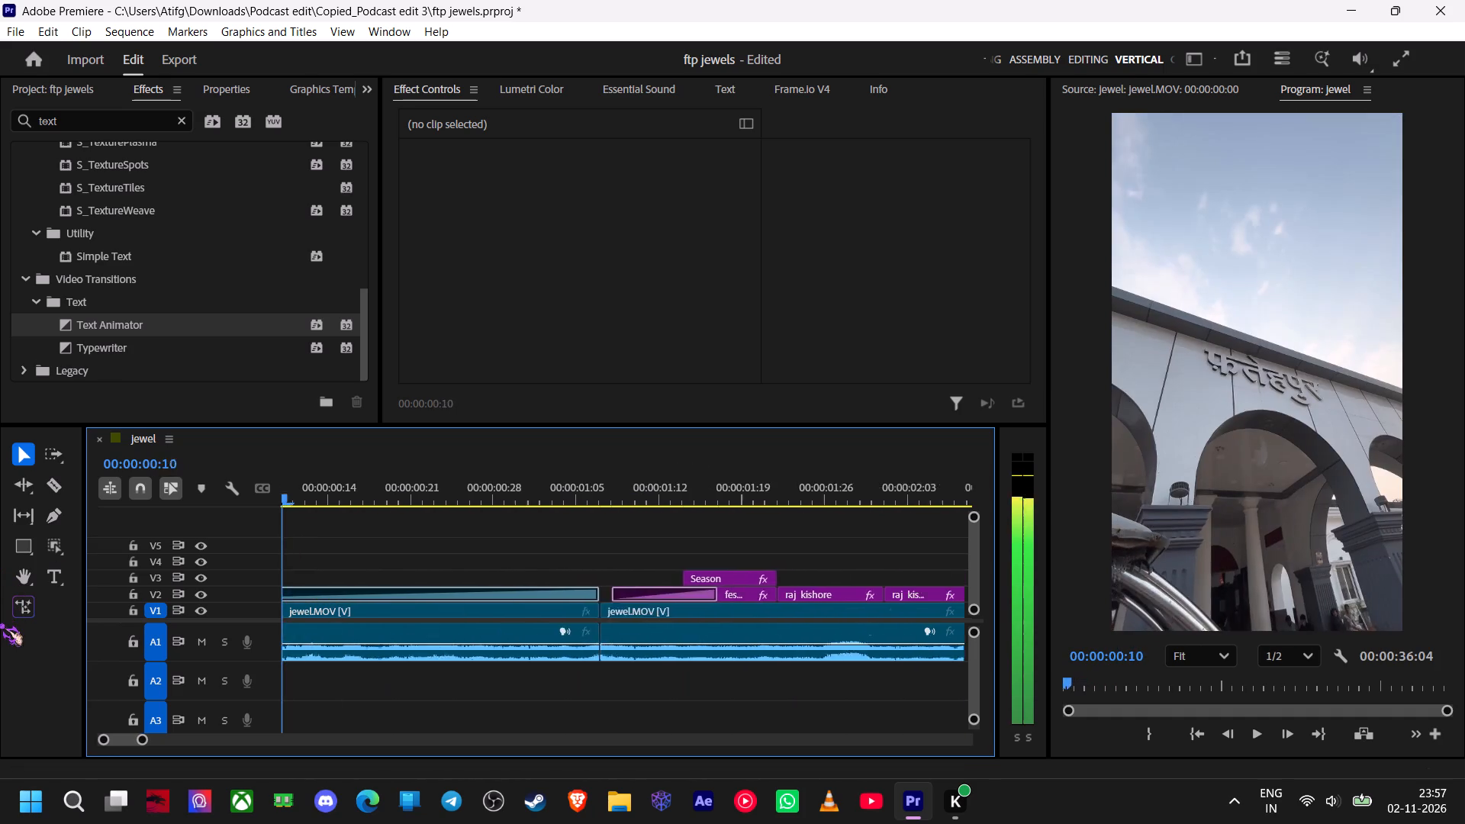
drag(0, 623, 0, 621)
key(space)
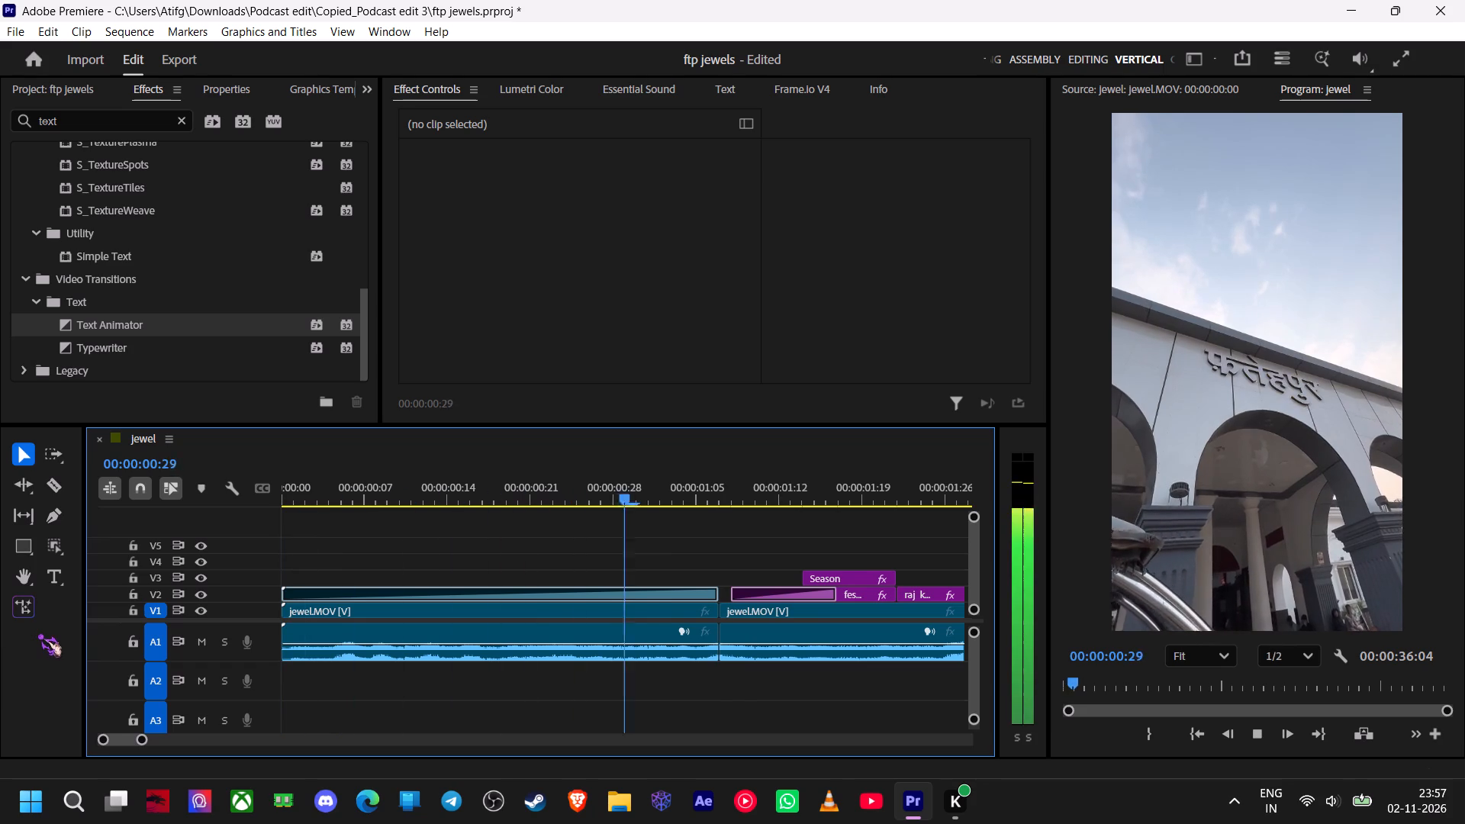
key(space)
drag(506, 486, 46, 552)
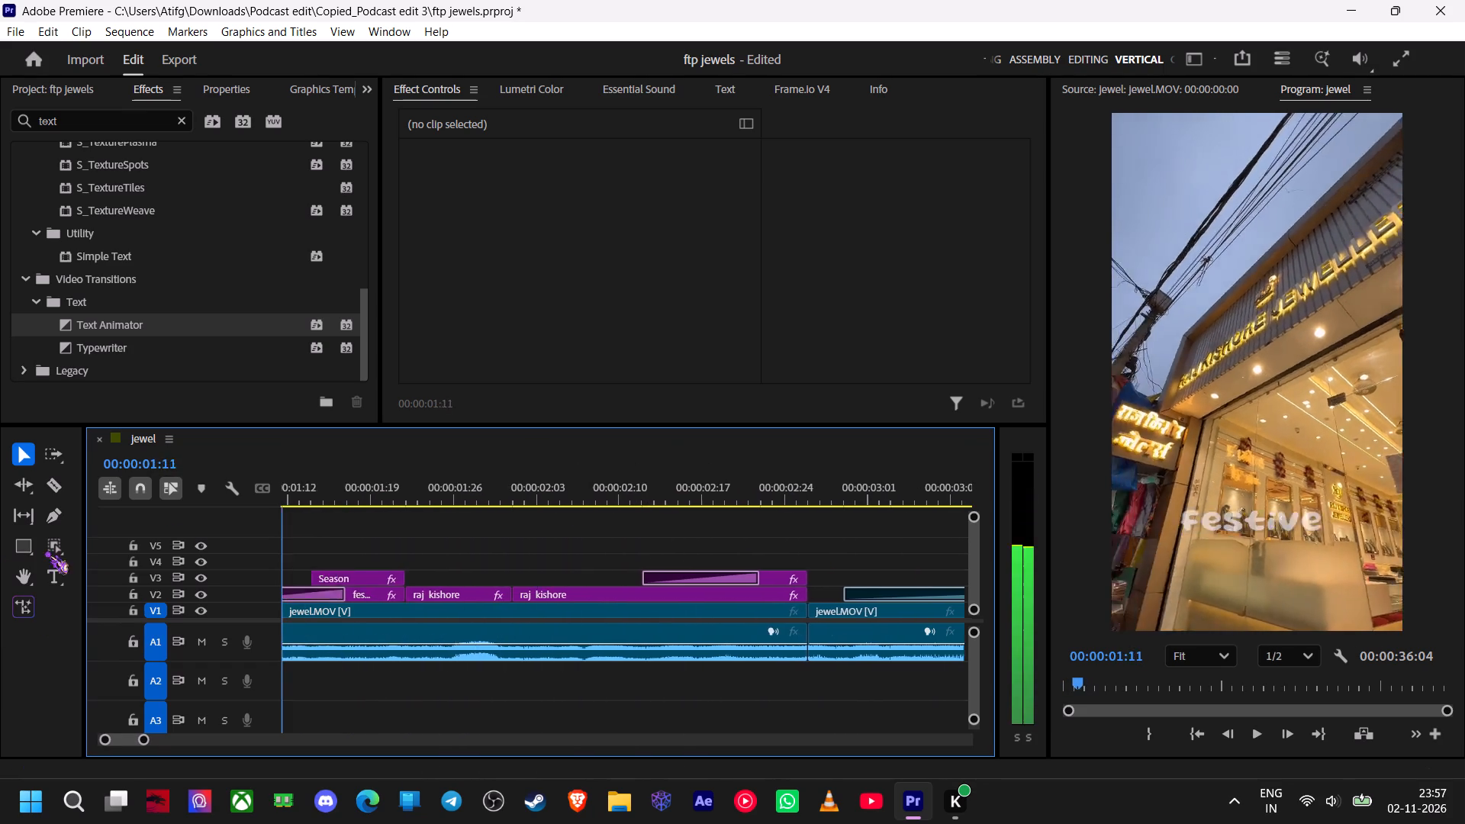
drag(46, 552, 0, 591)
key(space)
key(space)
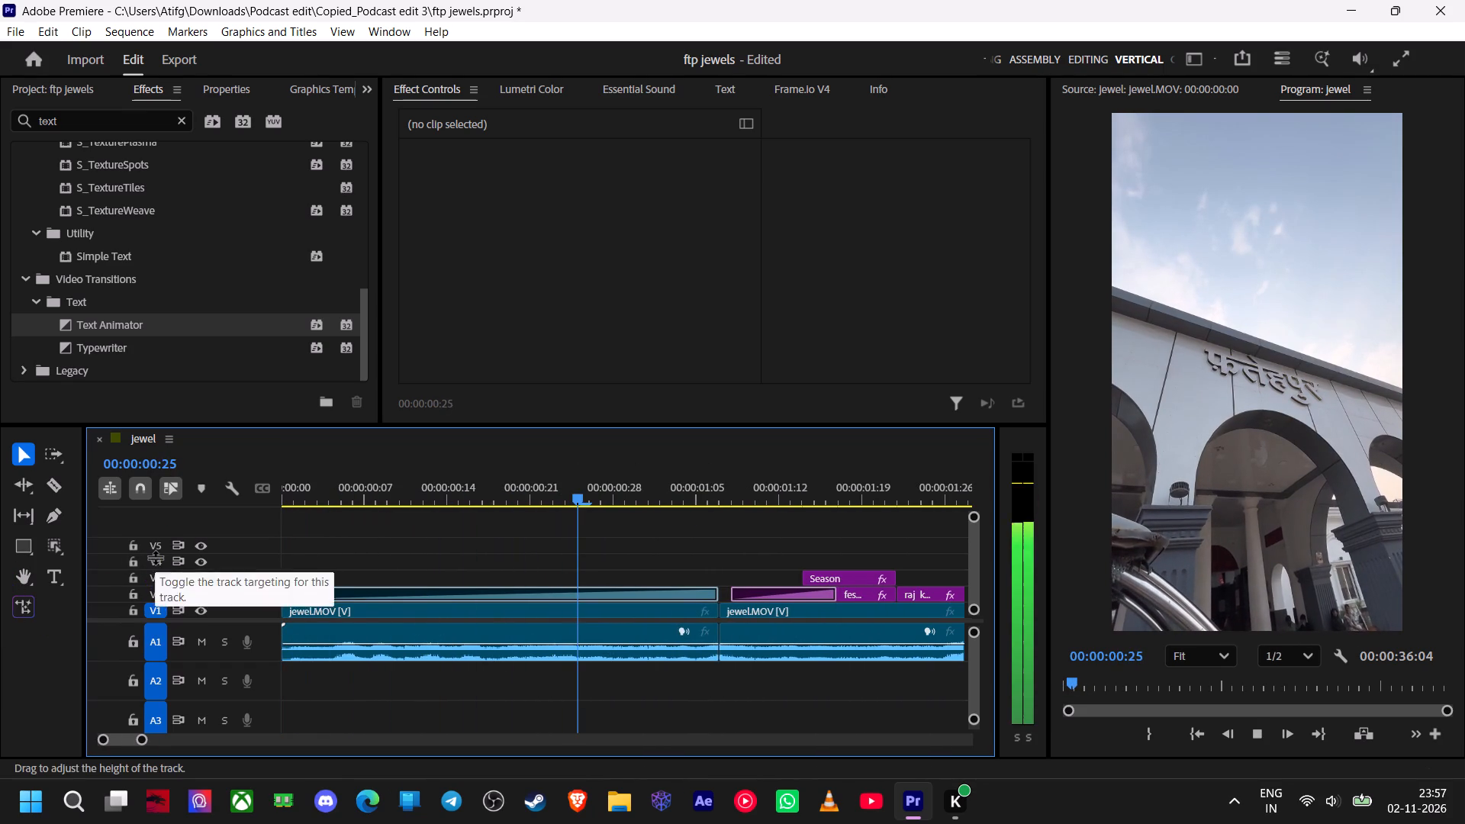
drag(574, 494, 570, 496)
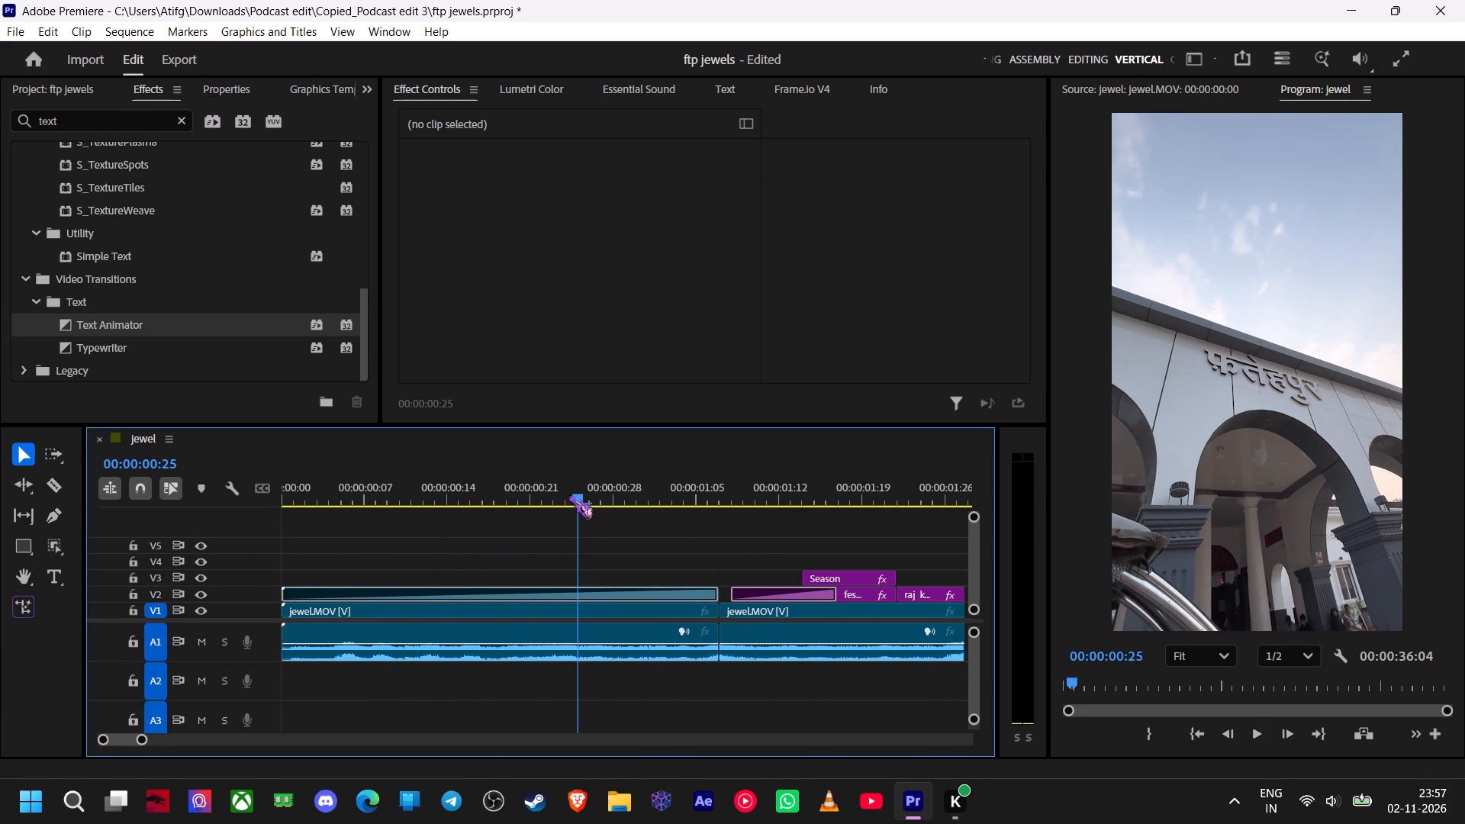
drag(570, 496, 0, 552)
key(space)
key(space)
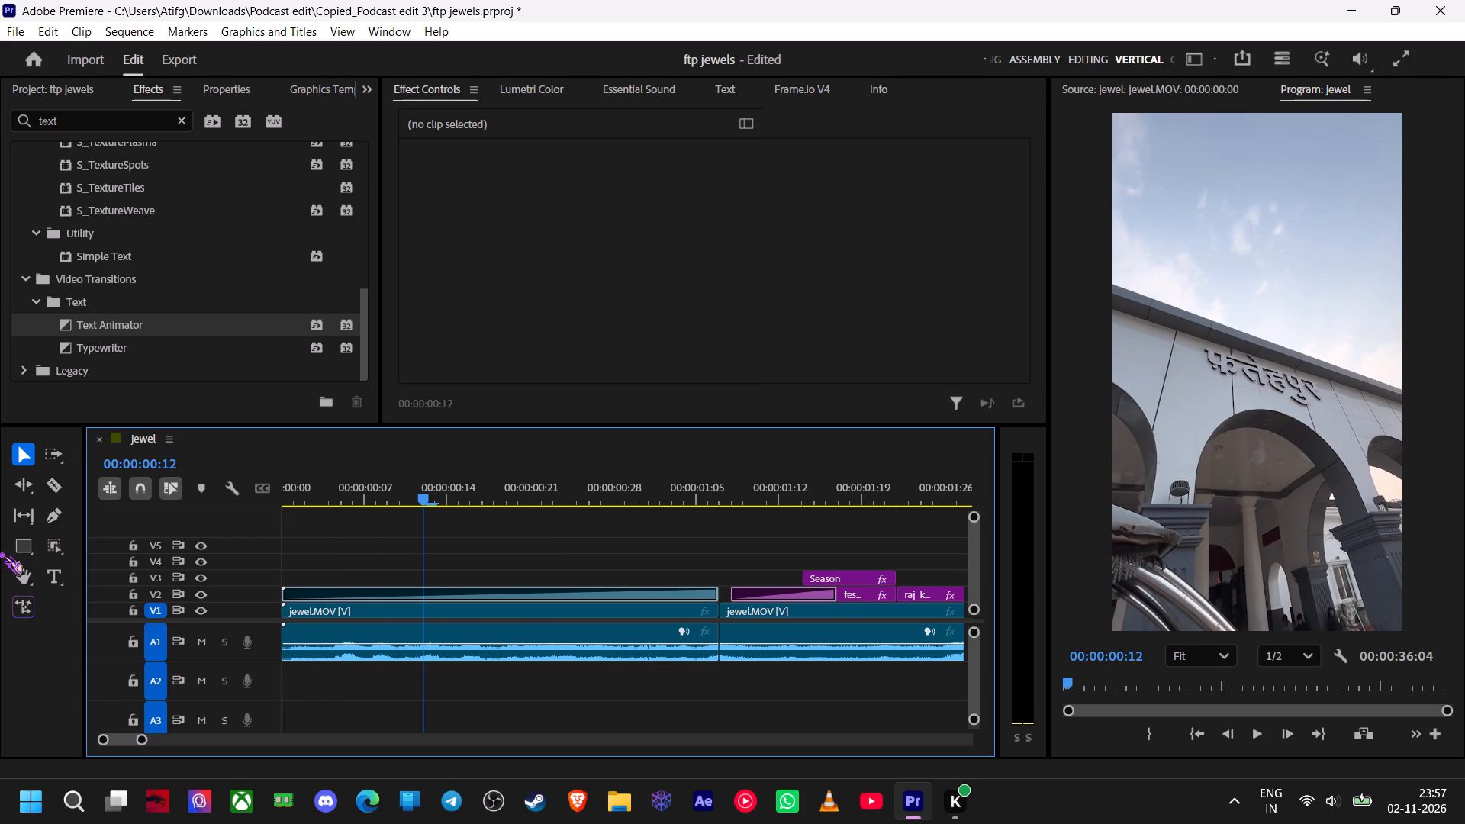
key(space)
key(space)
key(space)
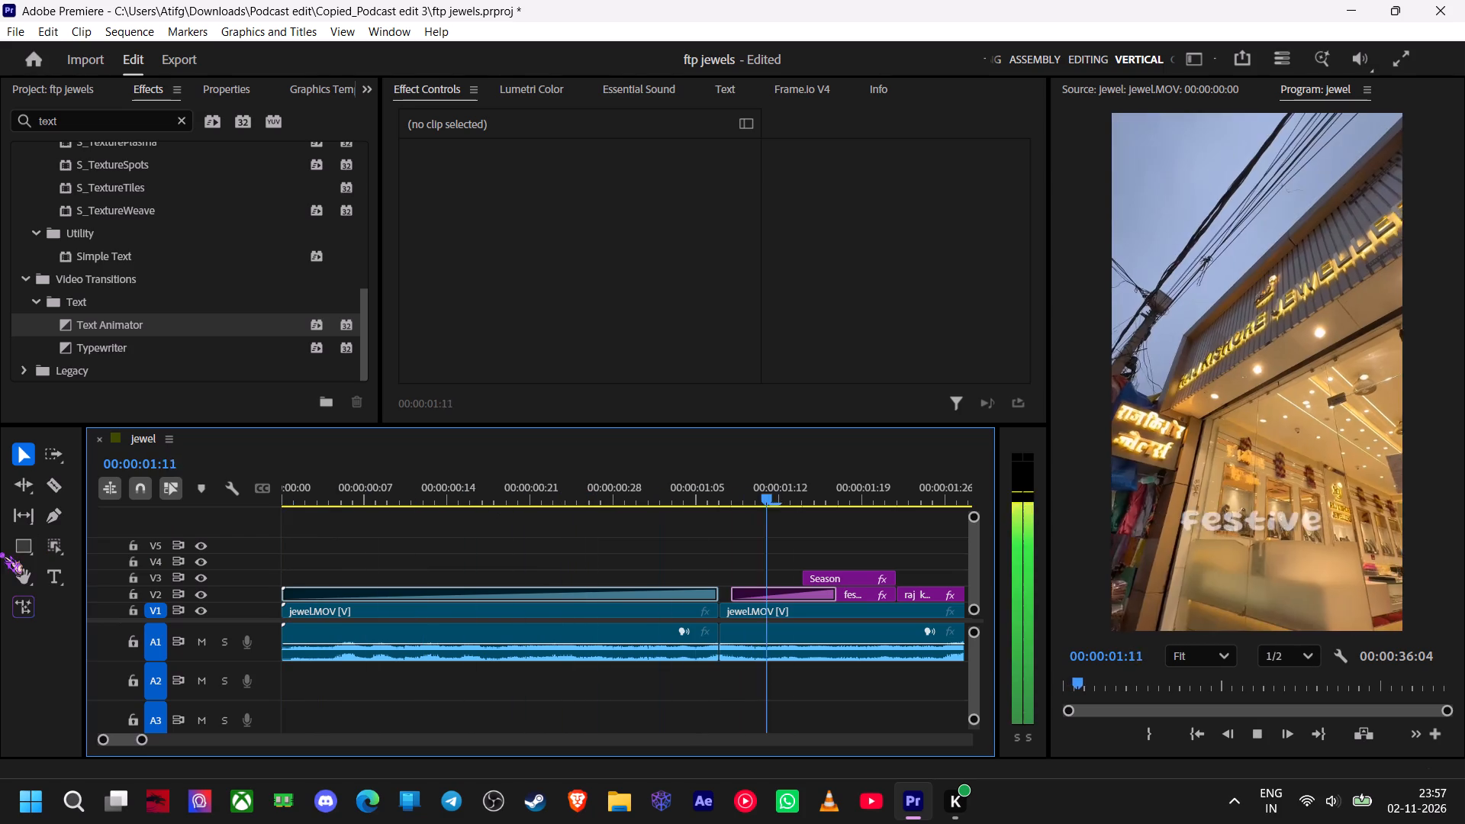
key(space)
Play past the "Jwellery ka ek nya" captions and replay the footage after "nya" to check what follows.
key(space)
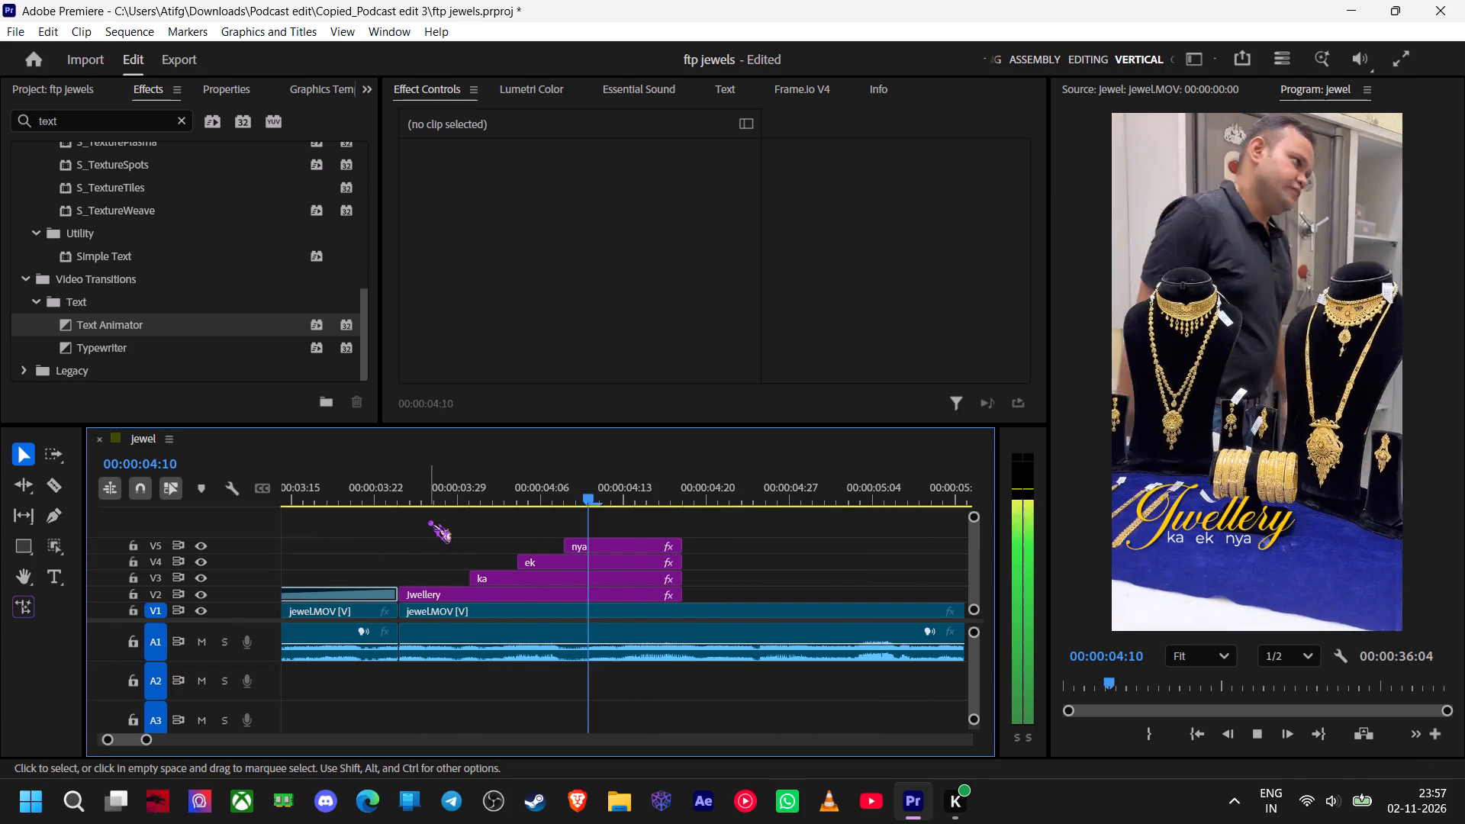
key(space)
key(space)
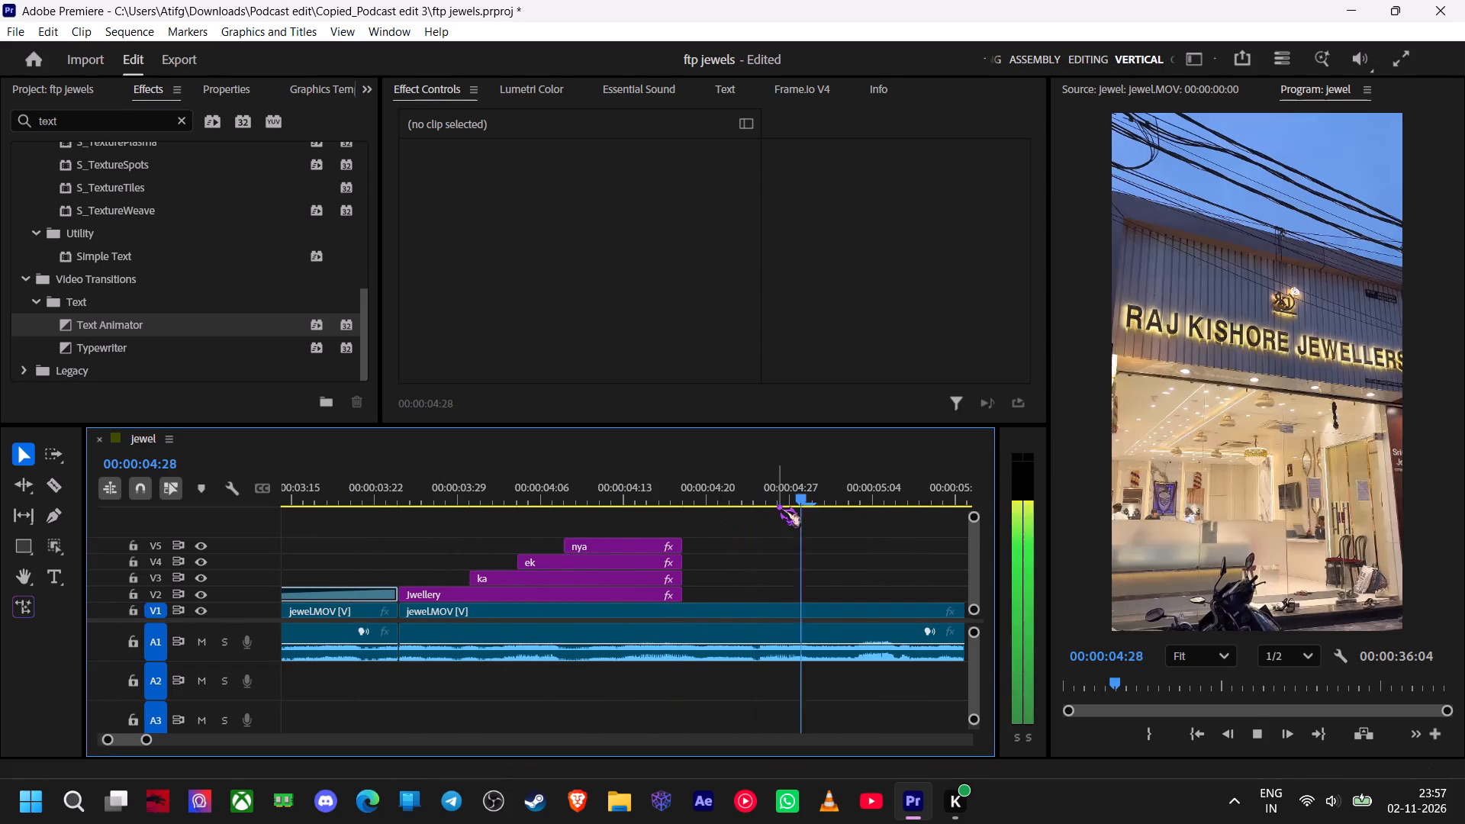
key(space)
drag(895, 491, 688, 524)
key(space)
key(space)
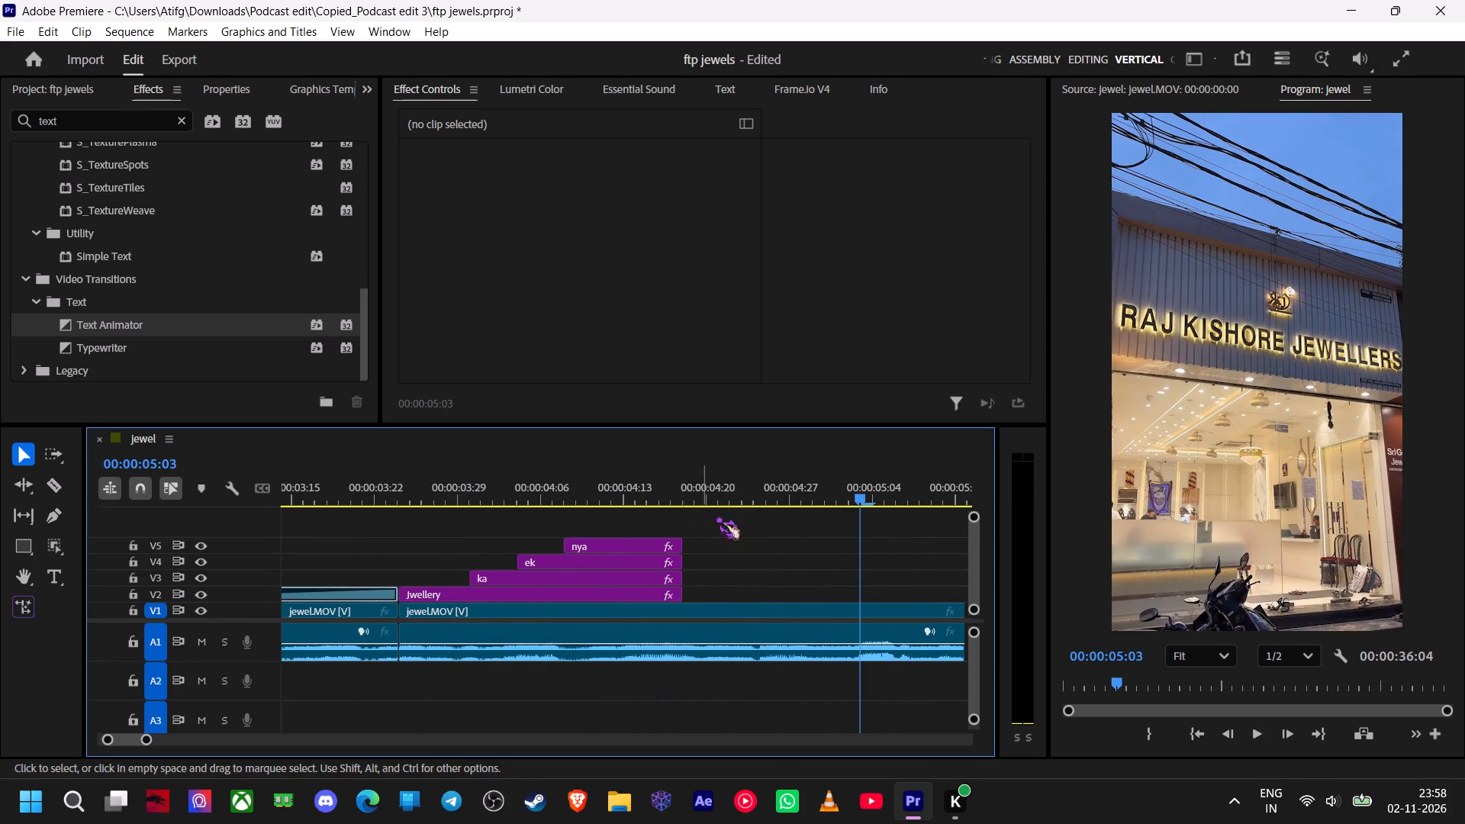
Place the playhead at 00:00:04:18, where the "nya" caption ends, and clear the effects search.
drag(859, 496, 679, 517)
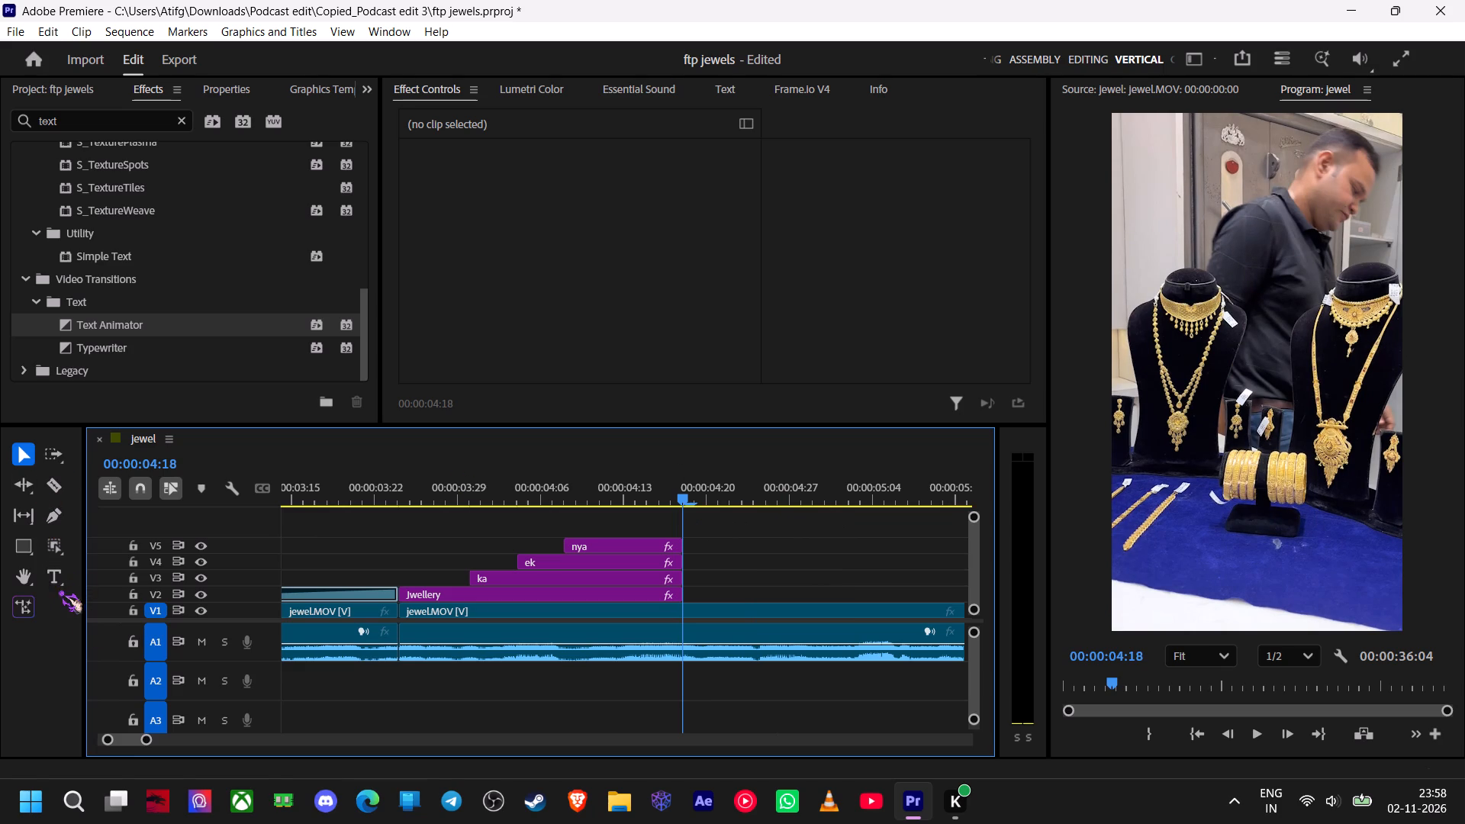
click(186, 117)
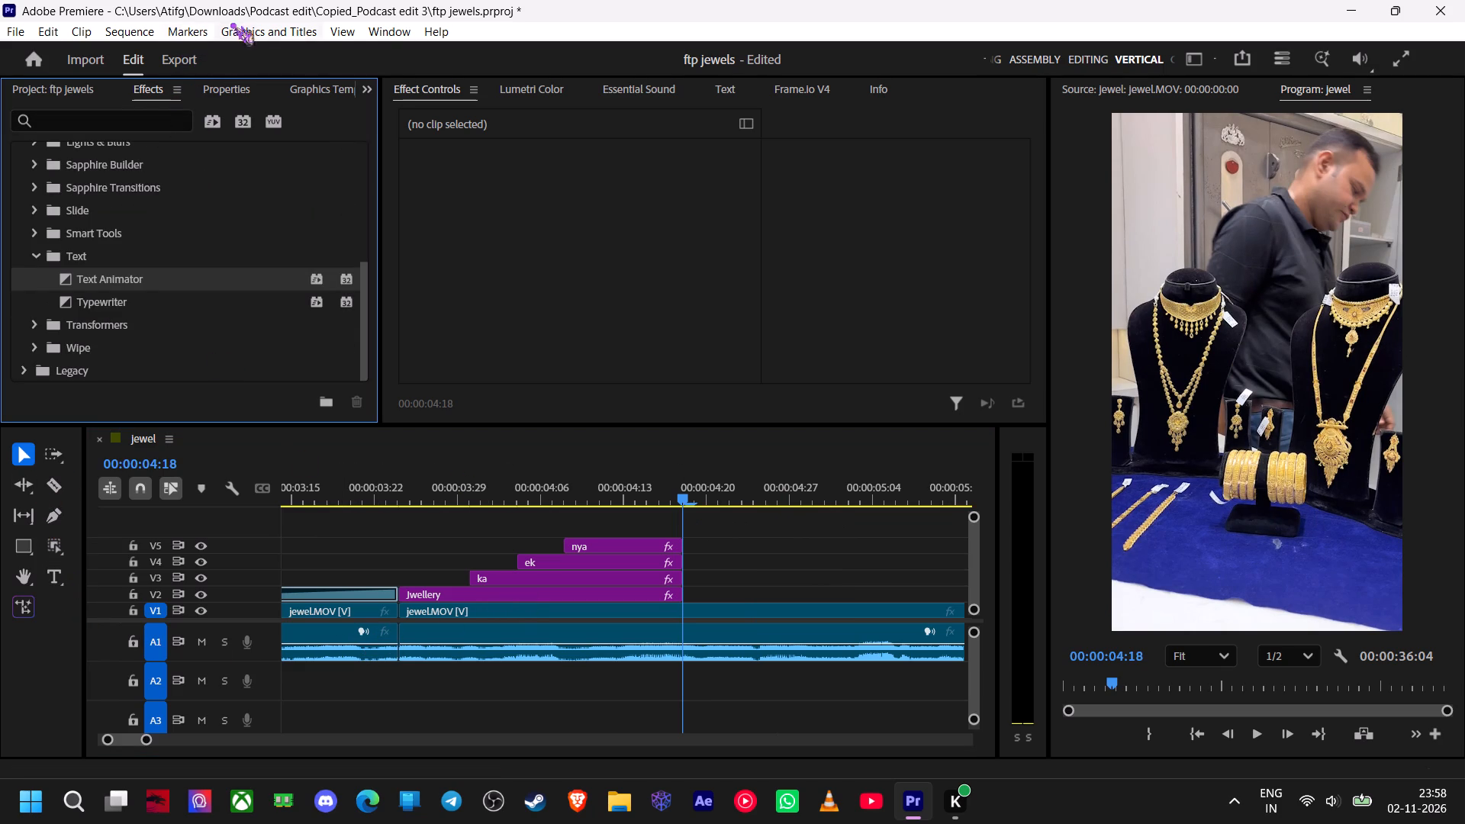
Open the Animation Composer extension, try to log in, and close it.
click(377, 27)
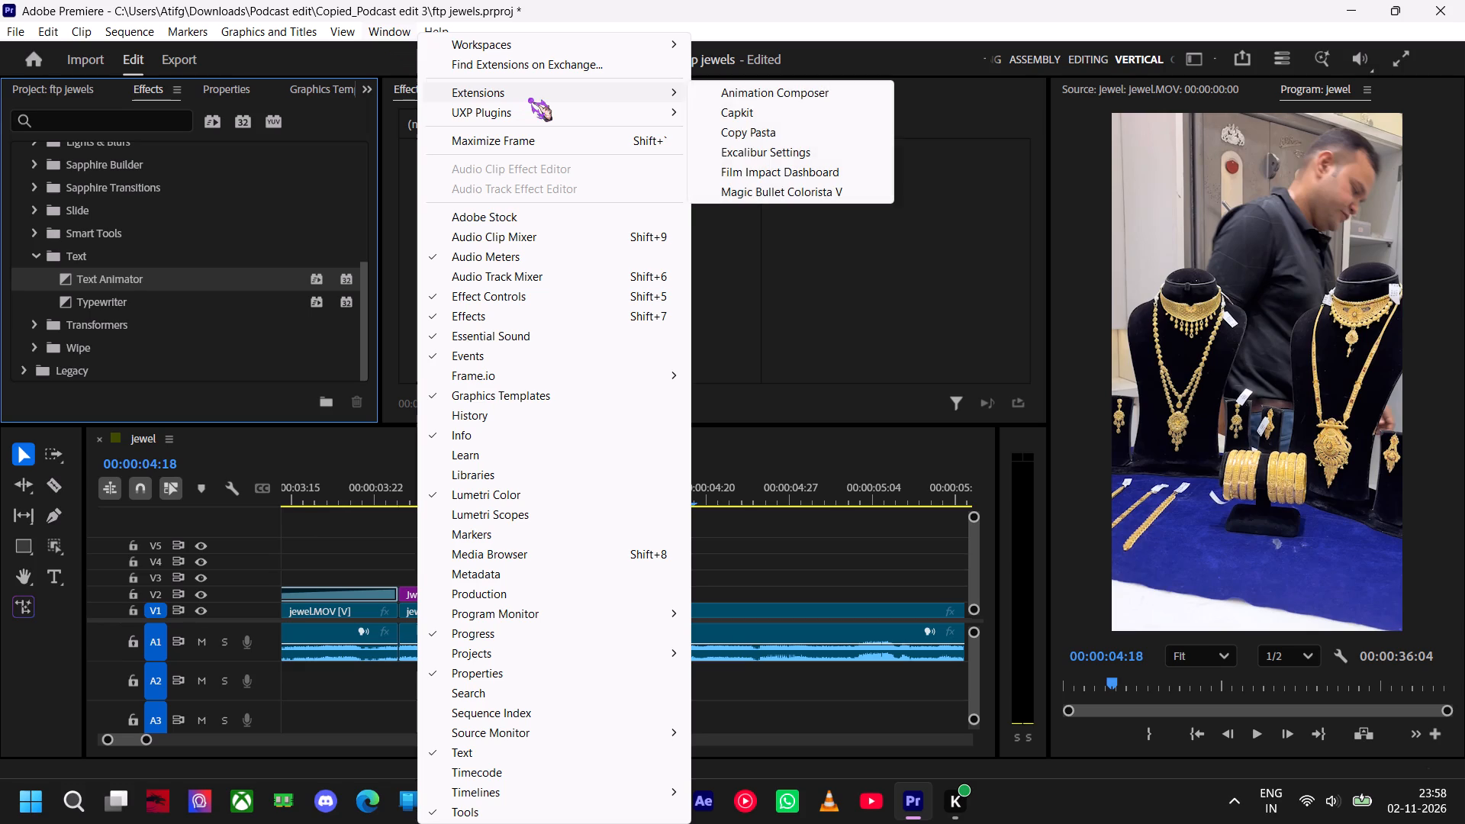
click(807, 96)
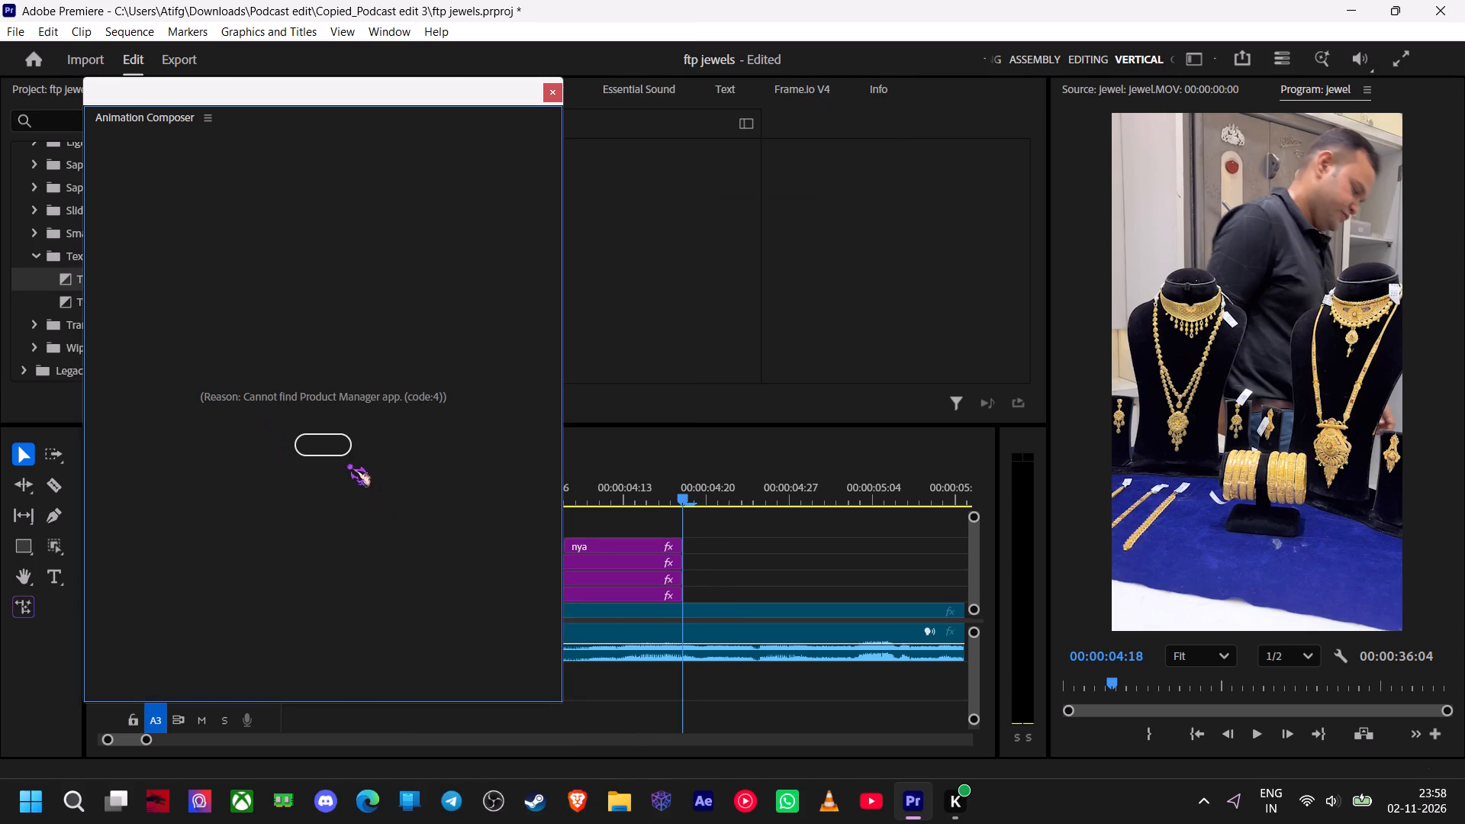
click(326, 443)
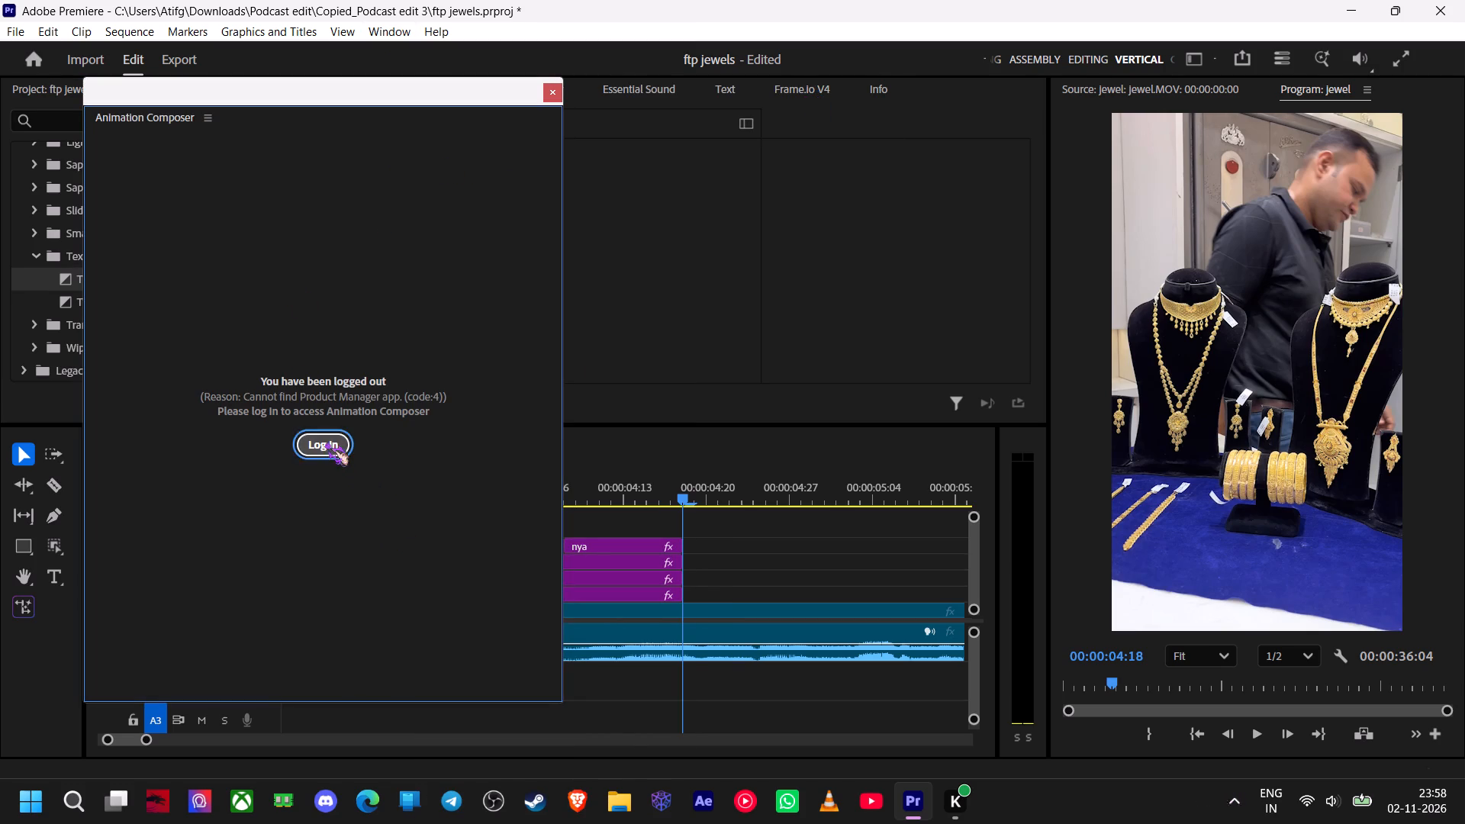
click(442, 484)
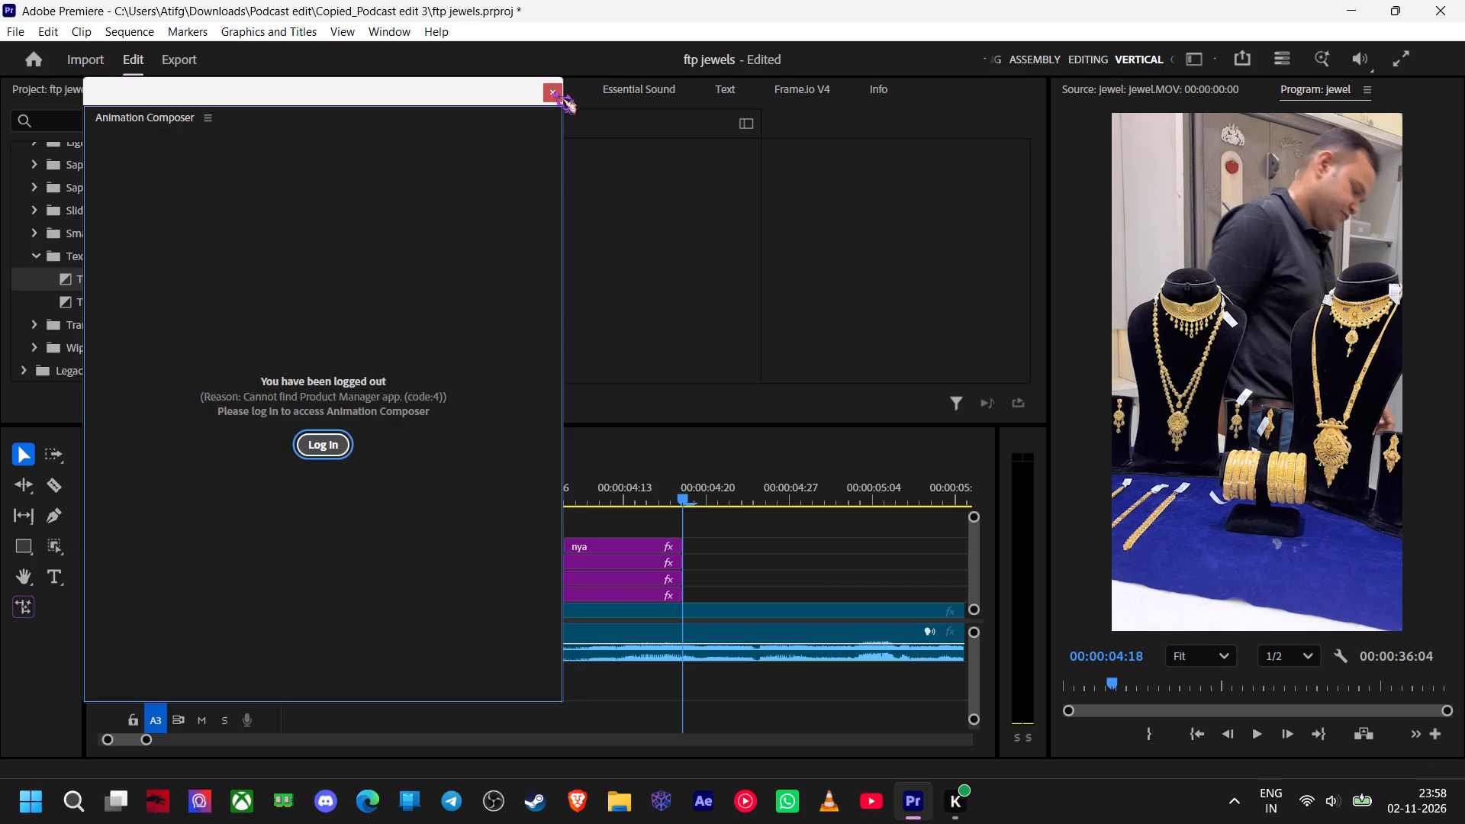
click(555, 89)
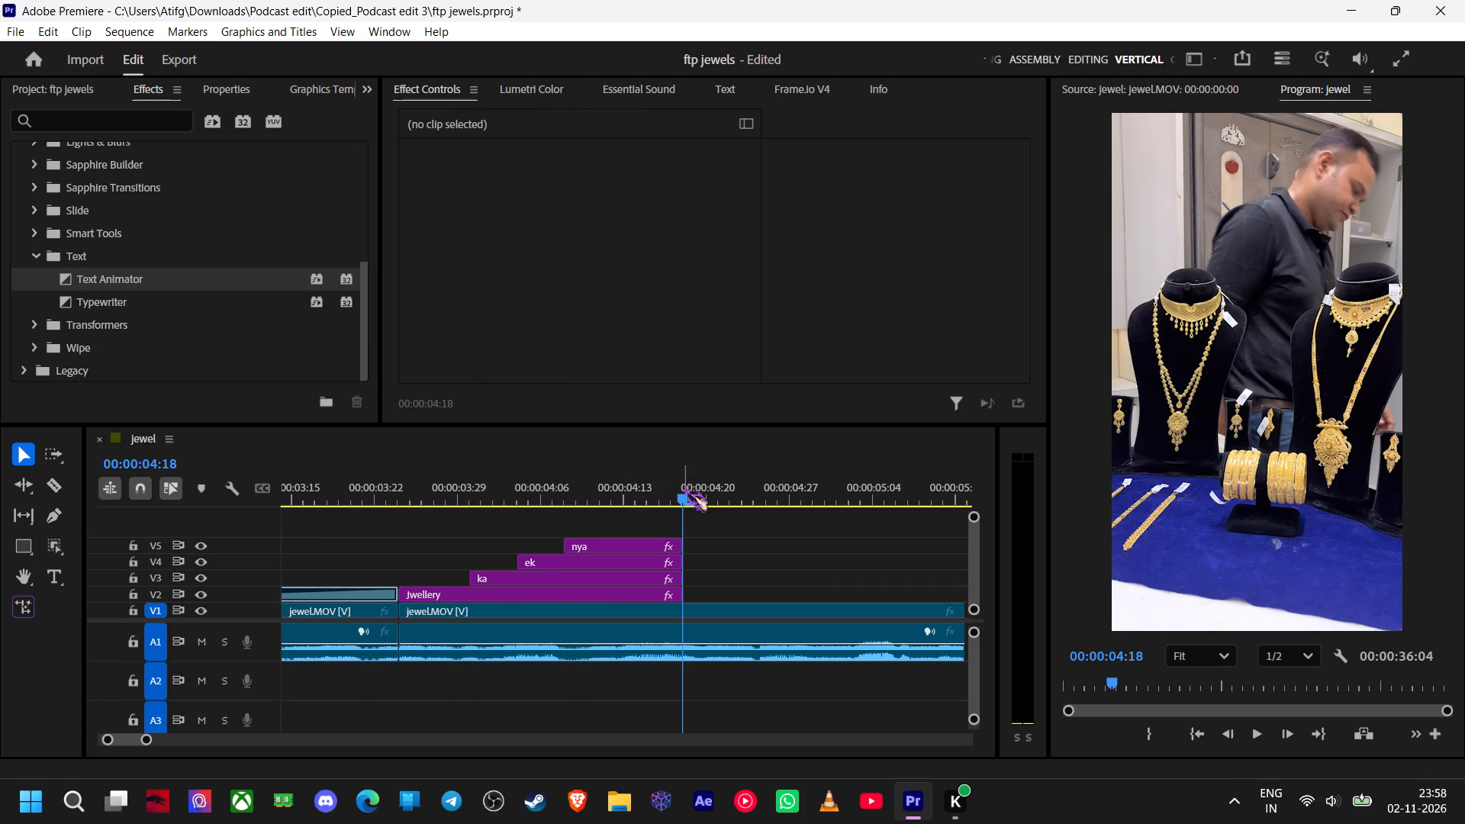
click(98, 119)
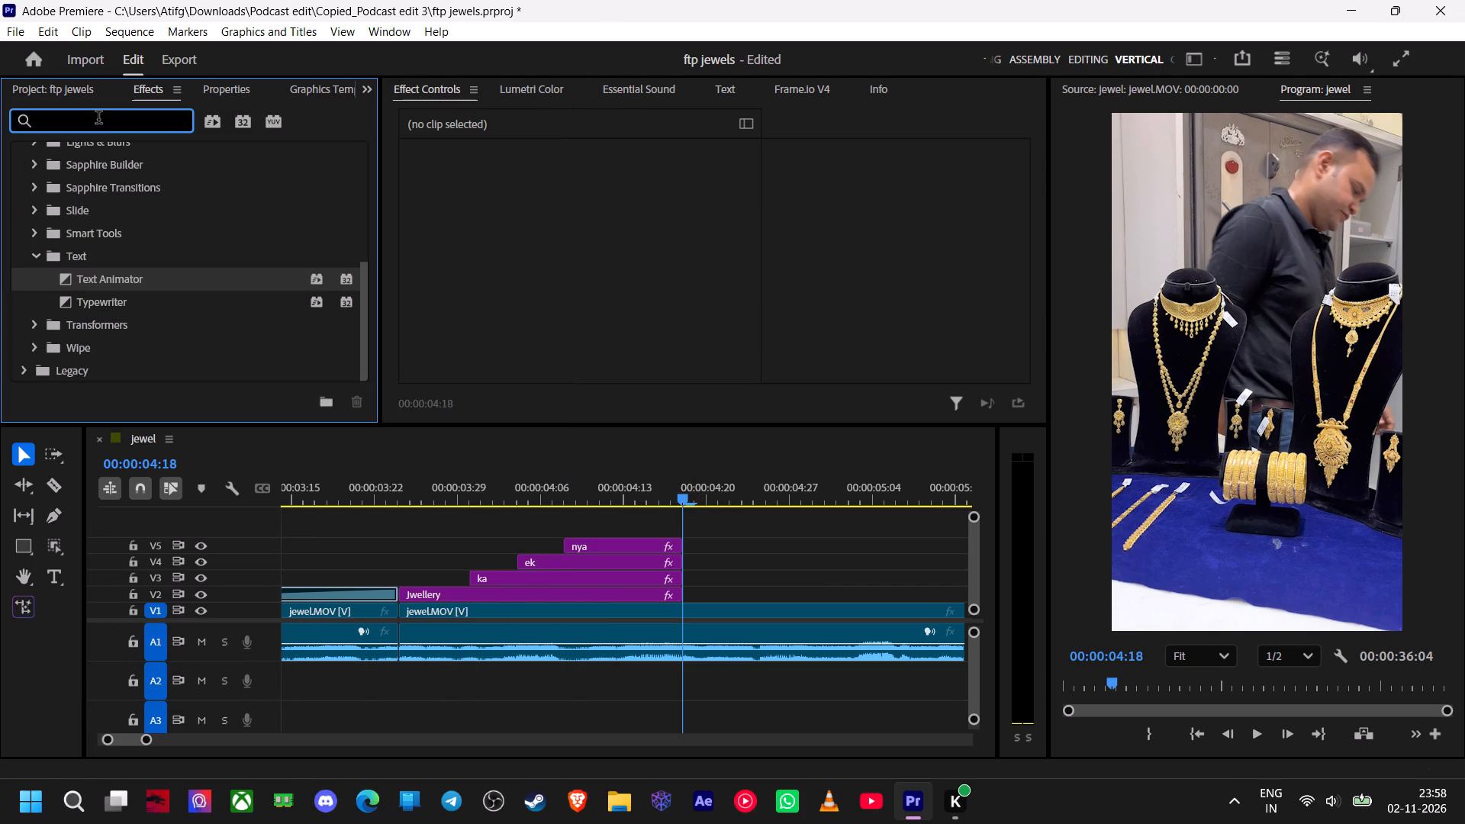
Add a "sandaar" text caption on V2 from 00:00:04:18 and place it over the base of the bangle stand.
click(62, 579)
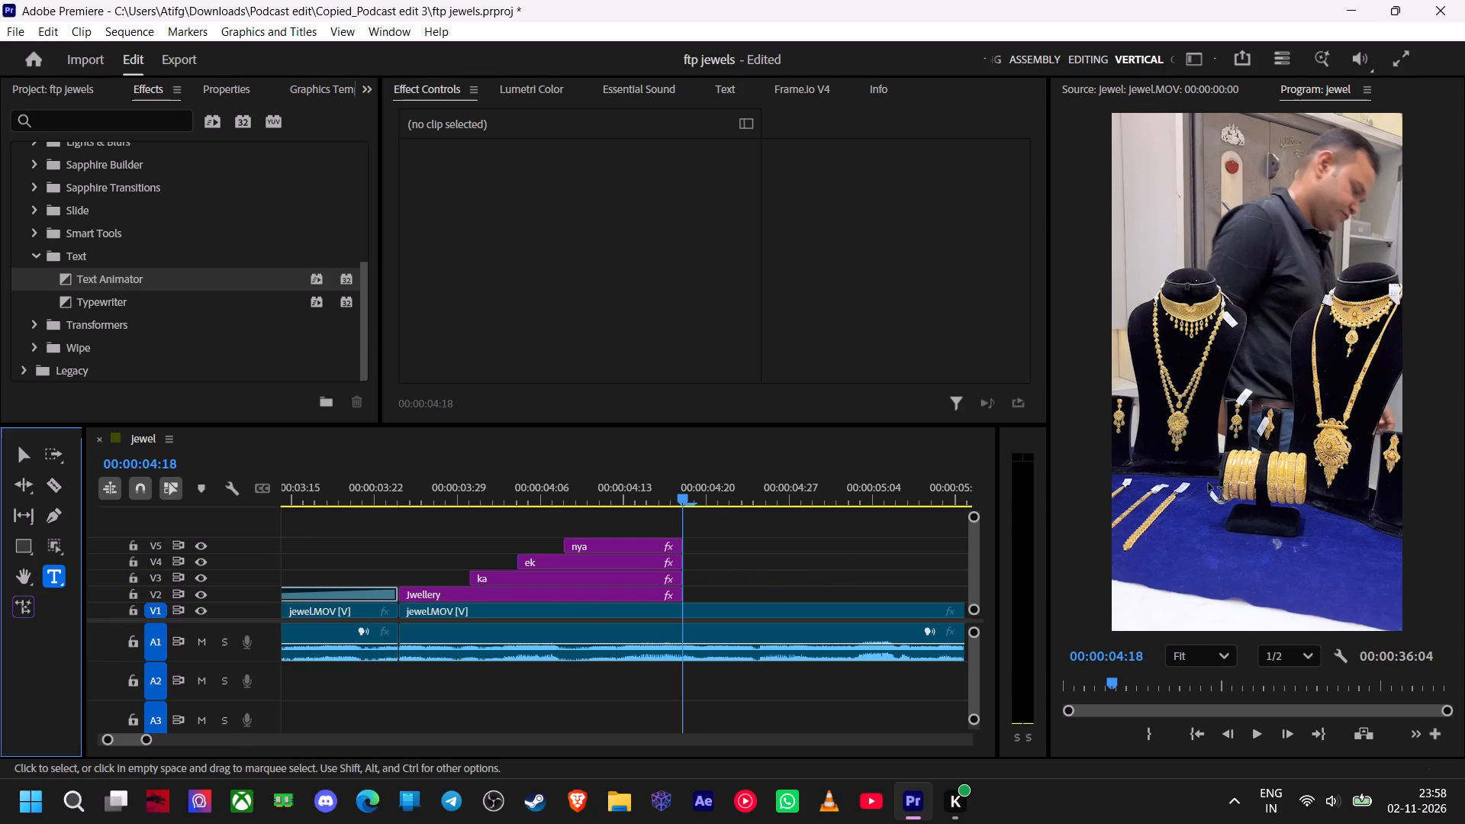
click(1209, 484)
key(s)
key(a)
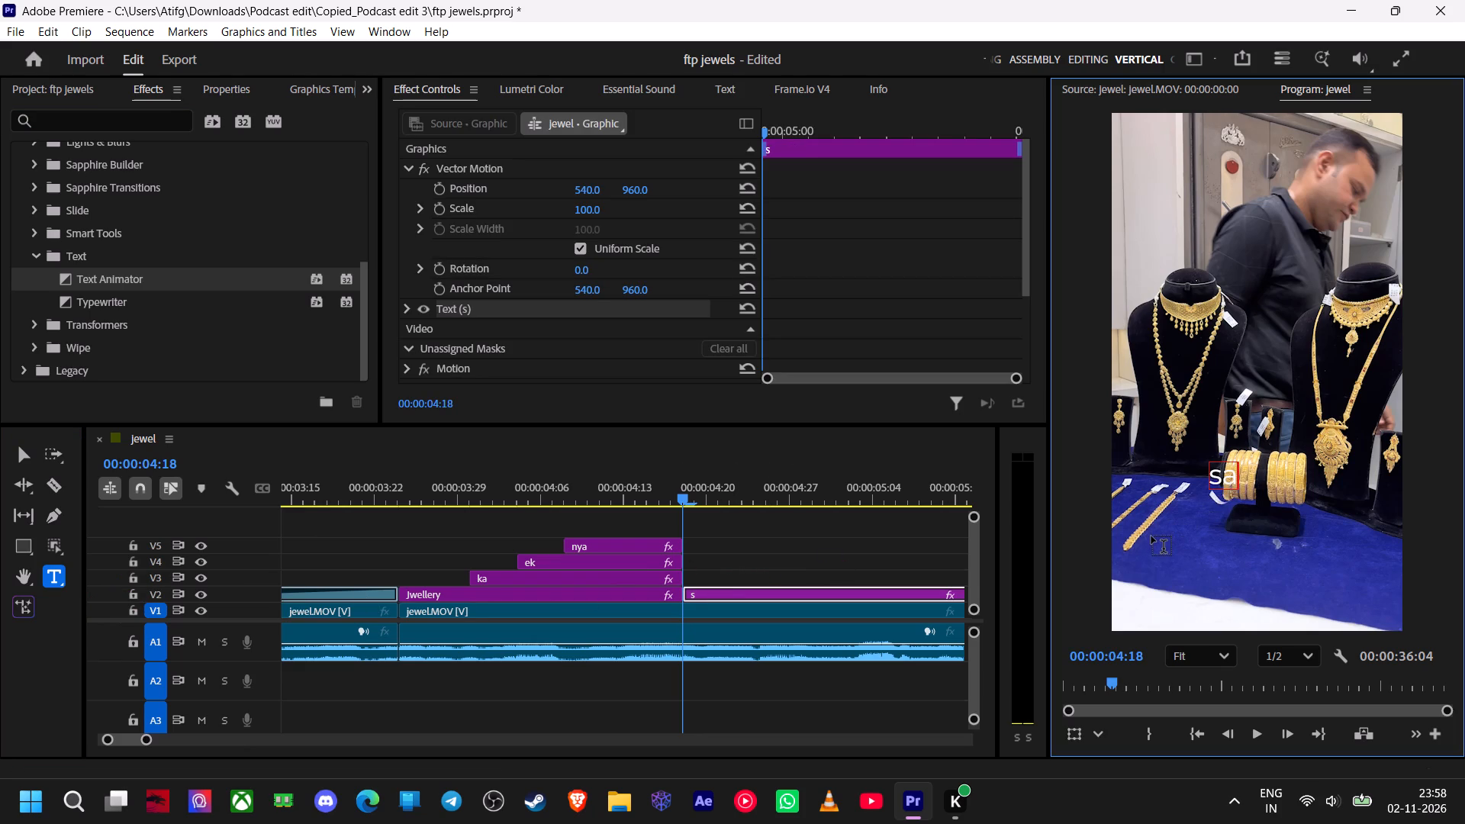
text(nda)
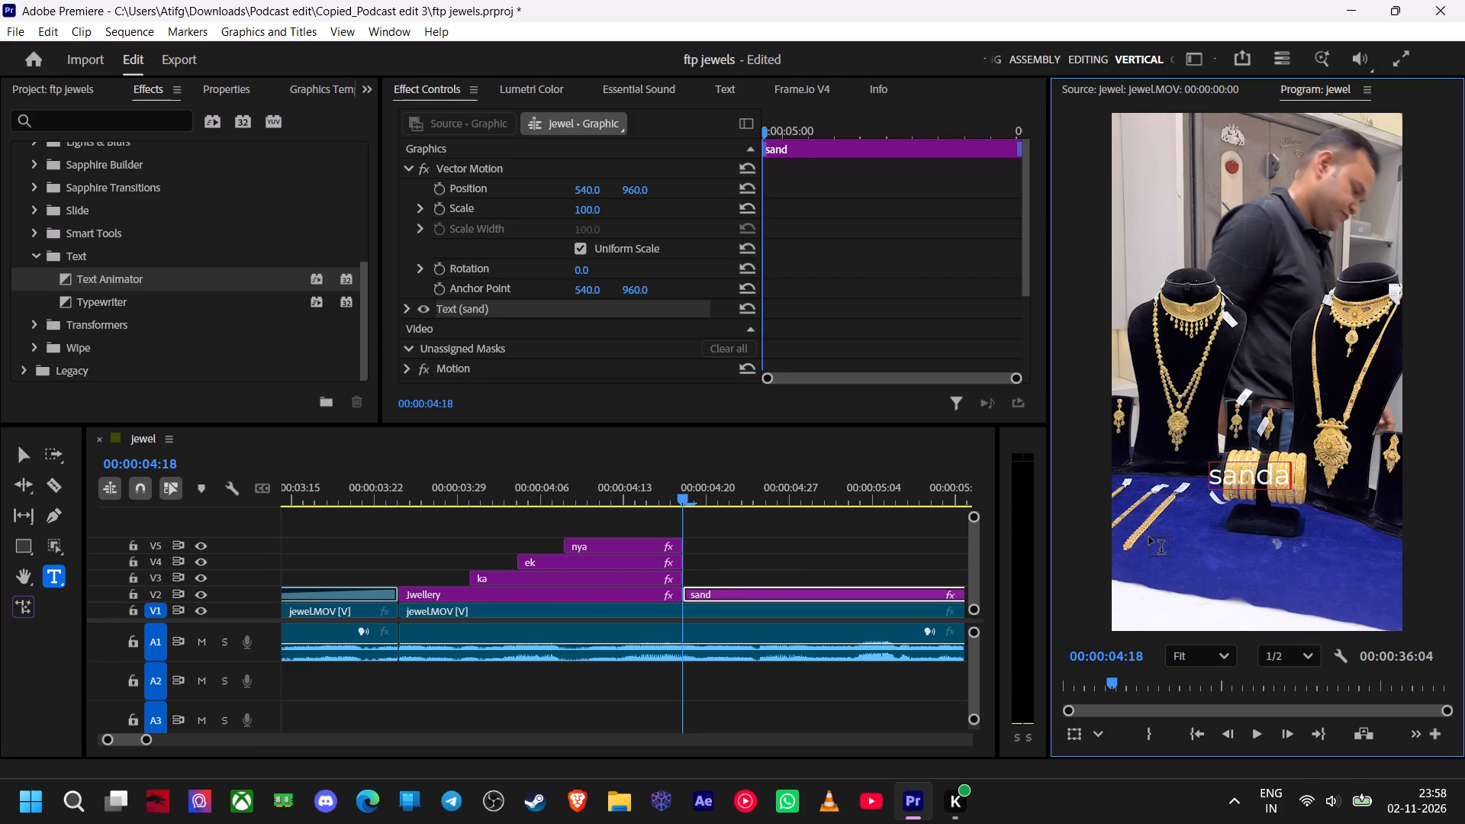
text(ar)
click(20, 456)
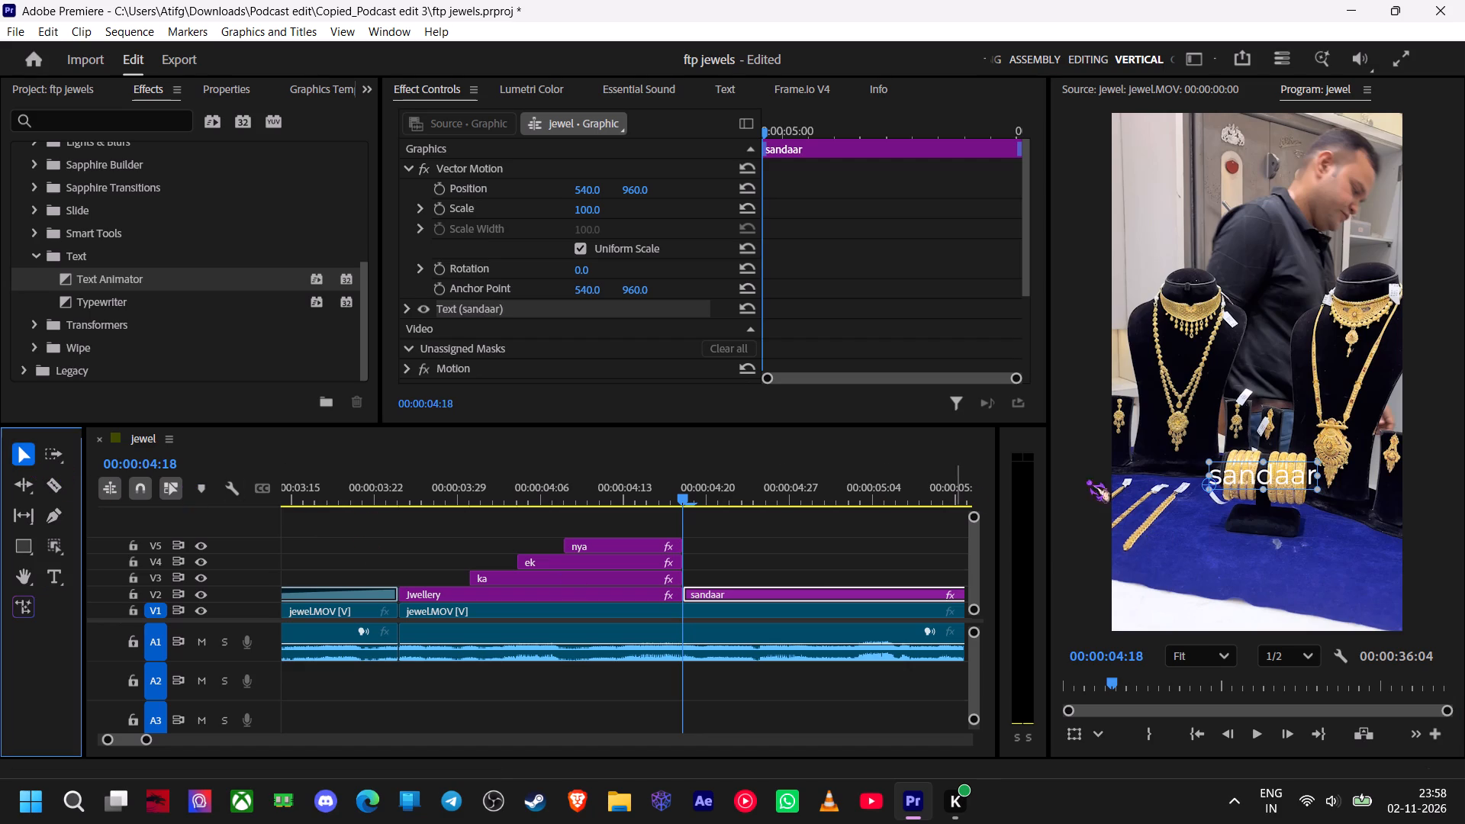
drag(1282, 474, 1267, 502)
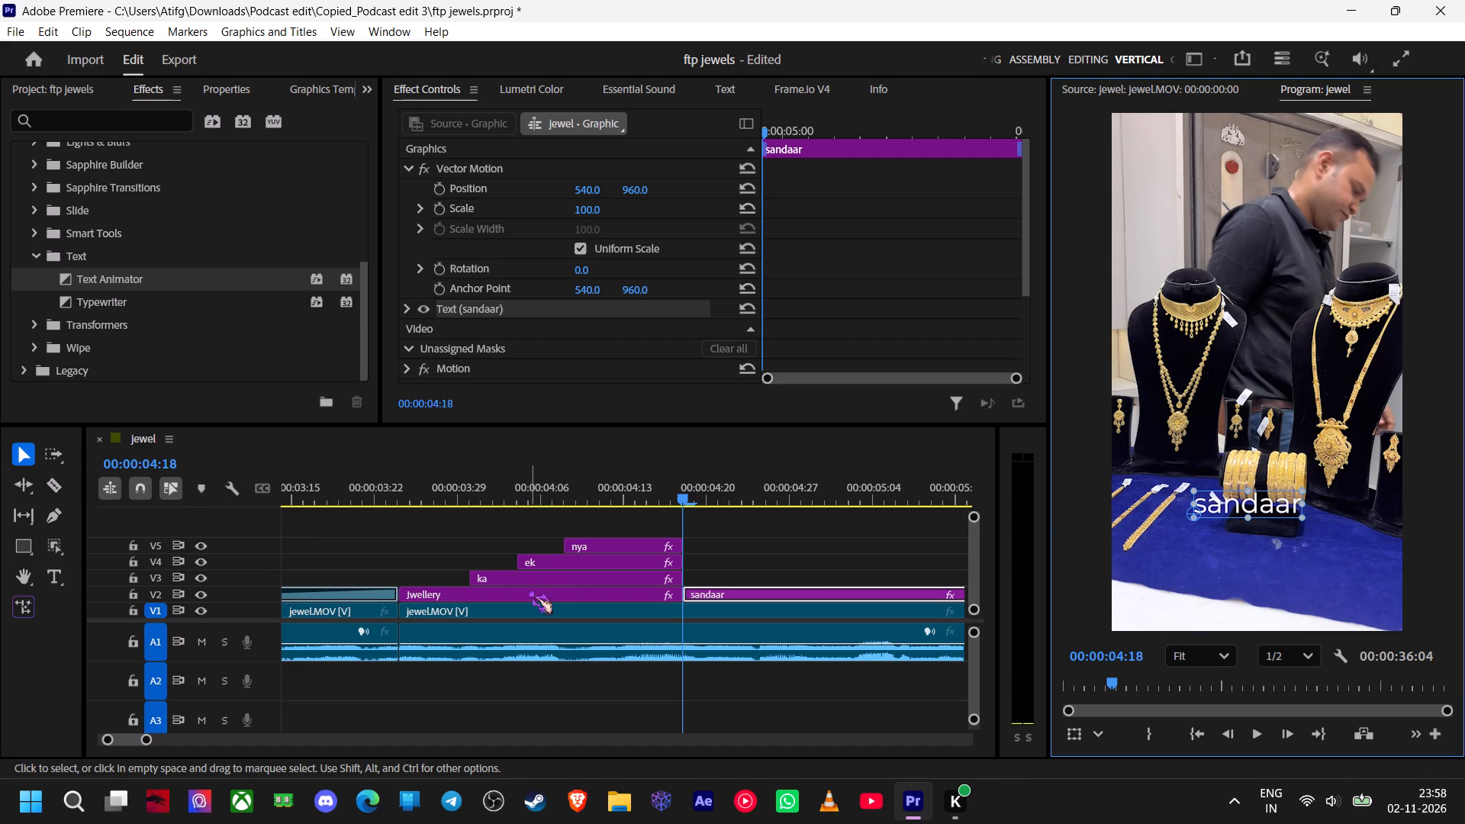
Duplicate the styled V2 "Jwellery" caption onto V3 above the "sandaar" clip and change the copy's text to "Collection".
alt+drag(530, 591, 804, 580)
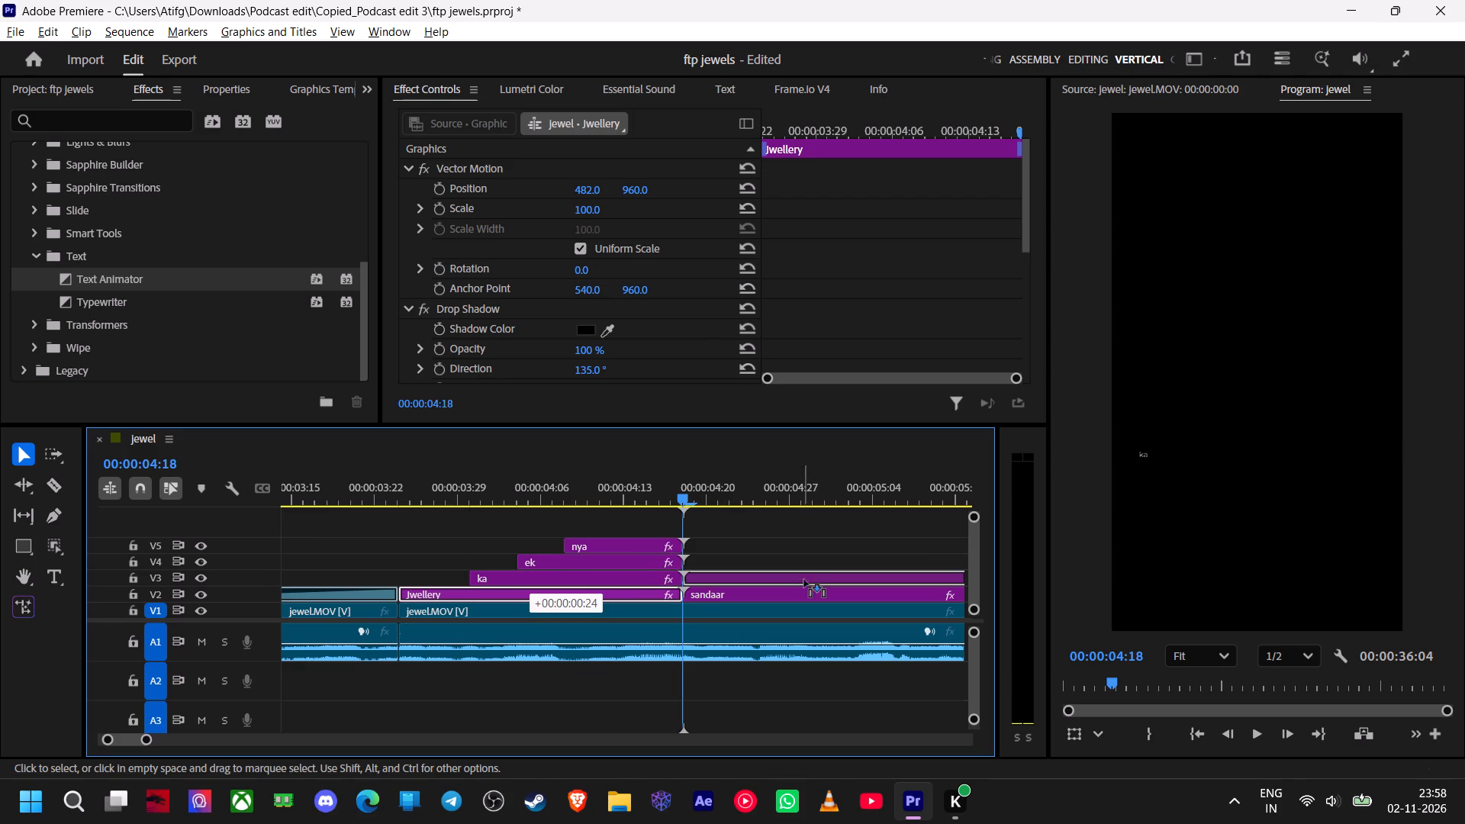
alt+drag(804, 580, 815, 580)
click(819, 579)
double_click(1190, 512)
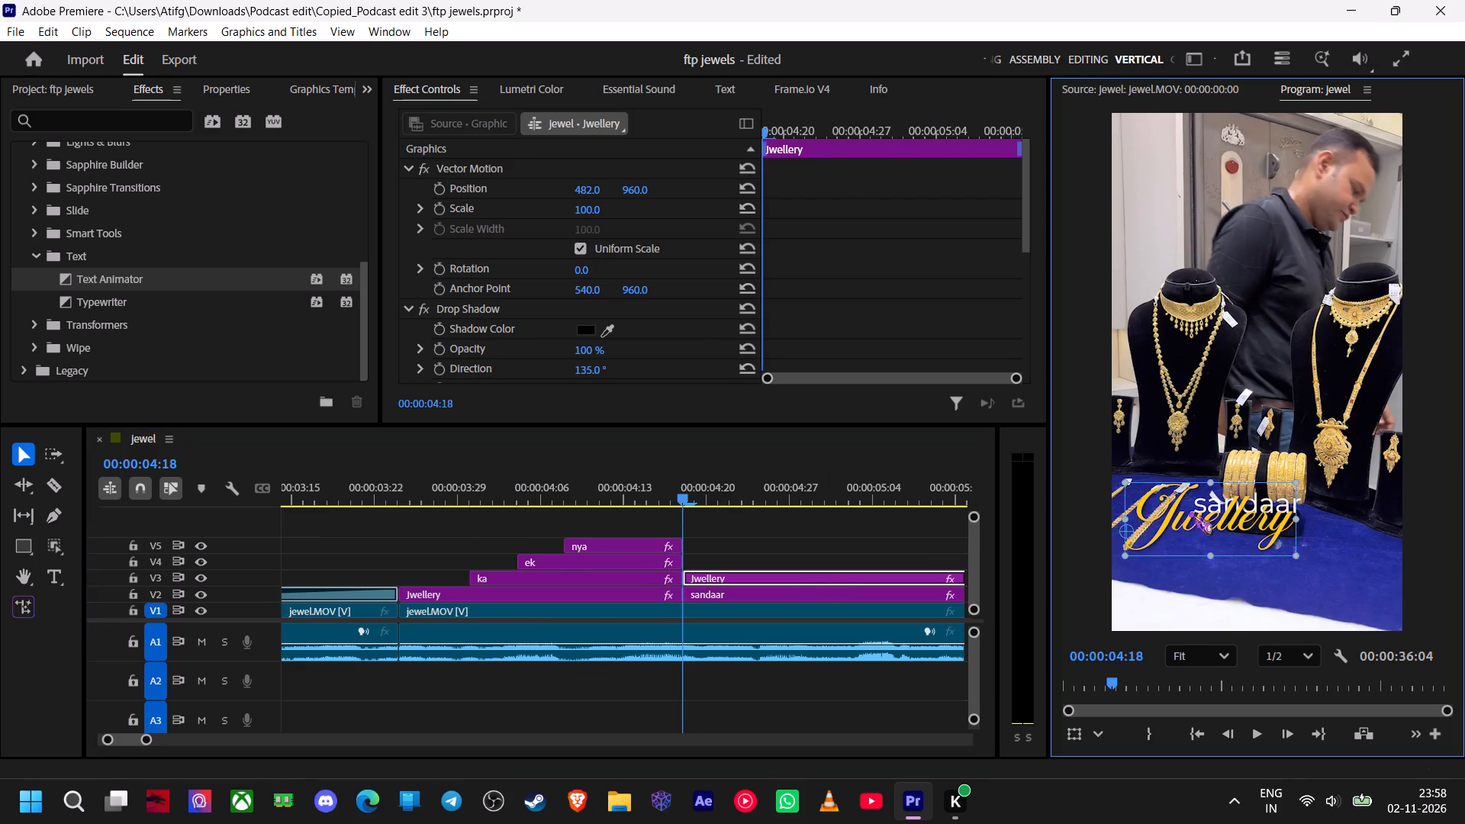
key(BackSpace)
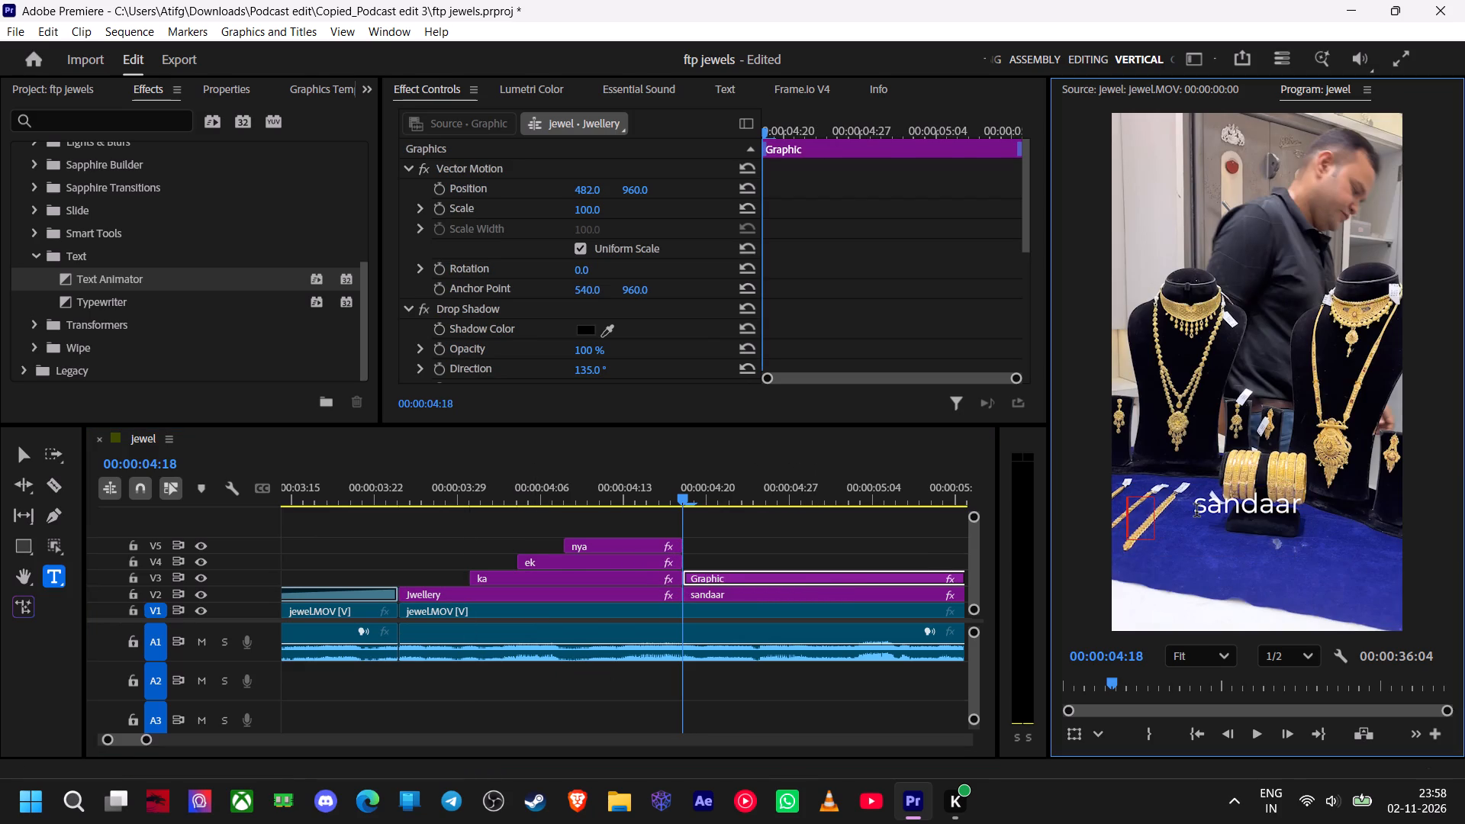
key(shift+c)
text(oll)
text(ectio)
key(n)
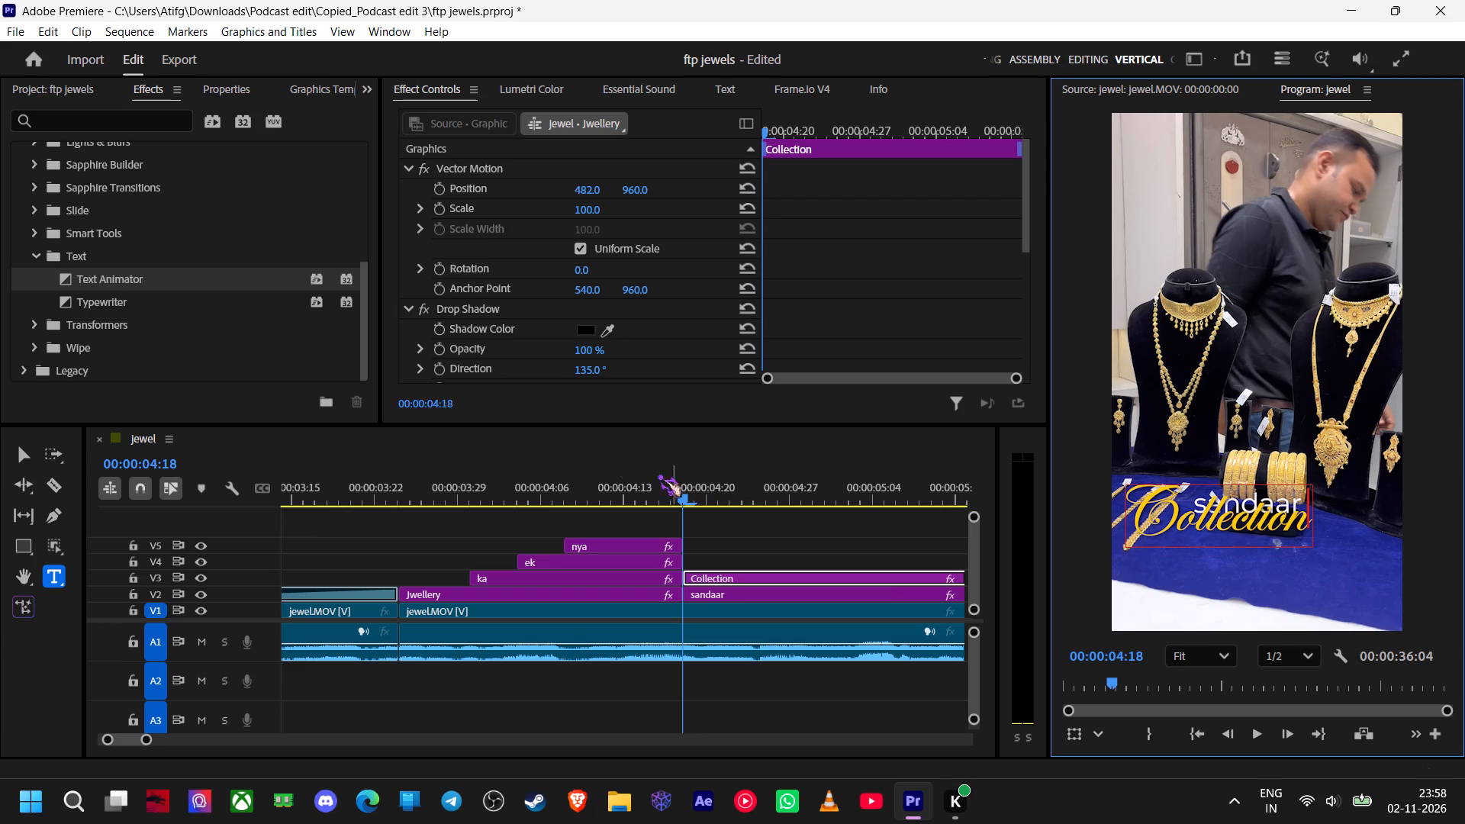
click(15, 460)
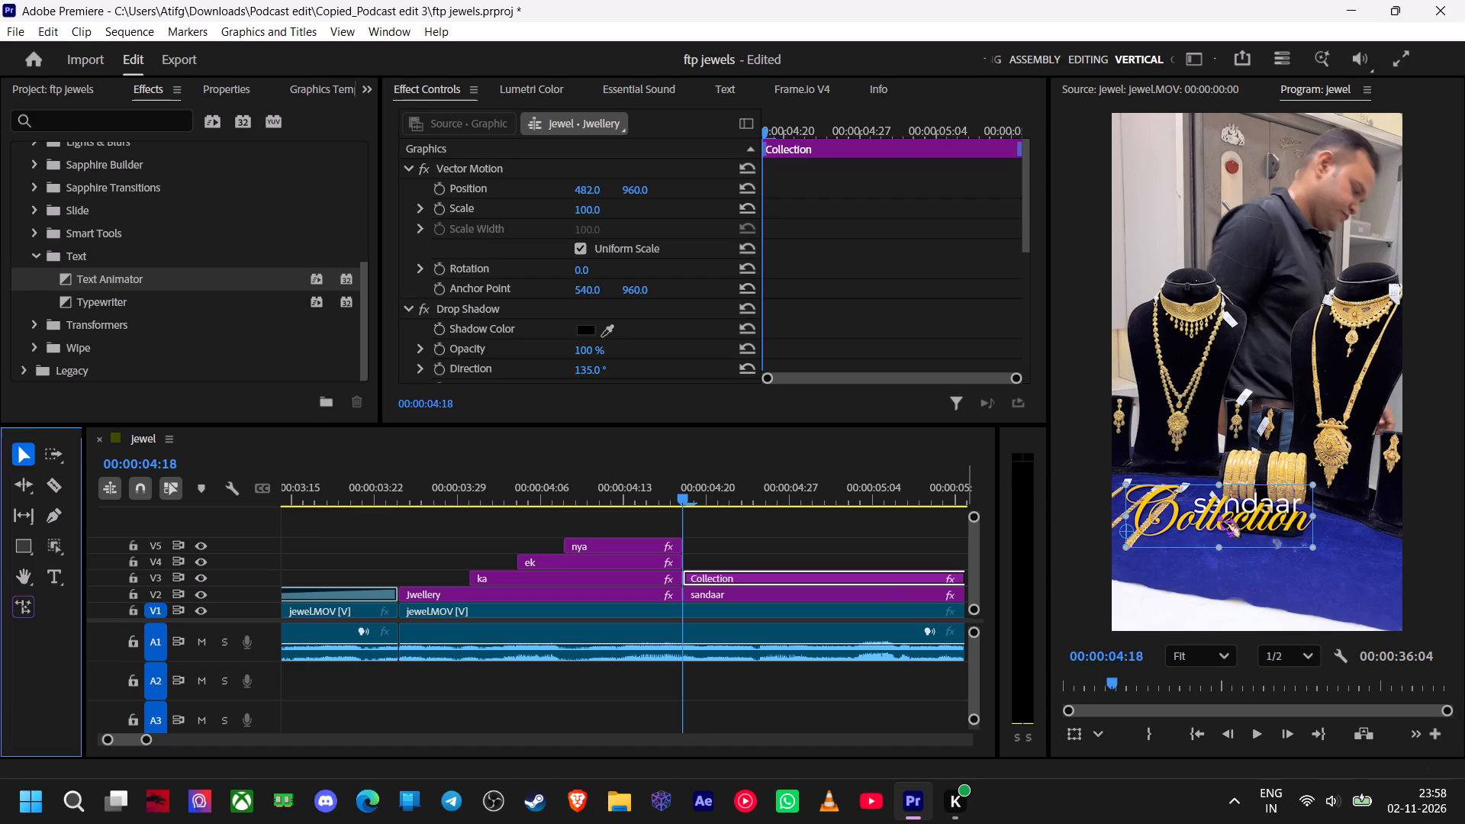
Move the gold "Collection" text slightly down so it sits just beneath the word "sandaar" in the frame.
ctrl+scroll(1226, 523, up, 6)
drag(1214, 478, 1214, 482)
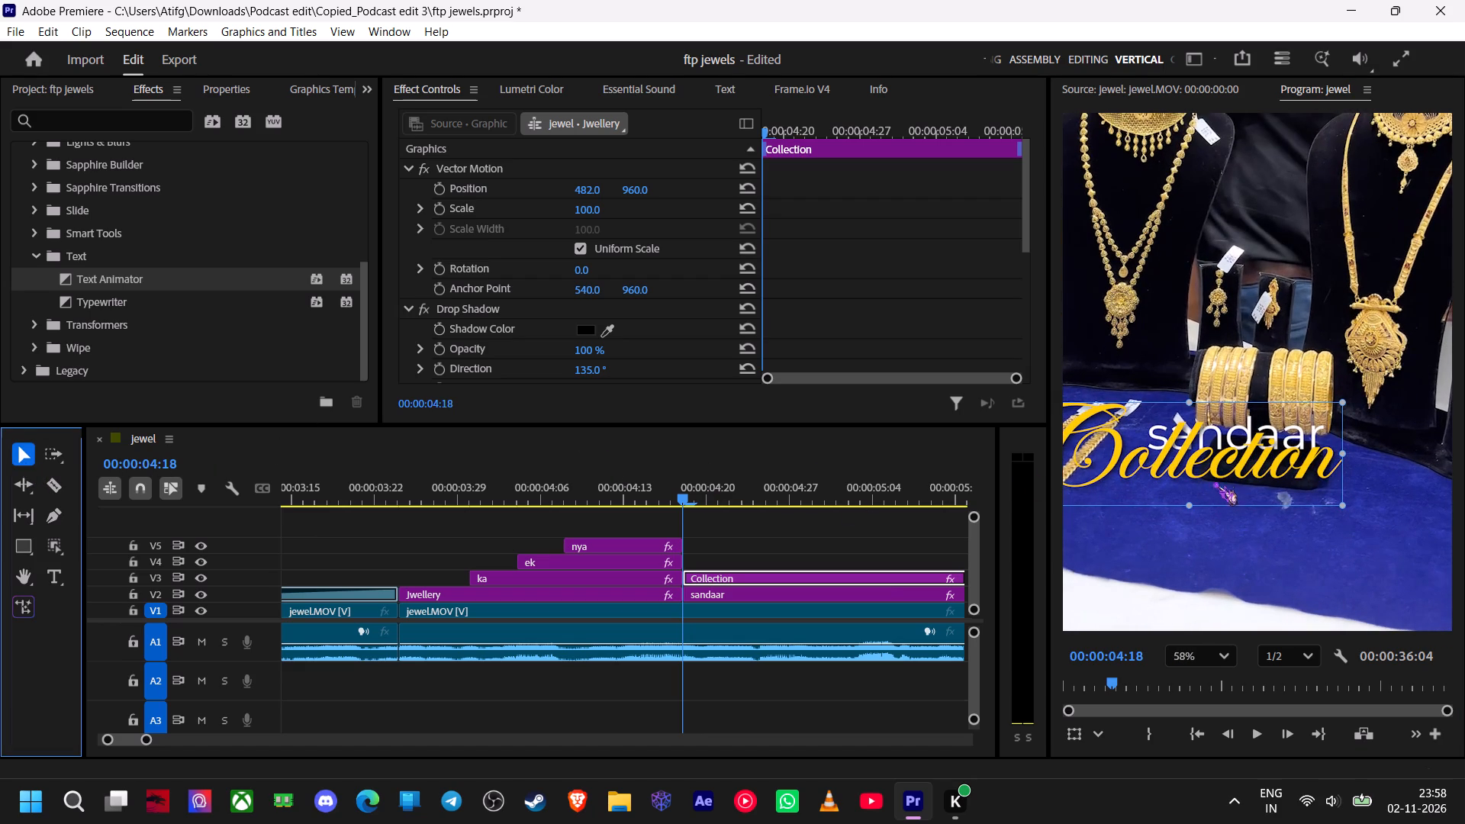
drag(1214, 482, 1221, 495)
drag(1218, 465, 1227, 481)
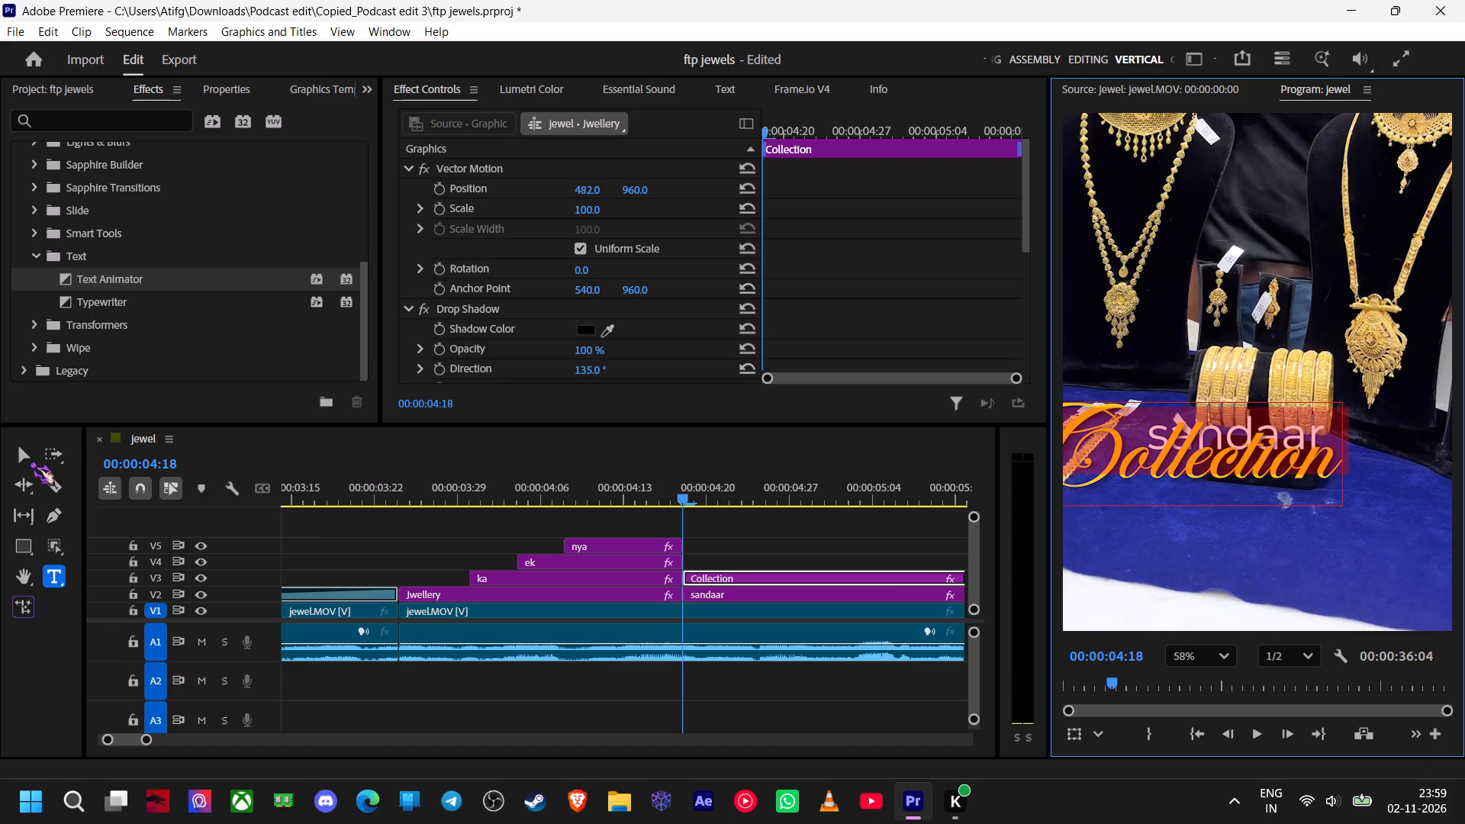
click(31, 462)
scroll(1232, 481, down, 1)
scroll(1235, 481, up, 3)
scroll(1285, 464, down, 4)
scroll(1308, 451, up, 1)
scroll(1309, 450, down, 1)
scroll(1315, 446, up, 1)
scroll(1338, 435, down, 1)
scroll(1370, 419, up, 1)
scroll(1370, 419, down, 1)
scroll(1370, 419, up, 1)
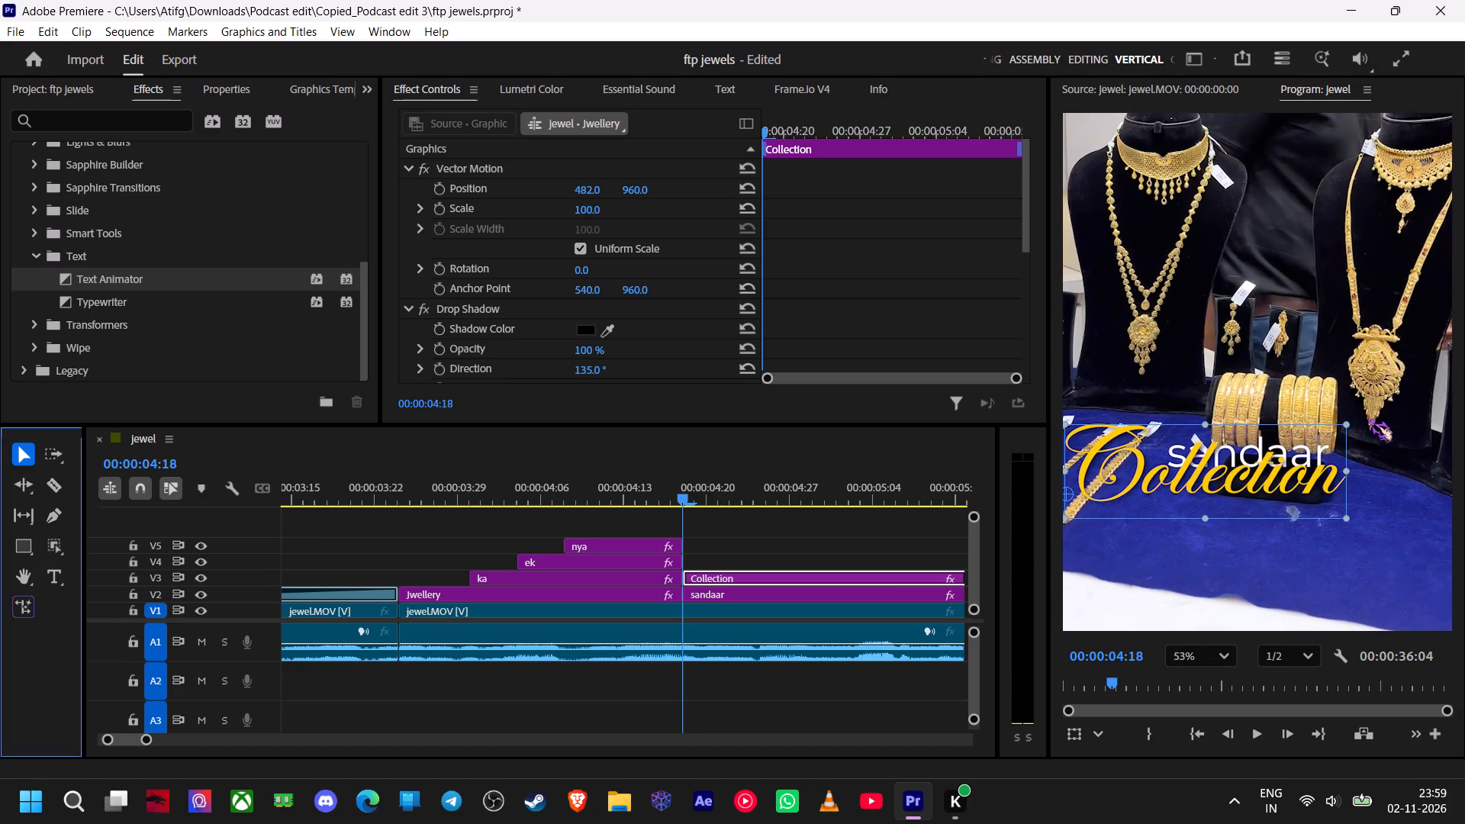
drag(1241, 481, 1254, 497)
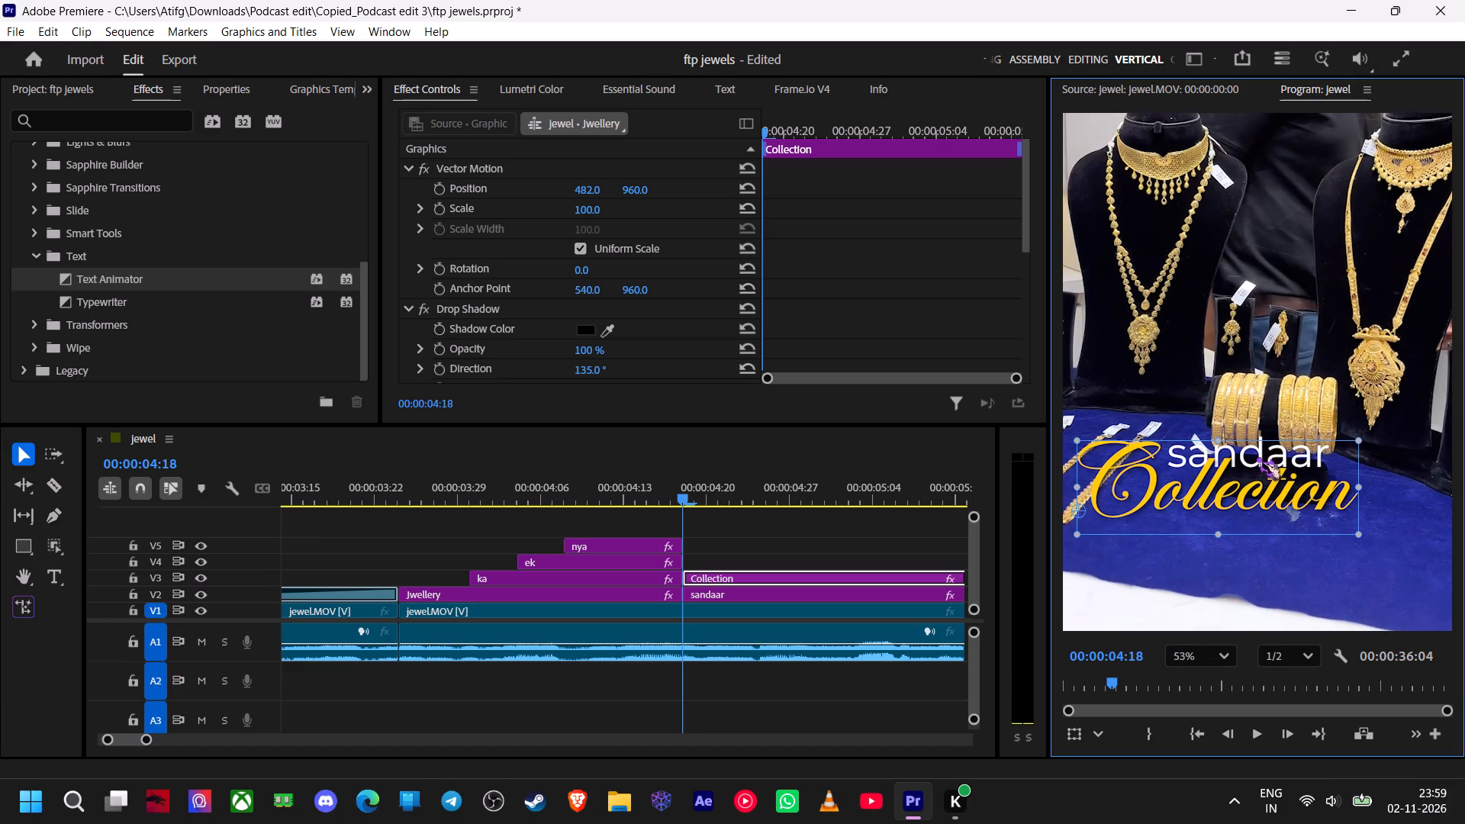
Shift the white "sandaar" text slightly sideways above "Collection" and enlarge it by its corner handle.
click(755, 597)
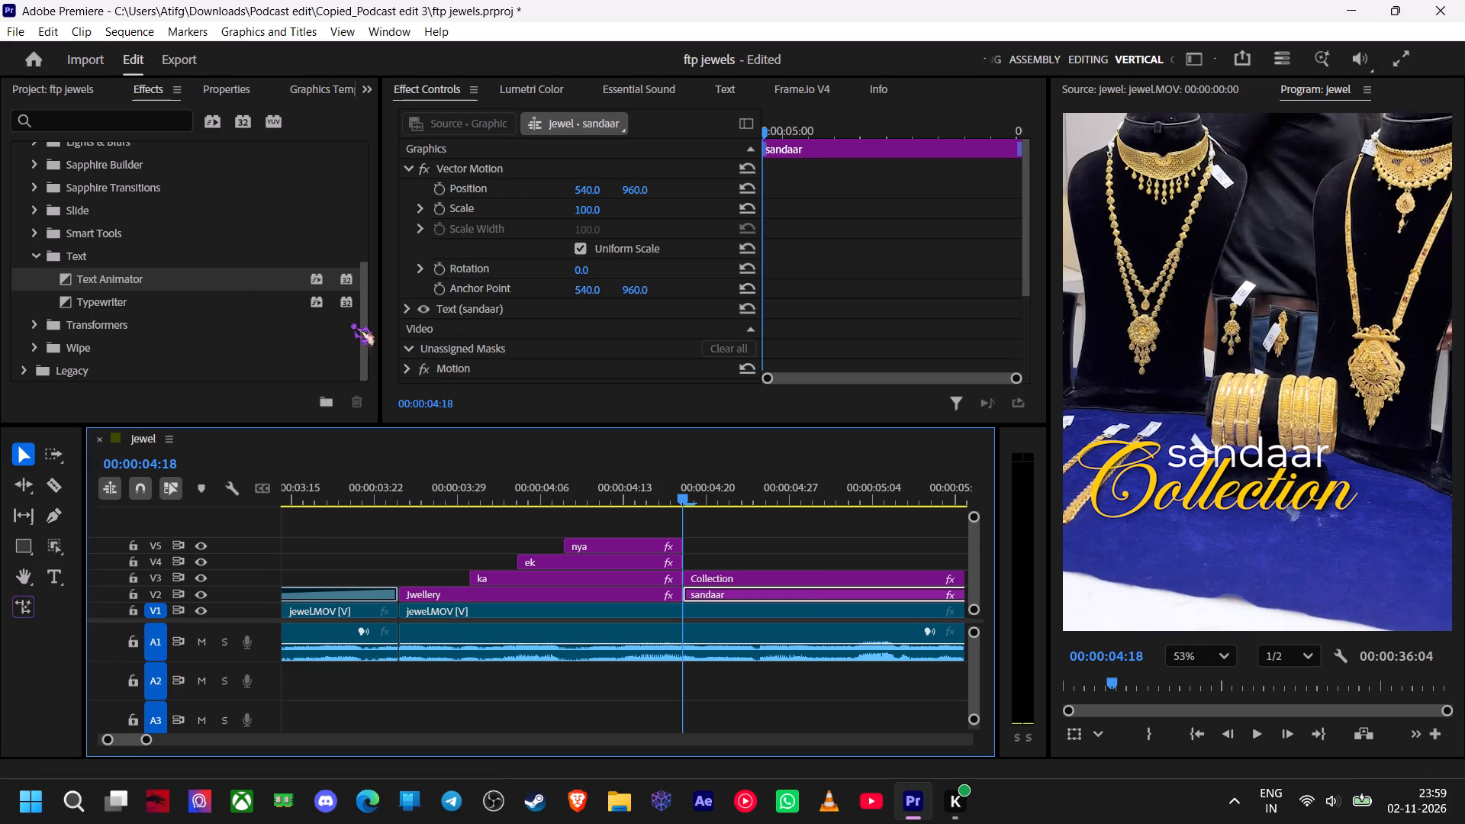
click(216, 95)
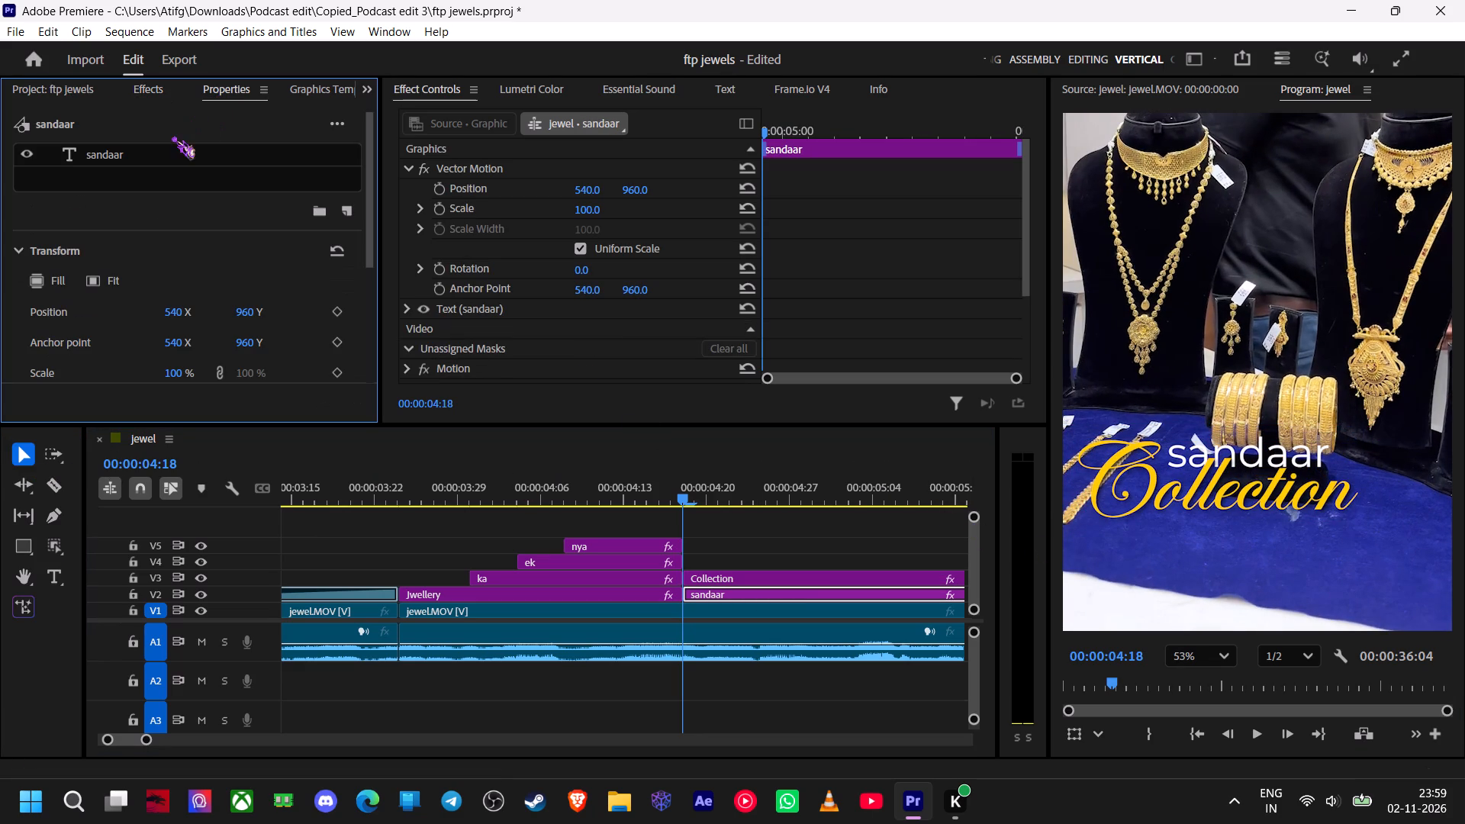
click(163, 153)
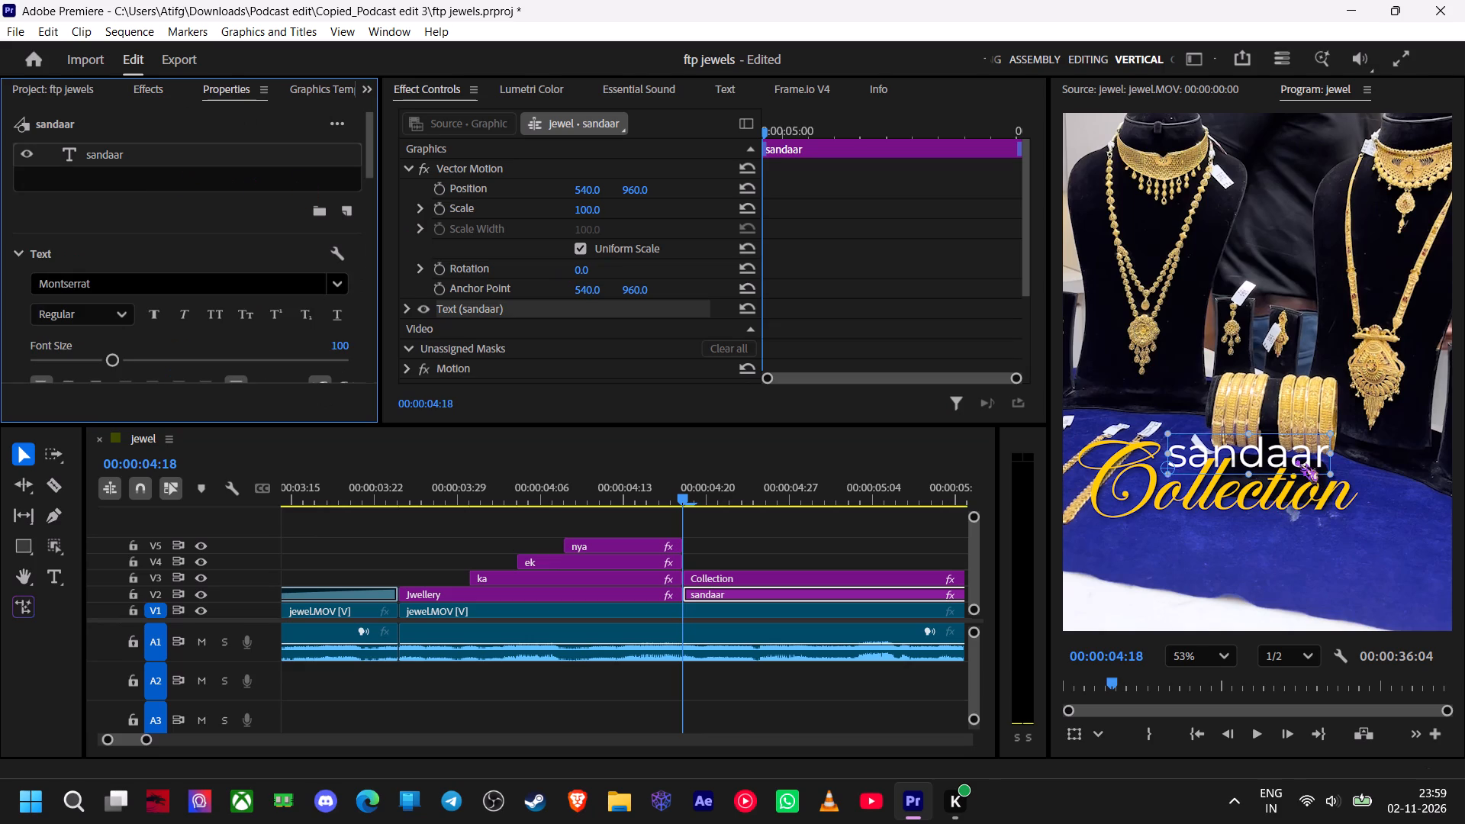
drag(1286, 449, 1279, 455)
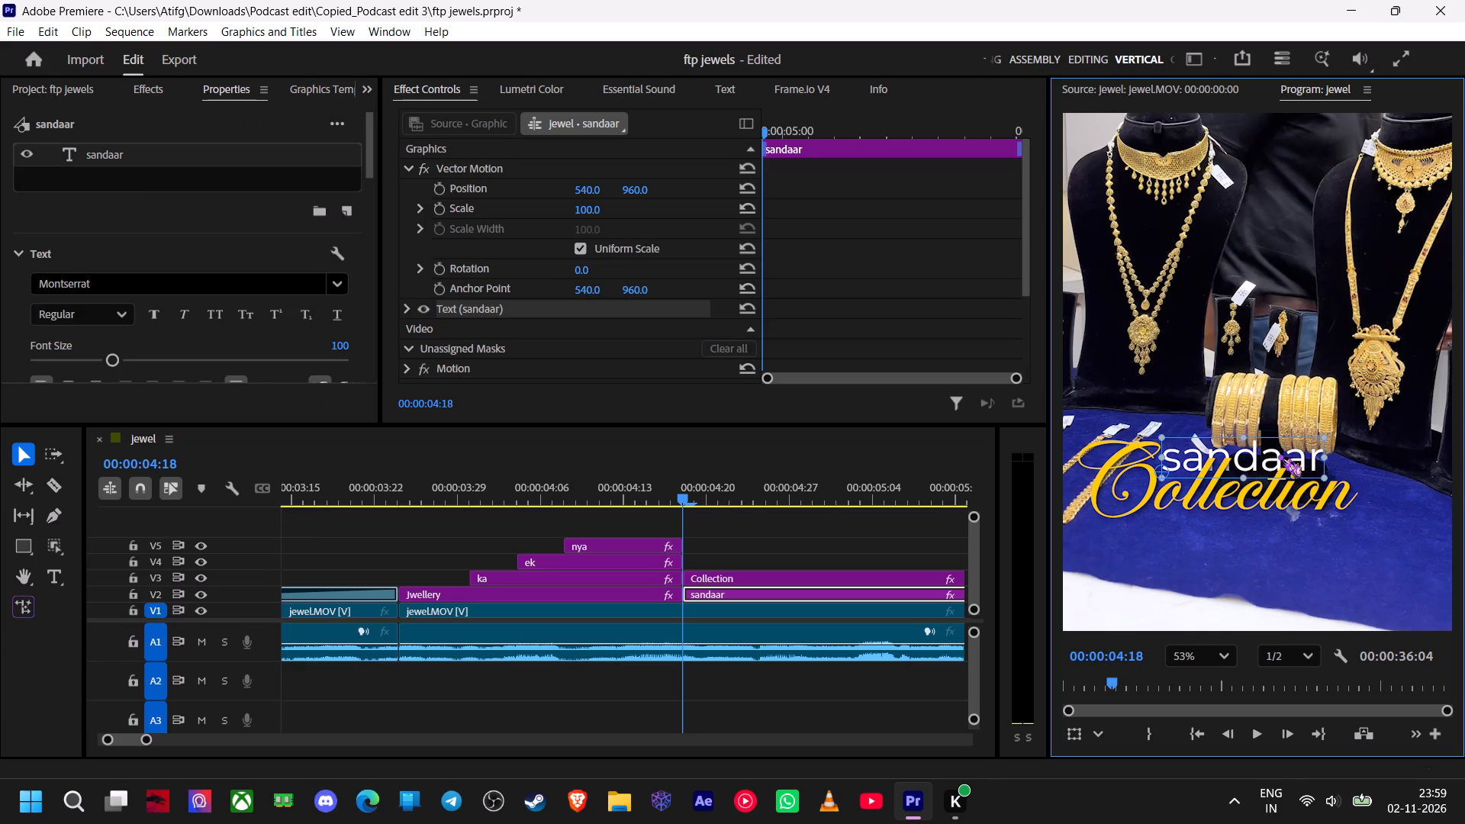
drag(1279, 455, 1272, 452)
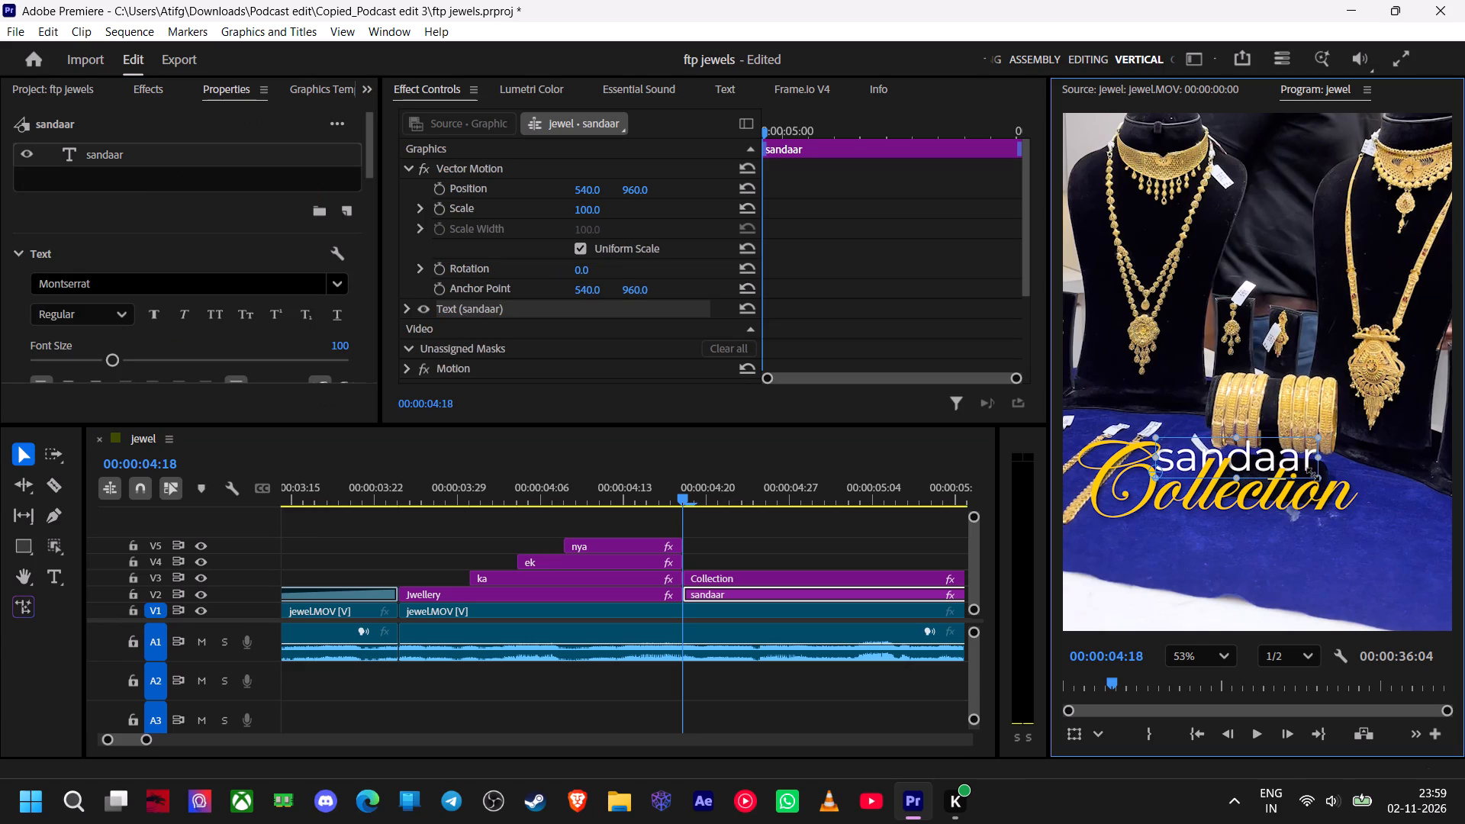
drag(1316, 478, 1356, 493)
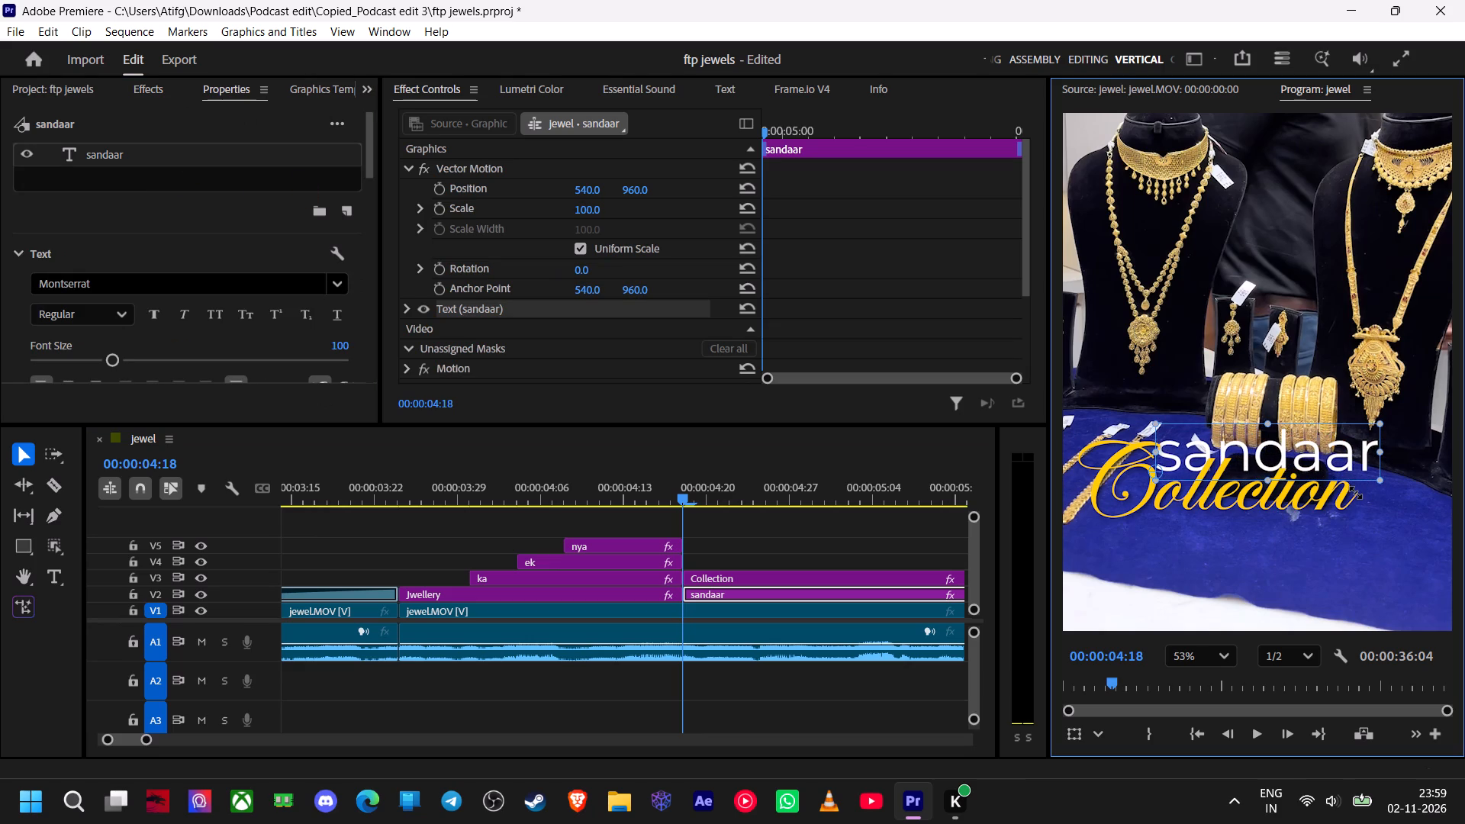
drag(1356, 493, 1333, 490)
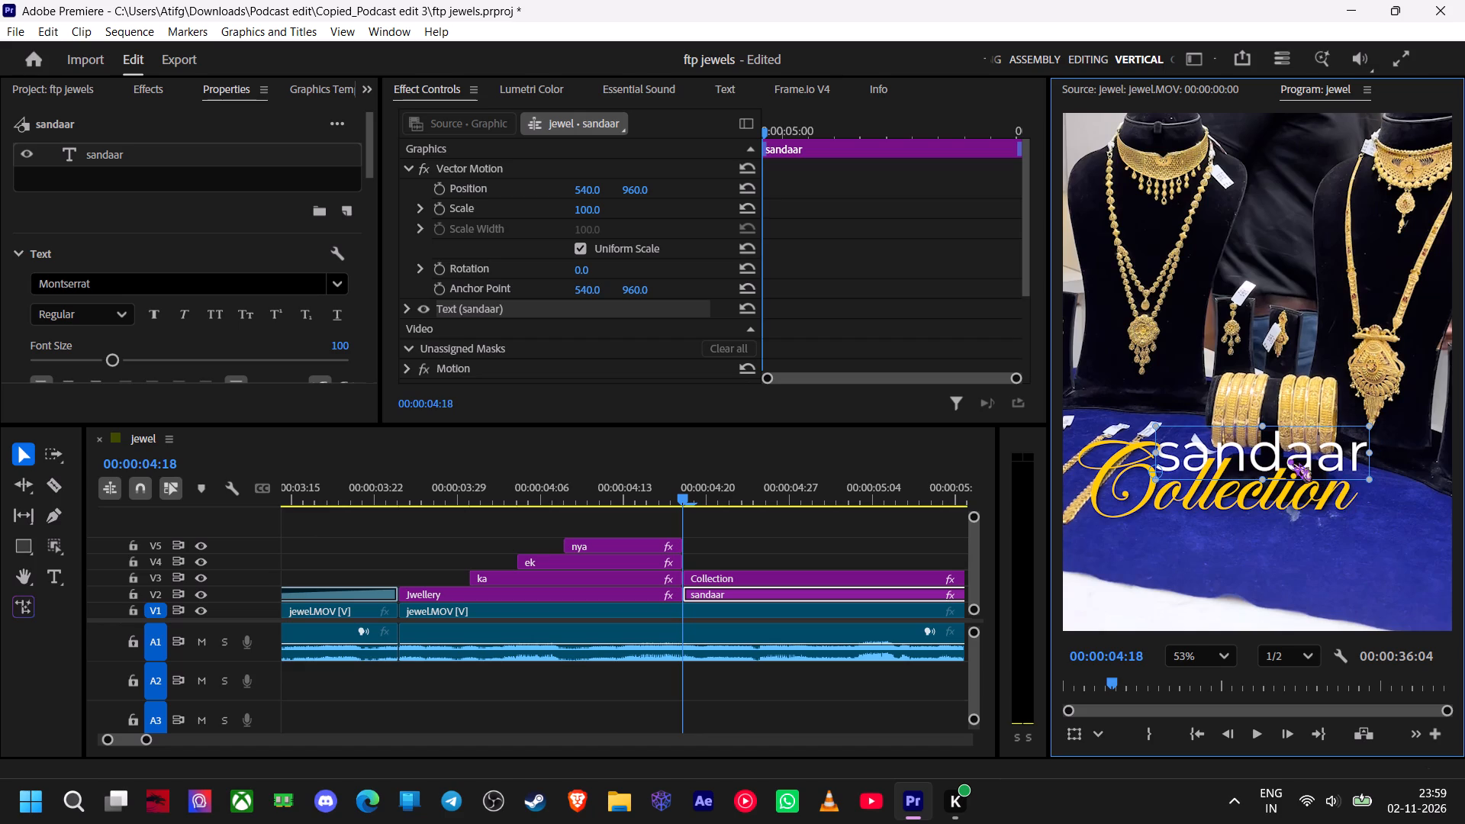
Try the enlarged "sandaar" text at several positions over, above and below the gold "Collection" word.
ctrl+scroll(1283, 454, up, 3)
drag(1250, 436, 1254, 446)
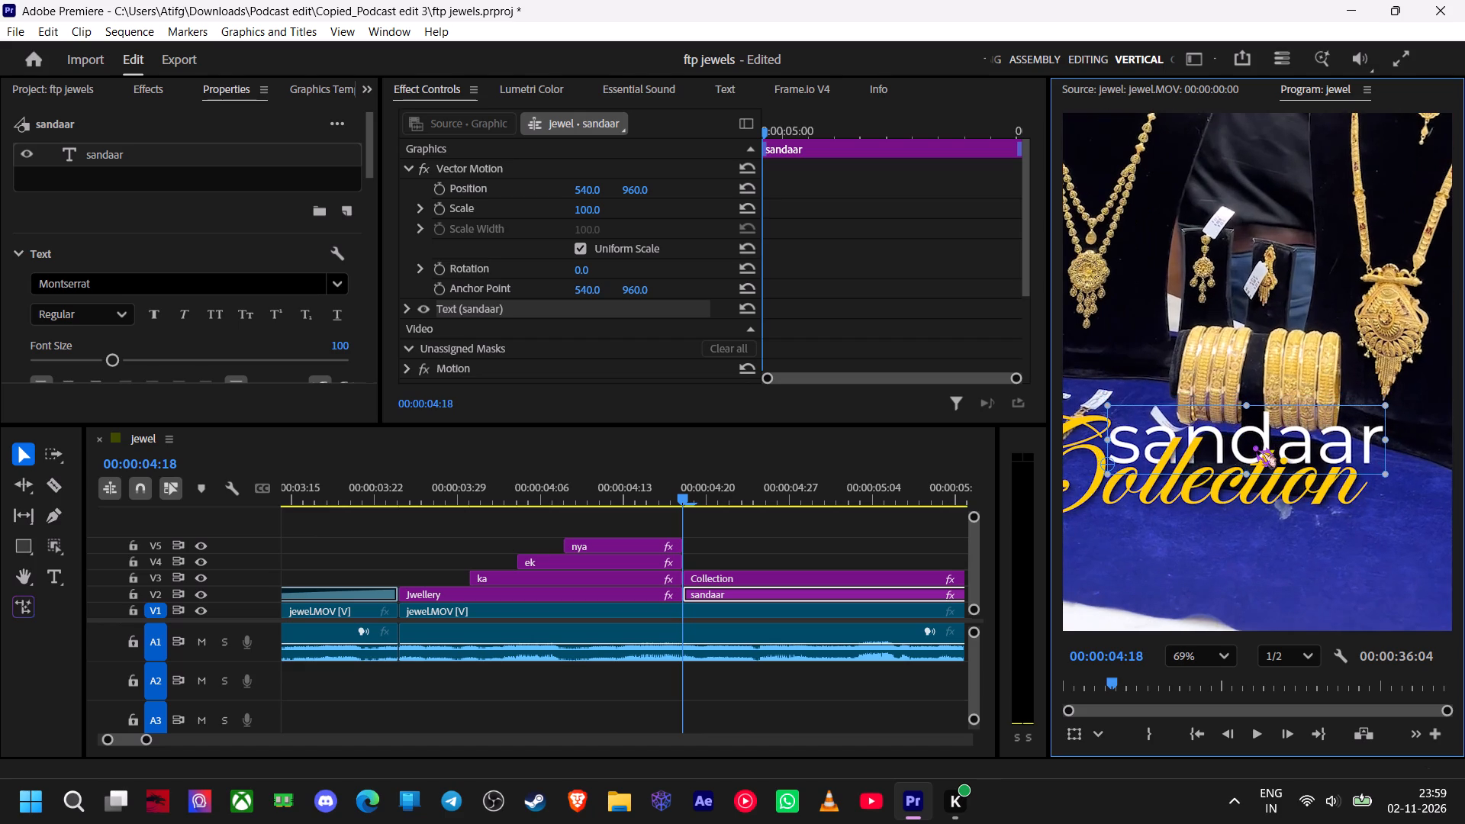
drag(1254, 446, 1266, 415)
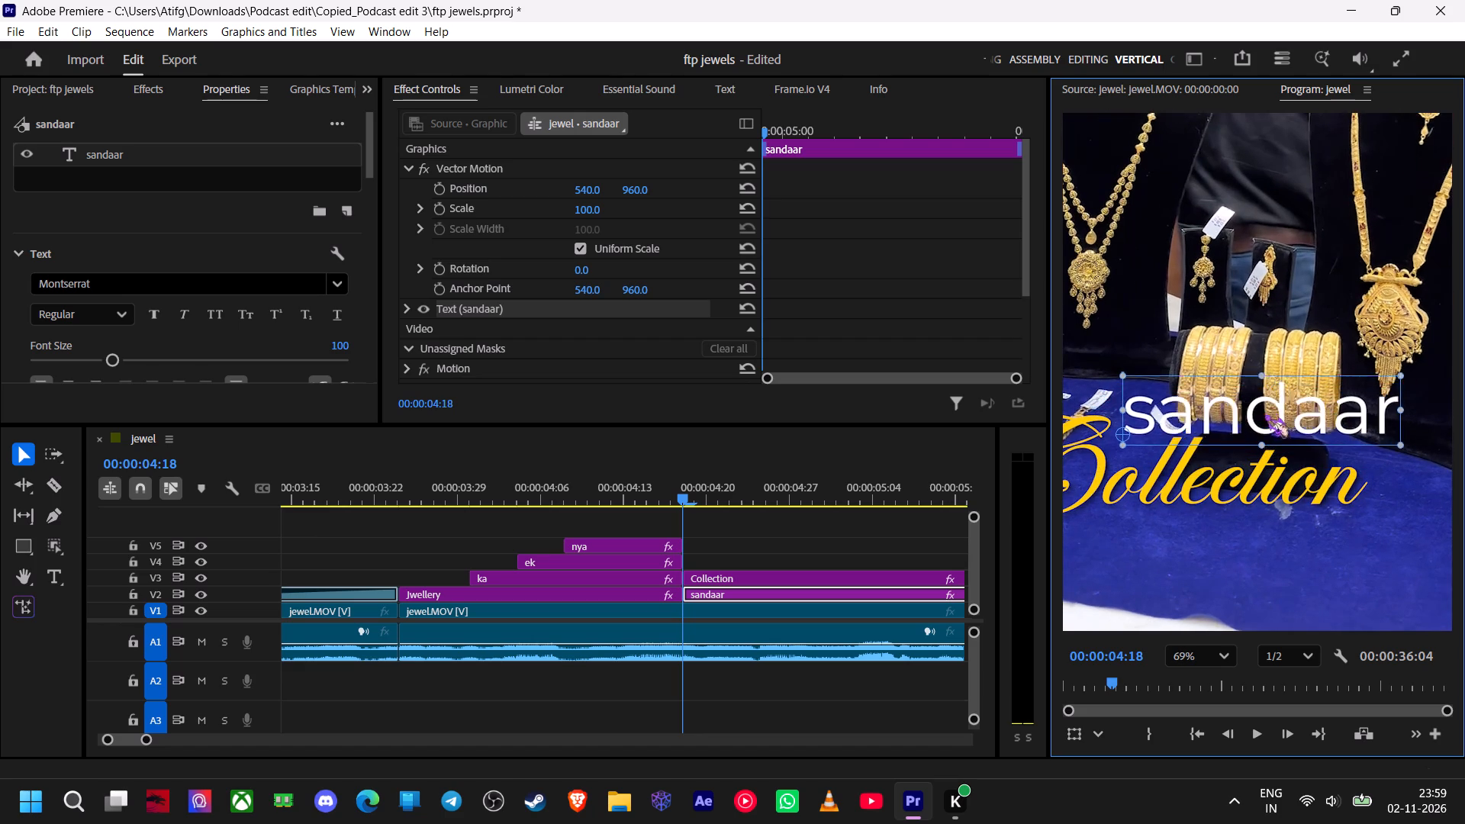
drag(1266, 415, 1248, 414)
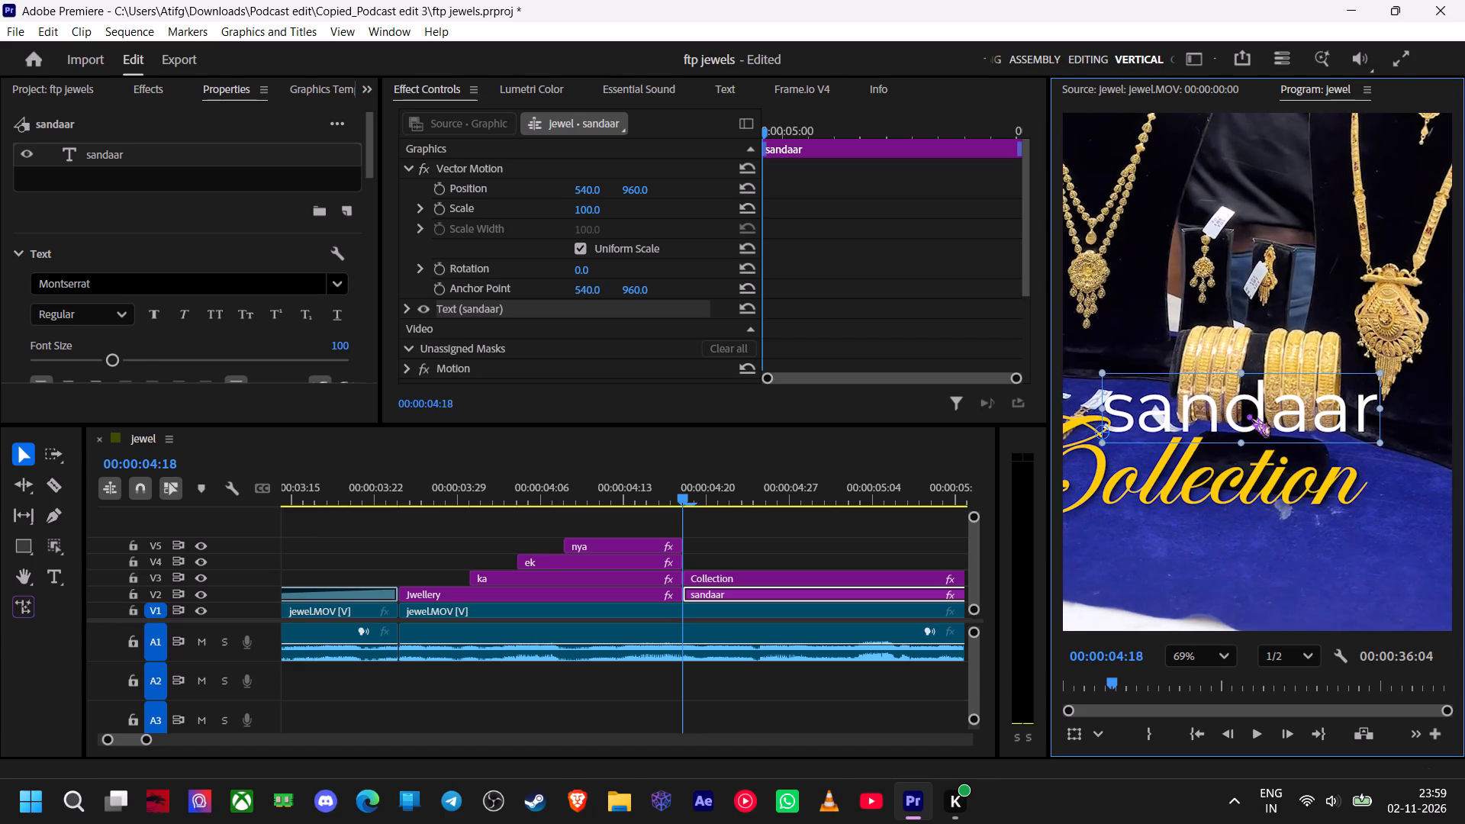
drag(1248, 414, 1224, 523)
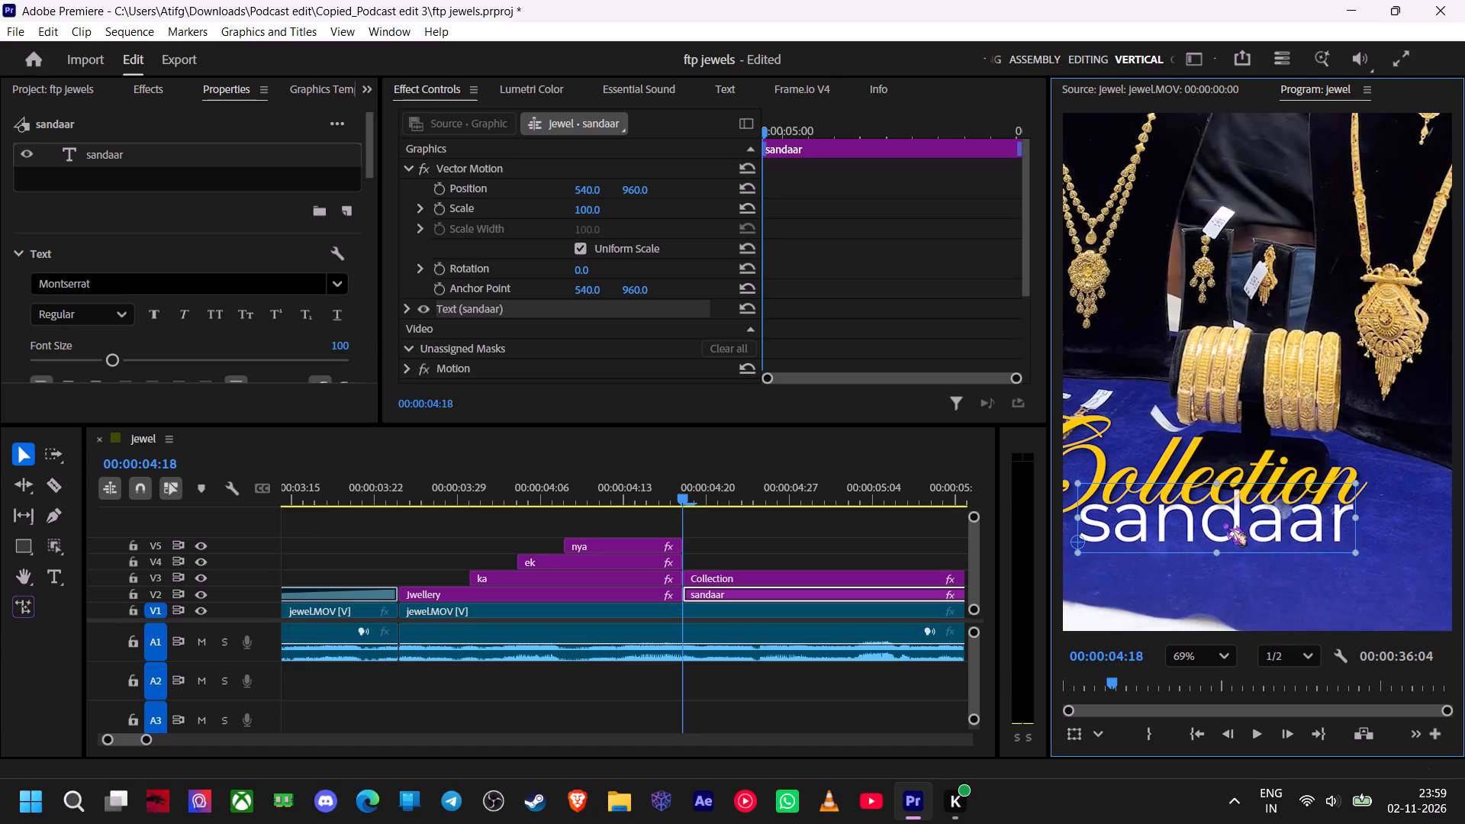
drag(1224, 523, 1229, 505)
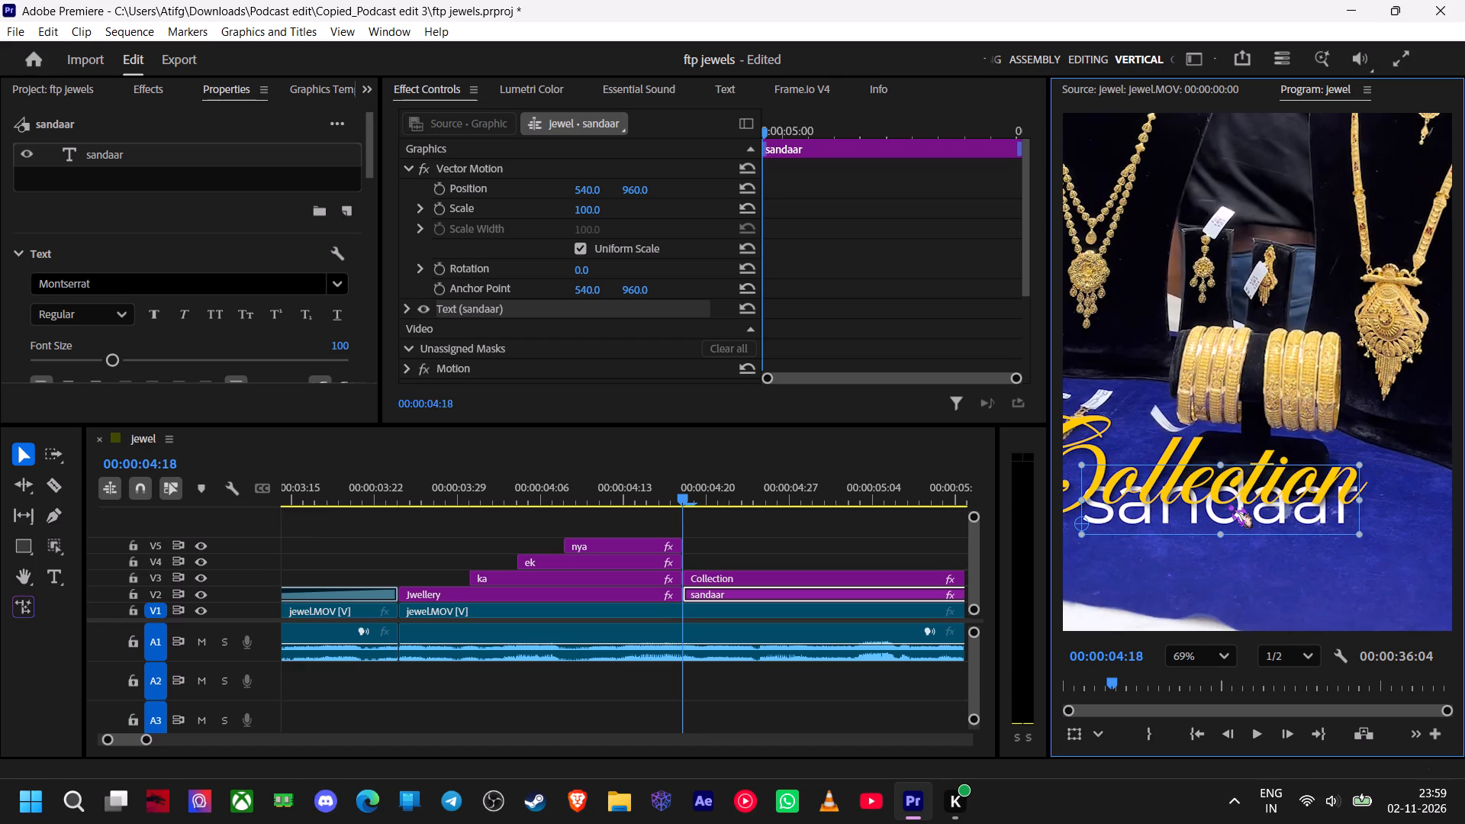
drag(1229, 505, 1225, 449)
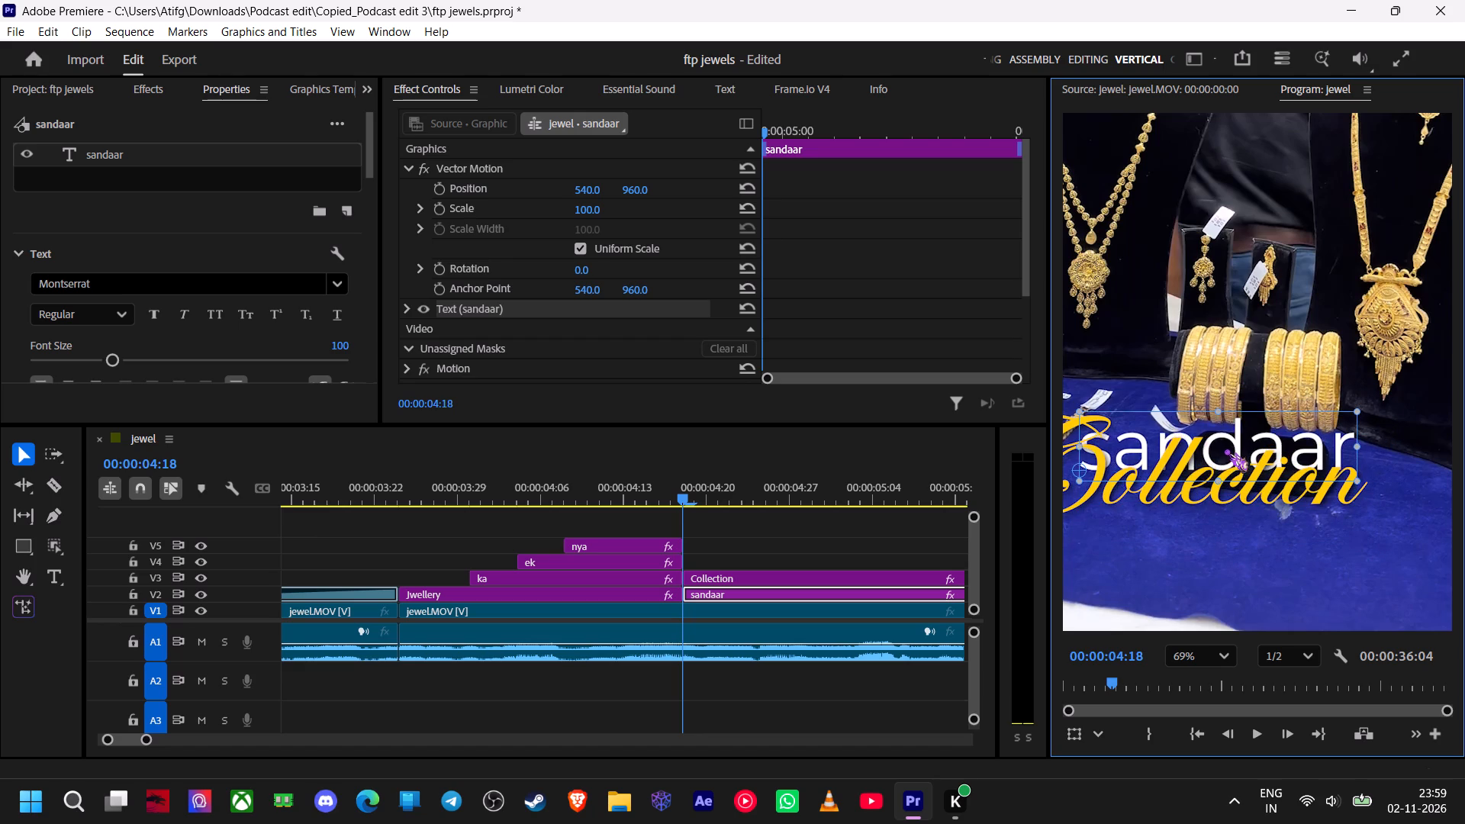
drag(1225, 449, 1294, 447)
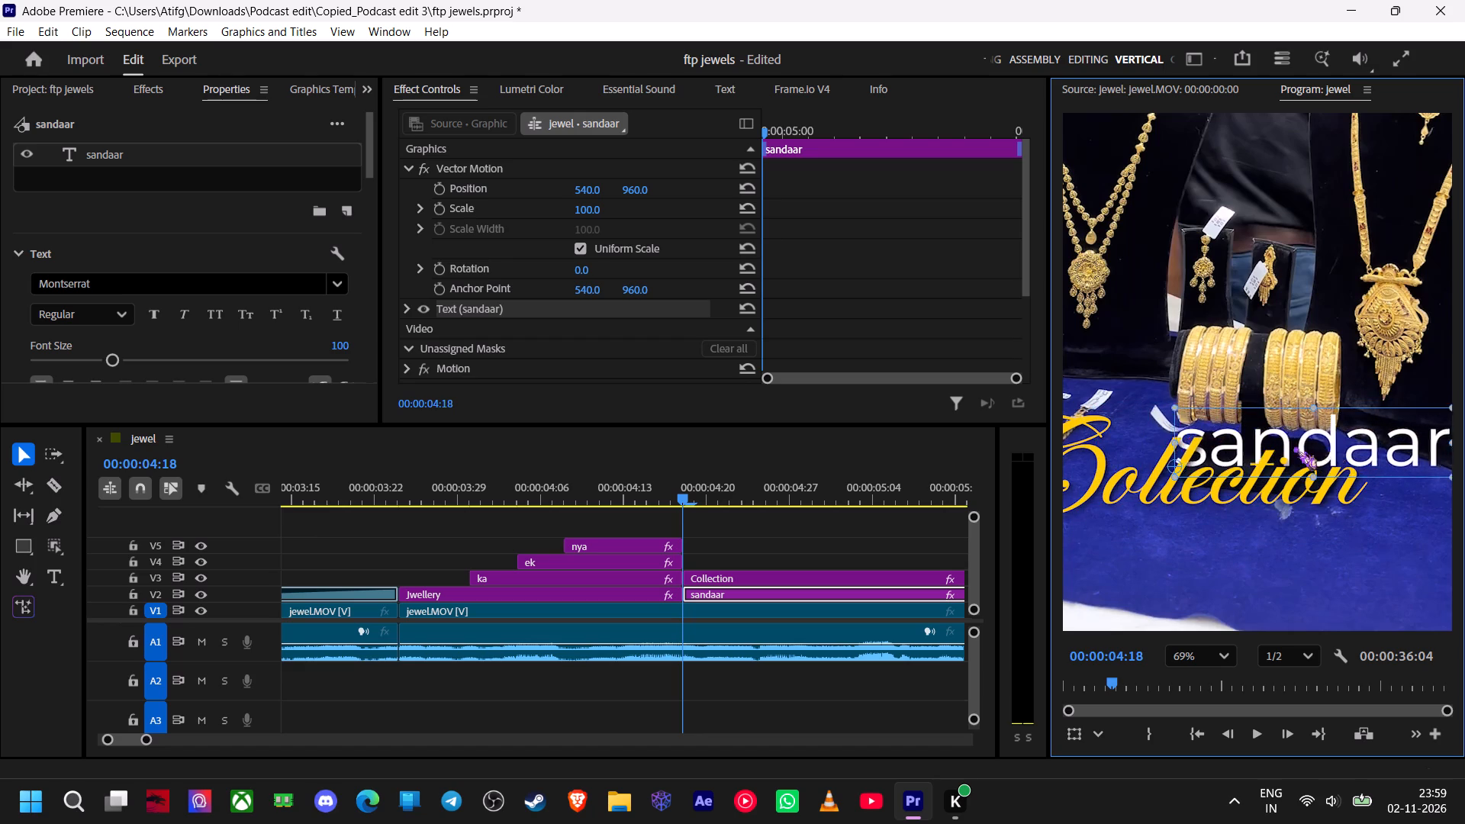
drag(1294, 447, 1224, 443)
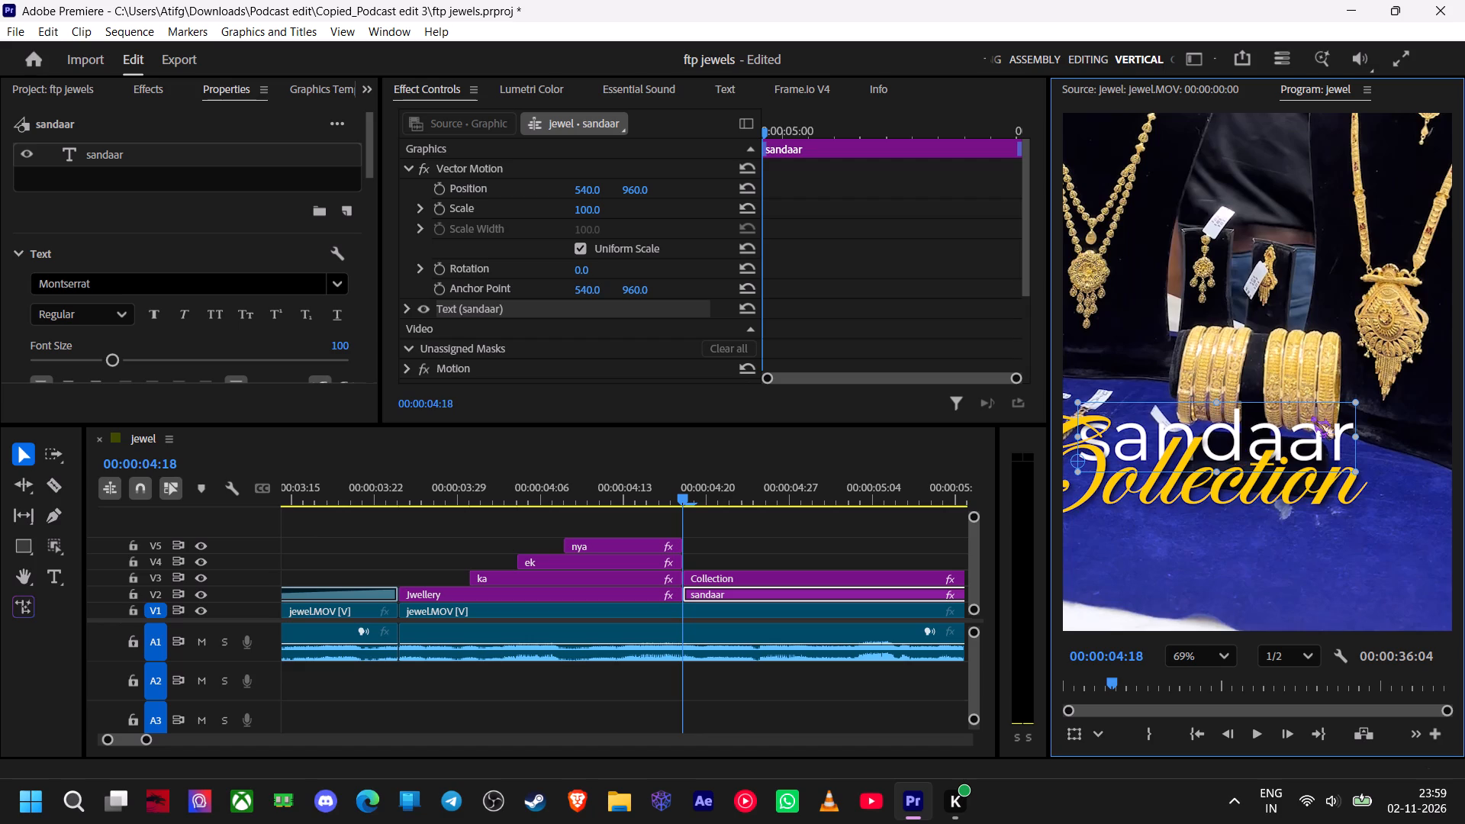
Scale the "sandaar" text back down and seat it beside the capital C, just above the small letters of "Collection".
ctrl+scroll(1316, 417, down, 5)
drag(1366, 481, 1388, 491)
drag(1338, 452, 1299, 461)
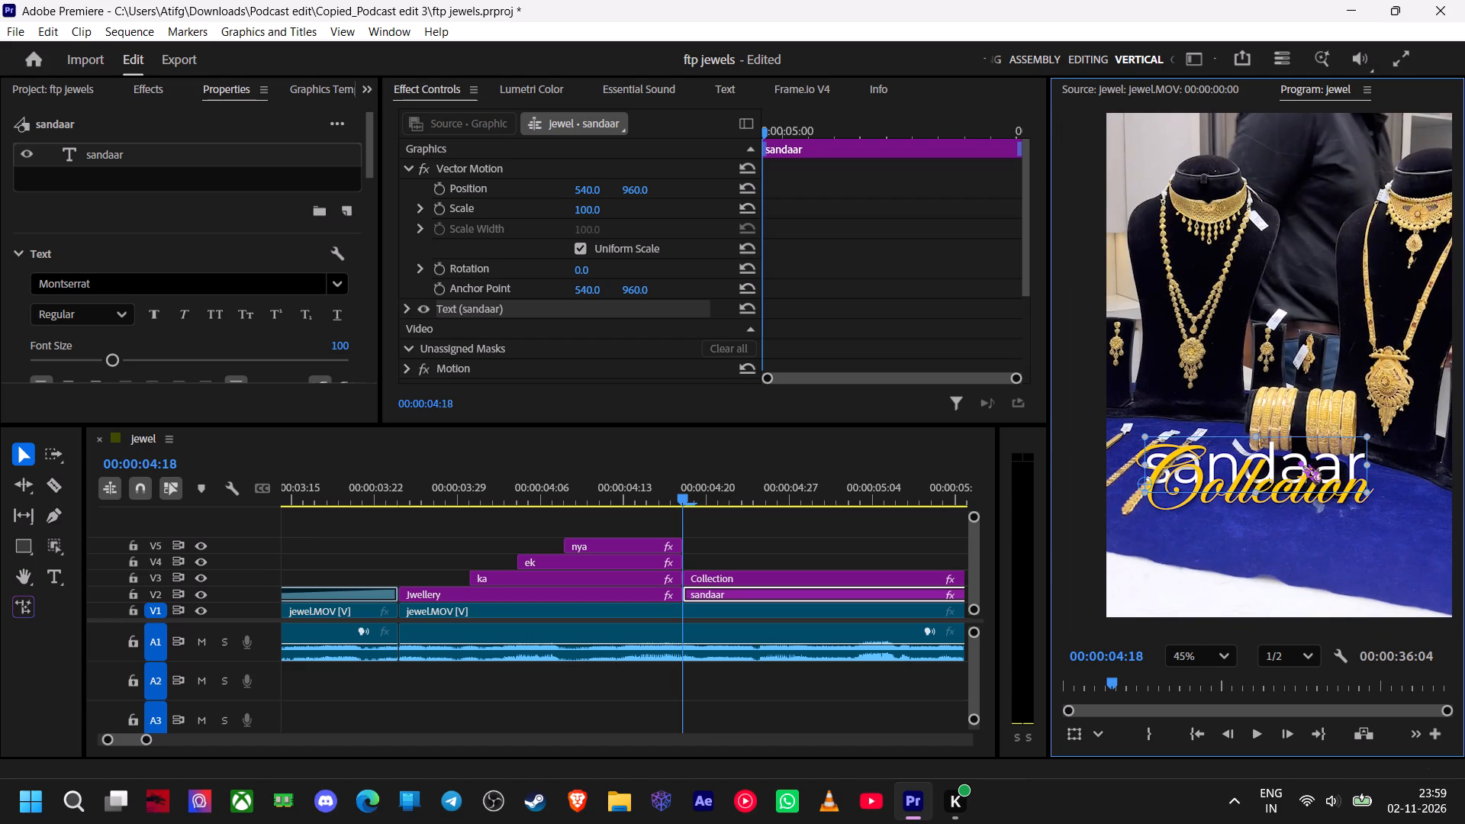
drag(1299, 461, 1357, 455)
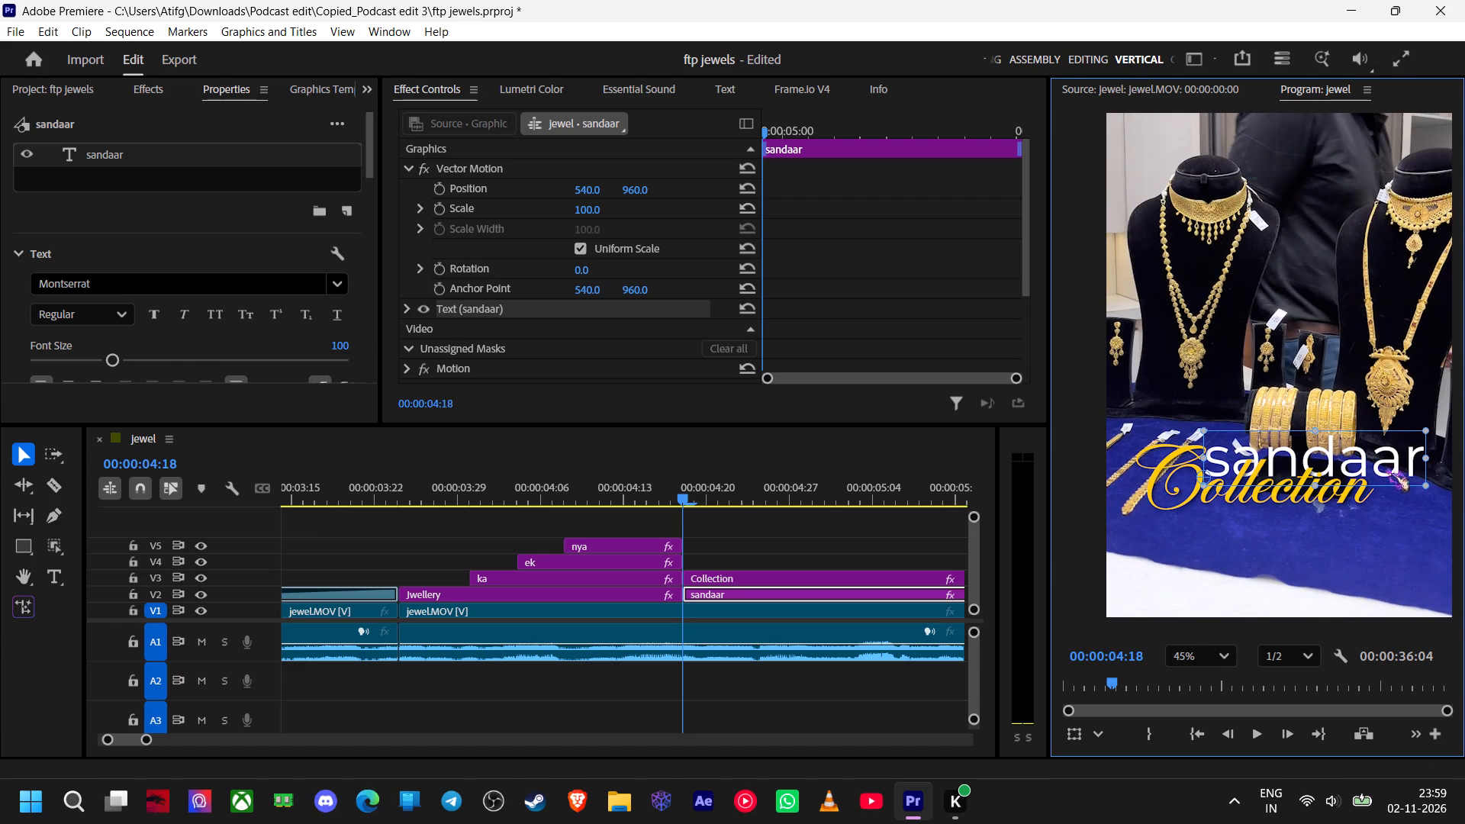
drag(1426, 481, 1354, 471)
ctrl+scroll(1343, 467, up, 2)
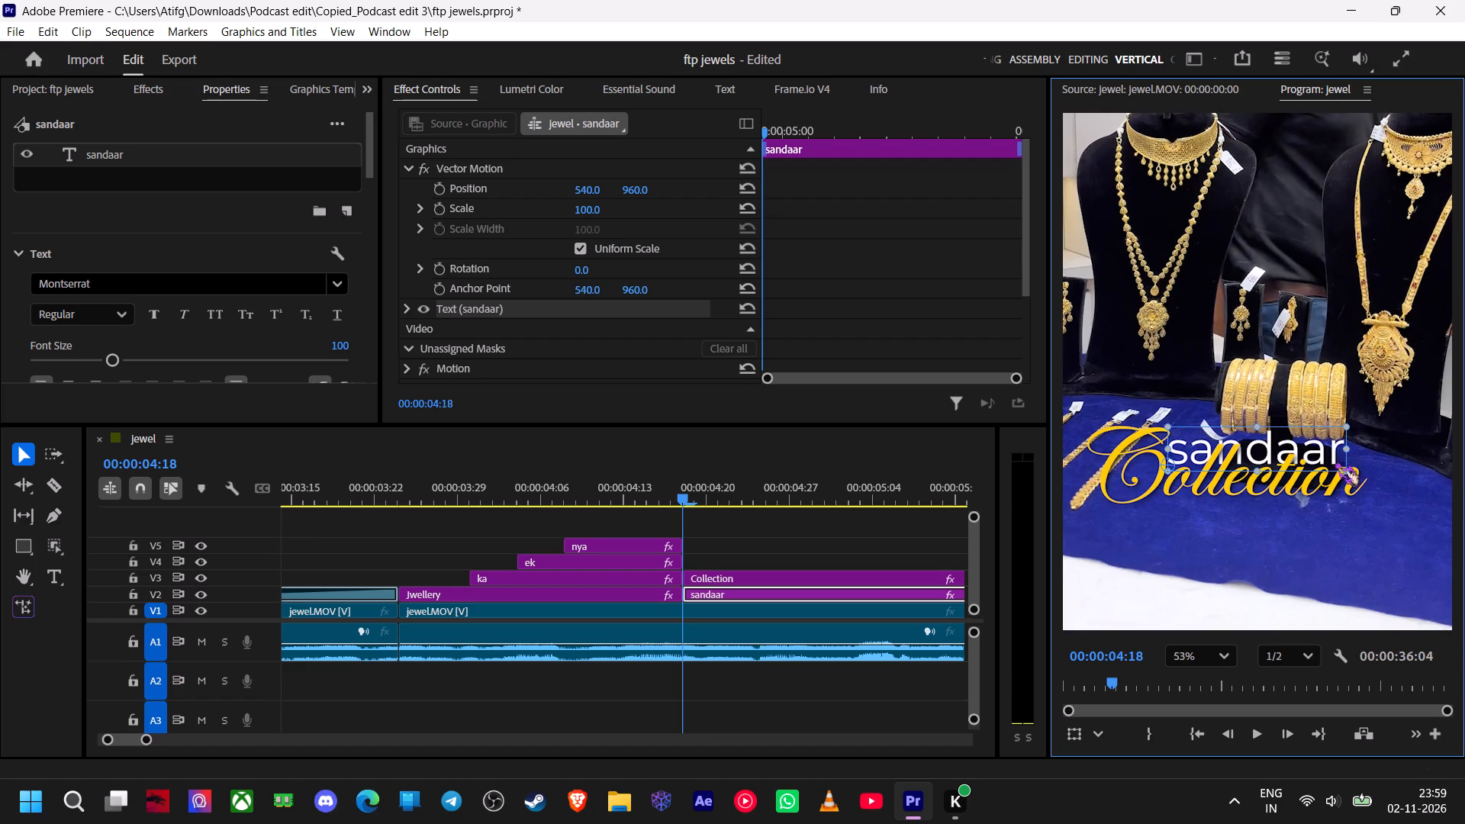
ctrl+scroll(1316, 452, up, 3)
click(1243, 417)
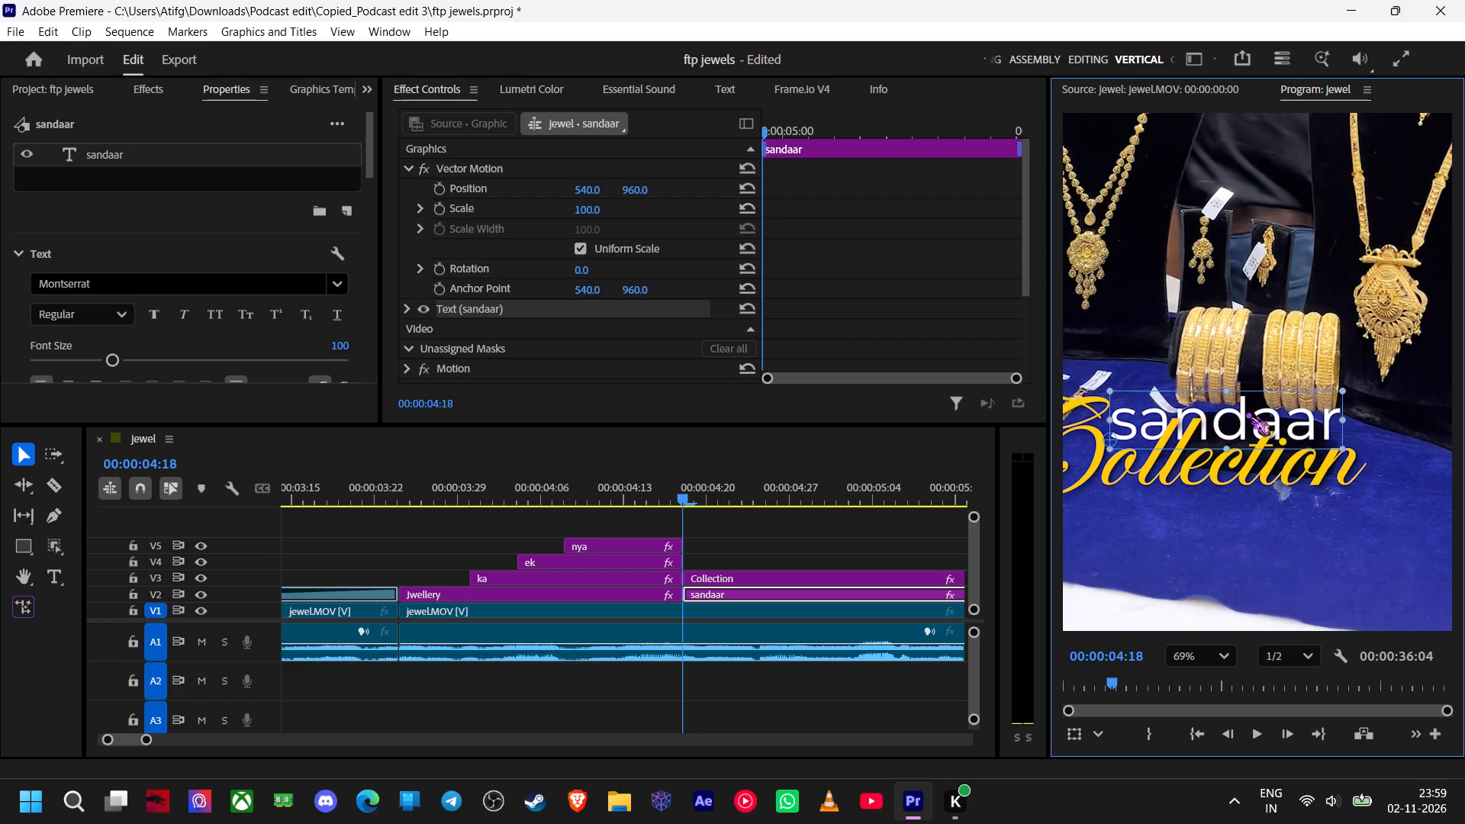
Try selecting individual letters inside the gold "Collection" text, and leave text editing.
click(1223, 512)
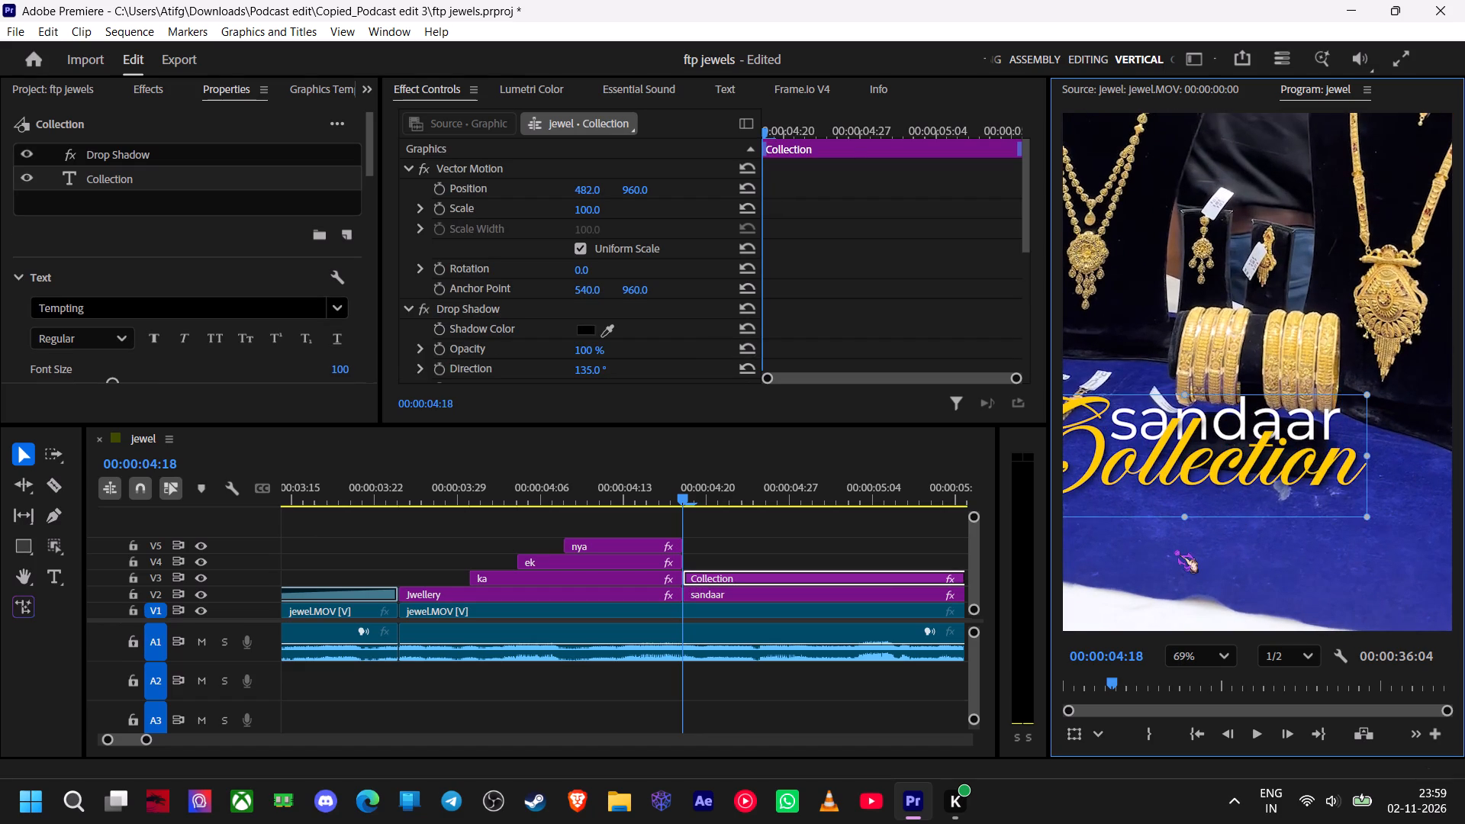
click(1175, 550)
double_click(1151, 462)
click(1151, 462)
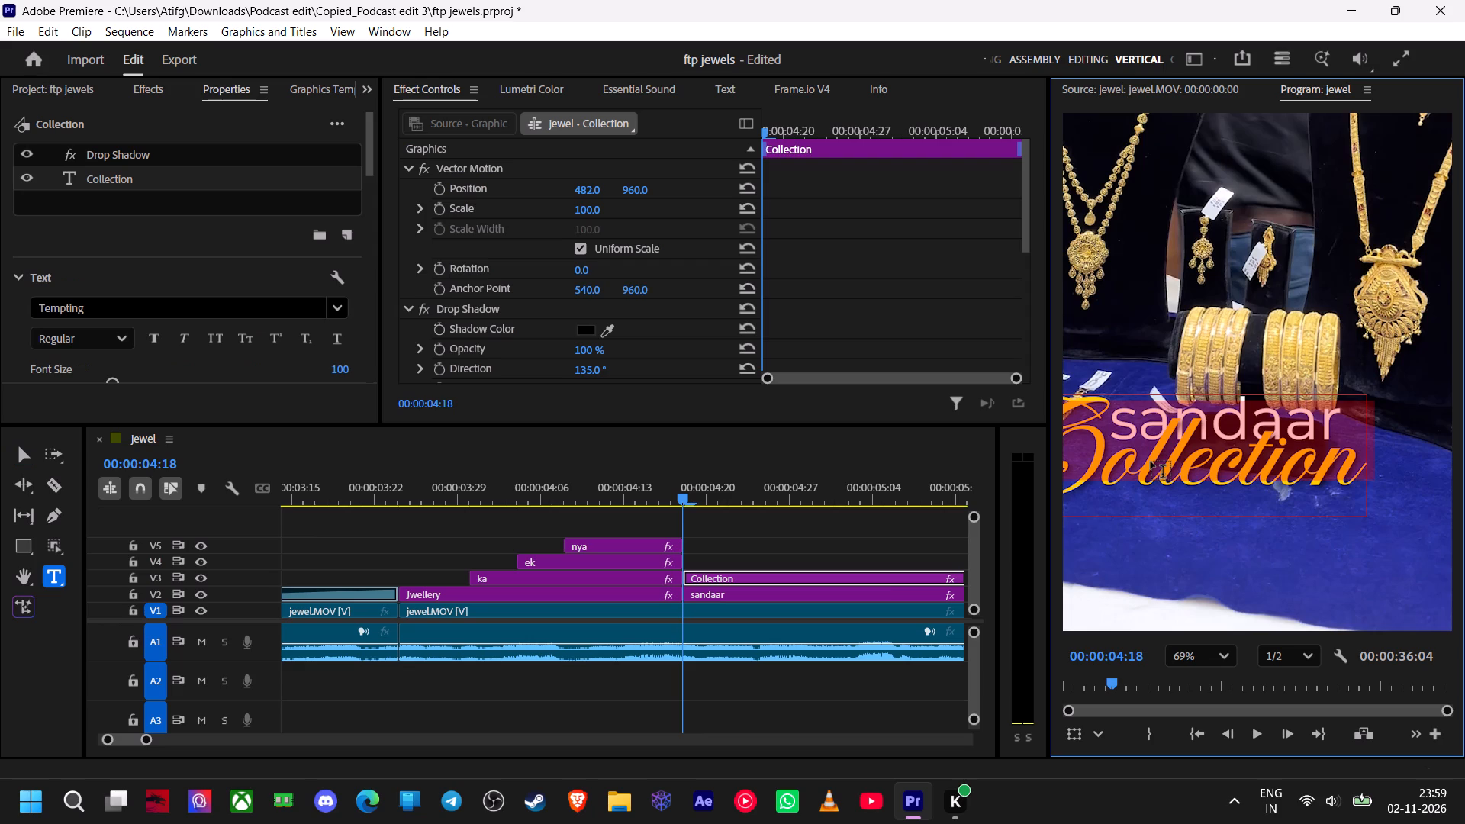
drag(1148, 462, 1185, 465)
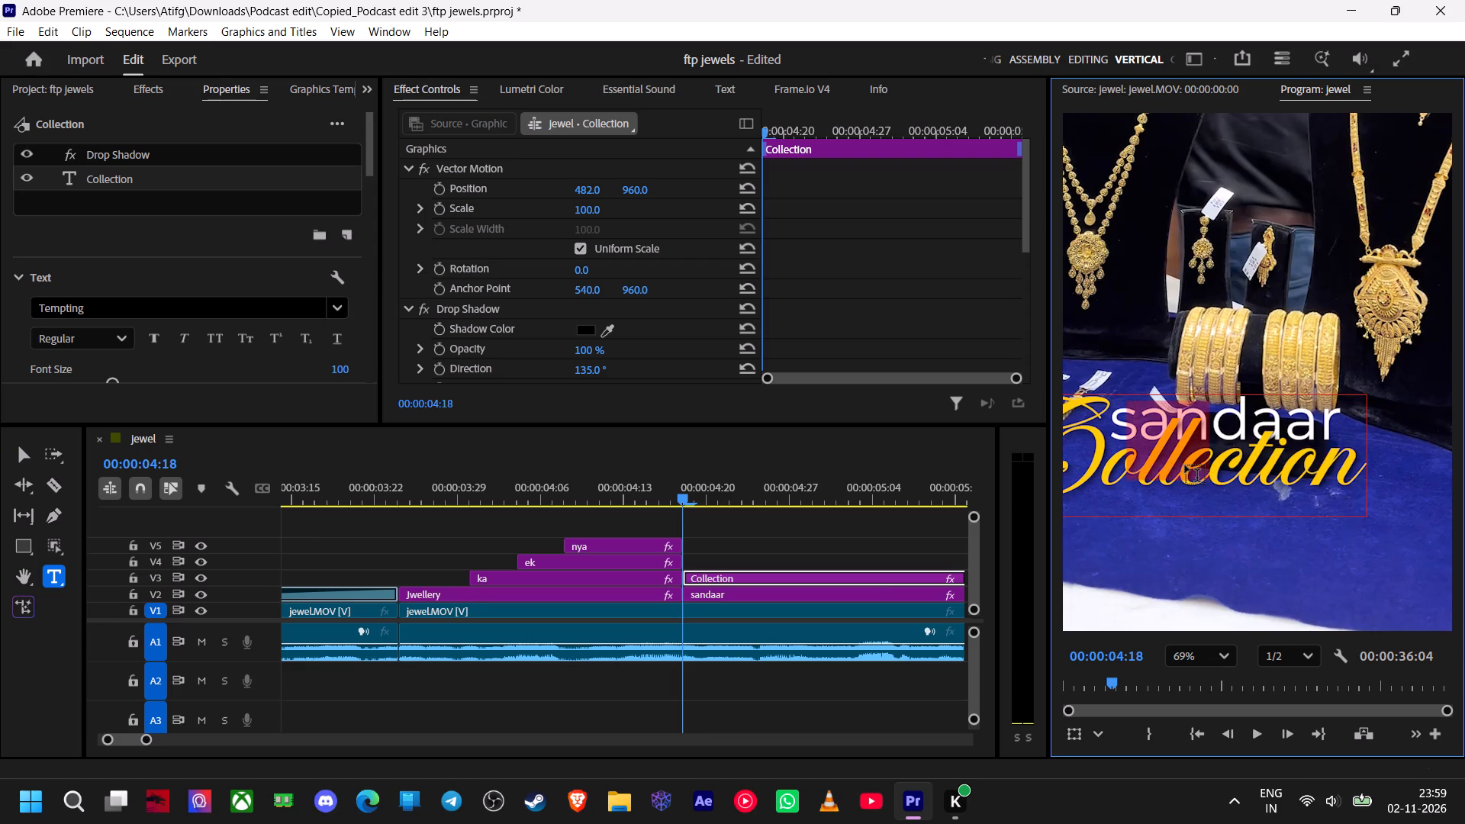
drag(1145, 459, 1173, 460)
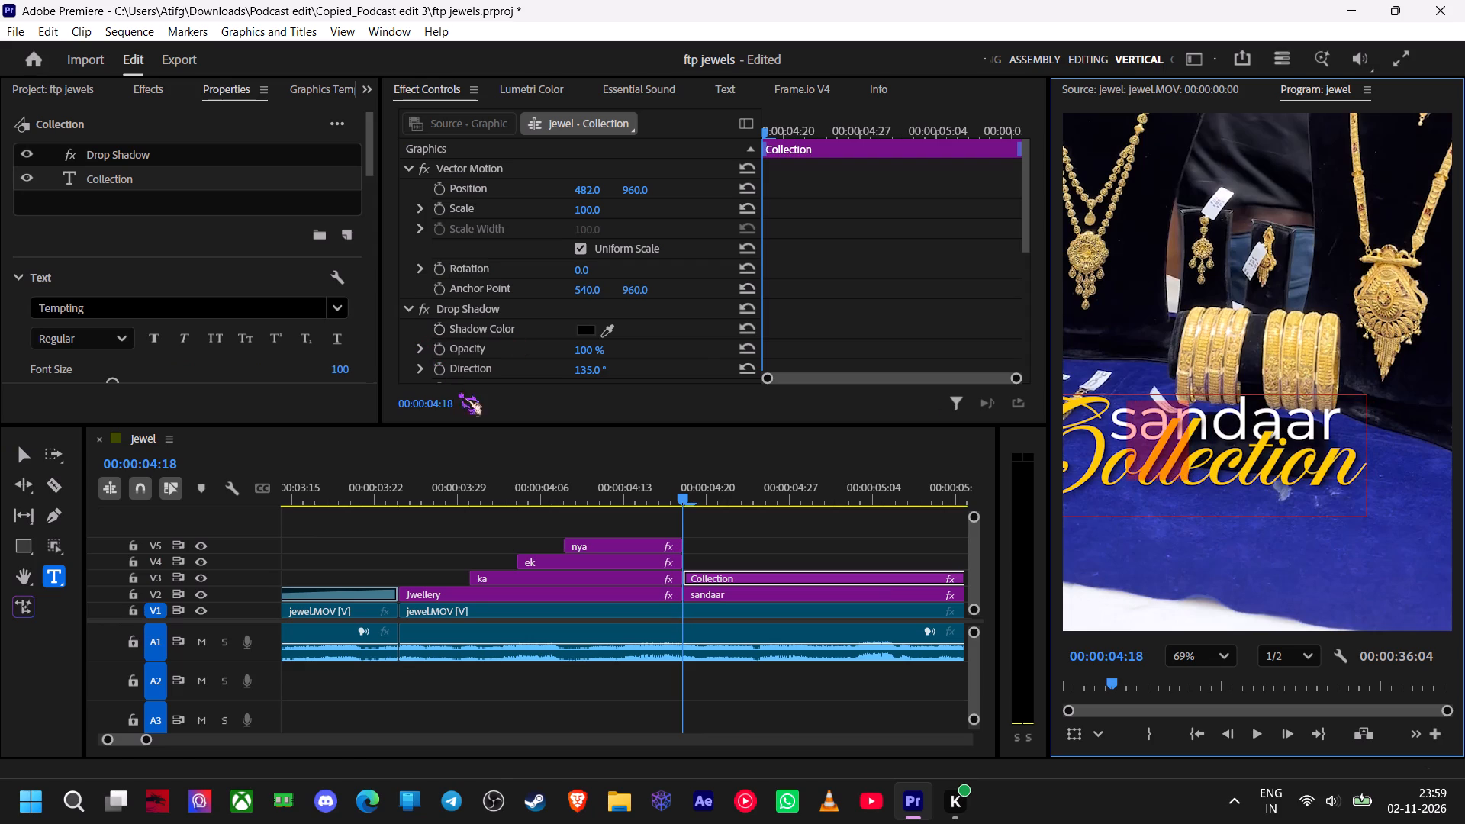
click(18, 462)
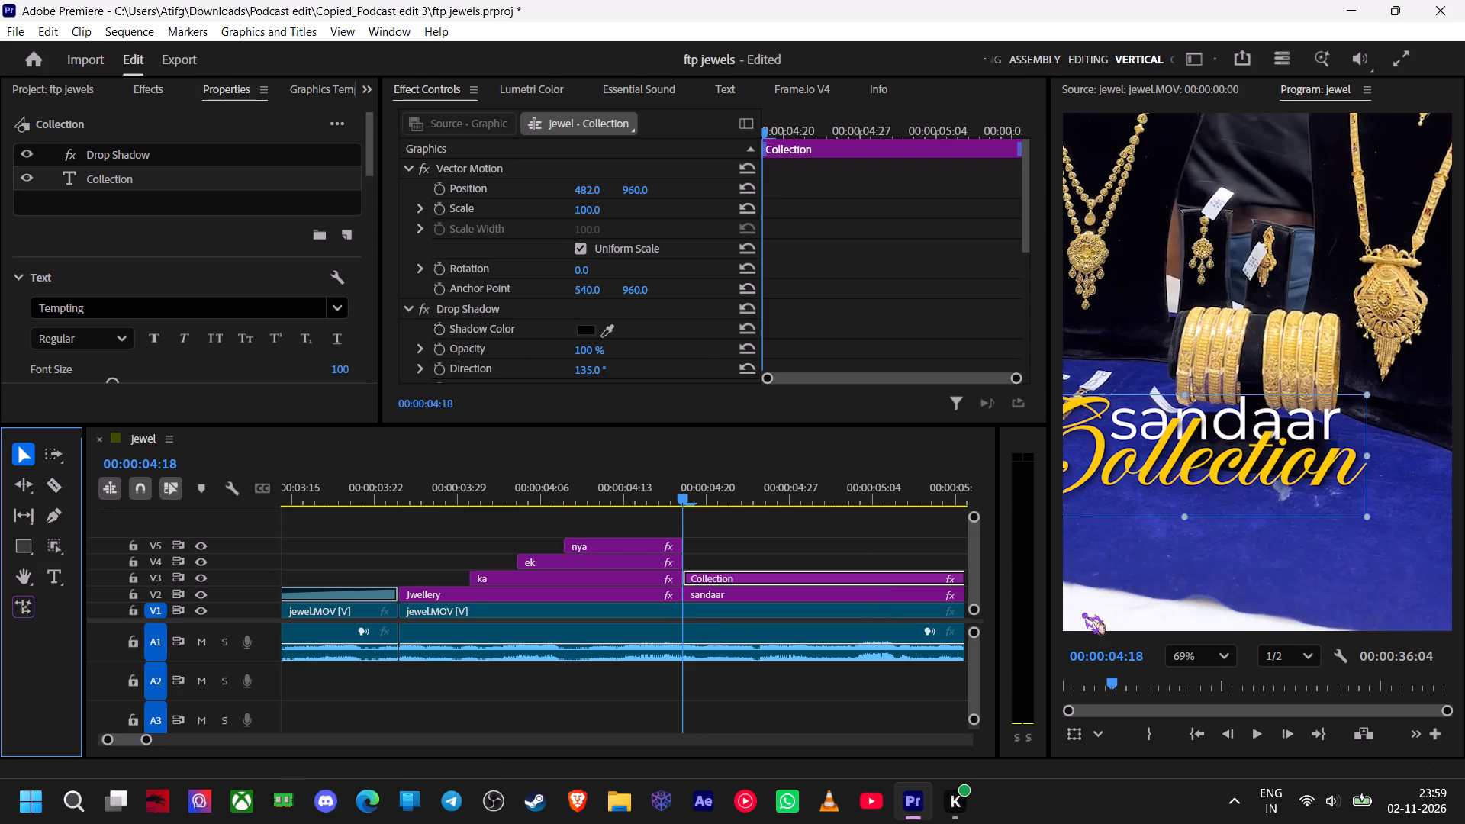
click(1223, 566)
Fit the whole frame in the preview, play the captions, and move the V3 "Collection" clip to start at 00:00:05:06.
click(1186, 655)
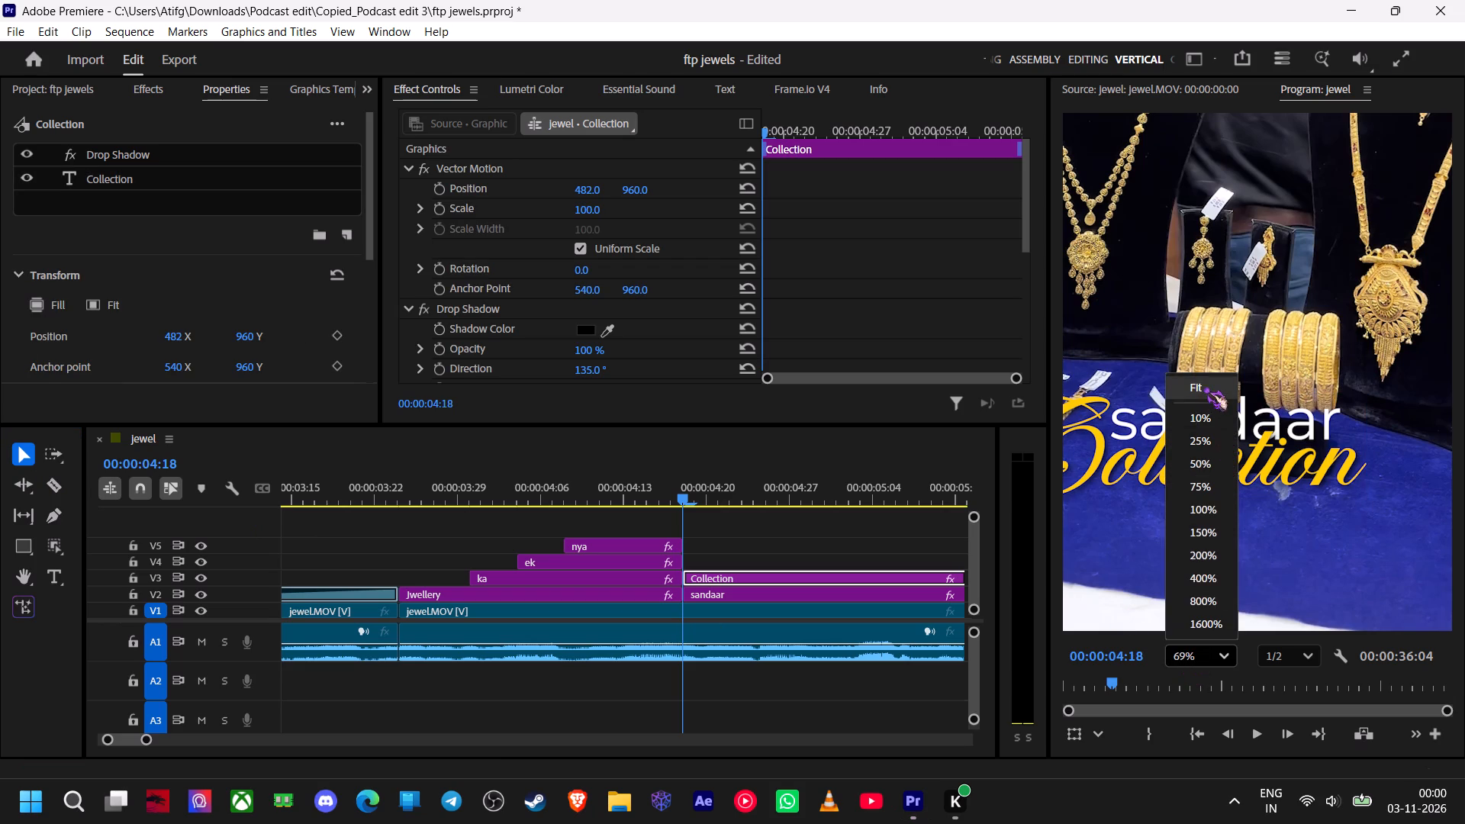
click(1205, 388)
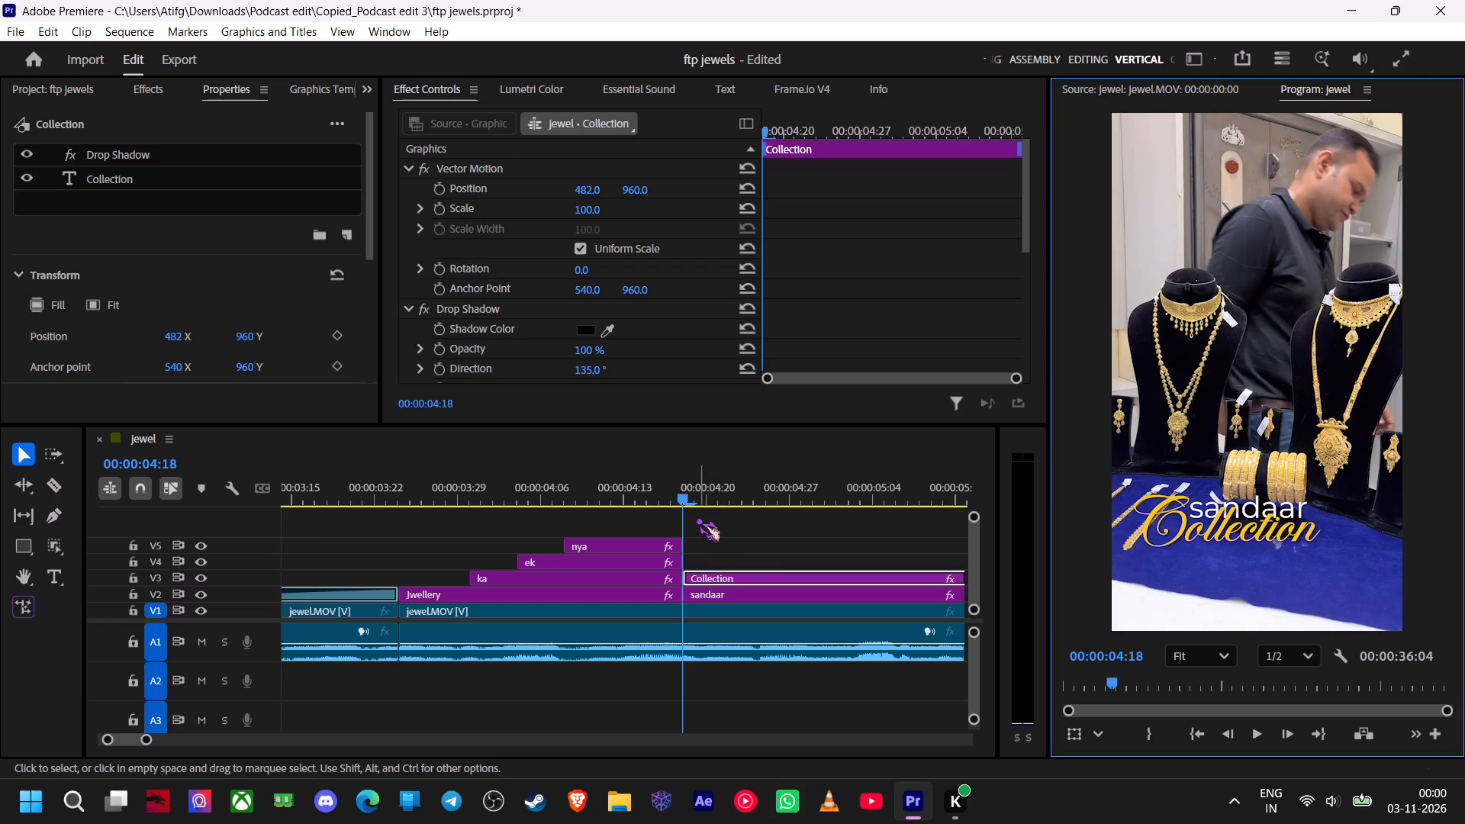
key(space)
key(space)
key(space)
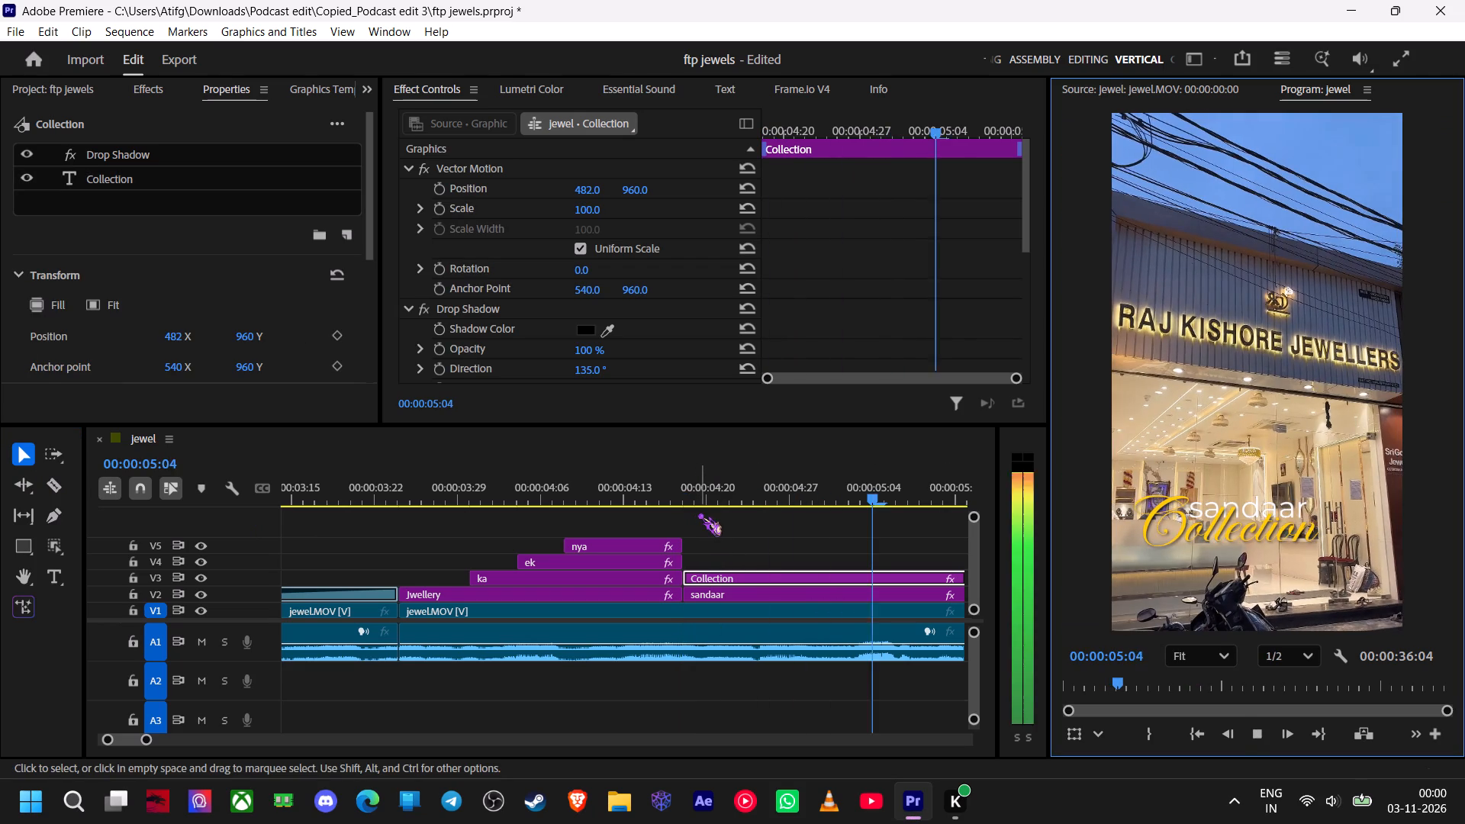
key(space)
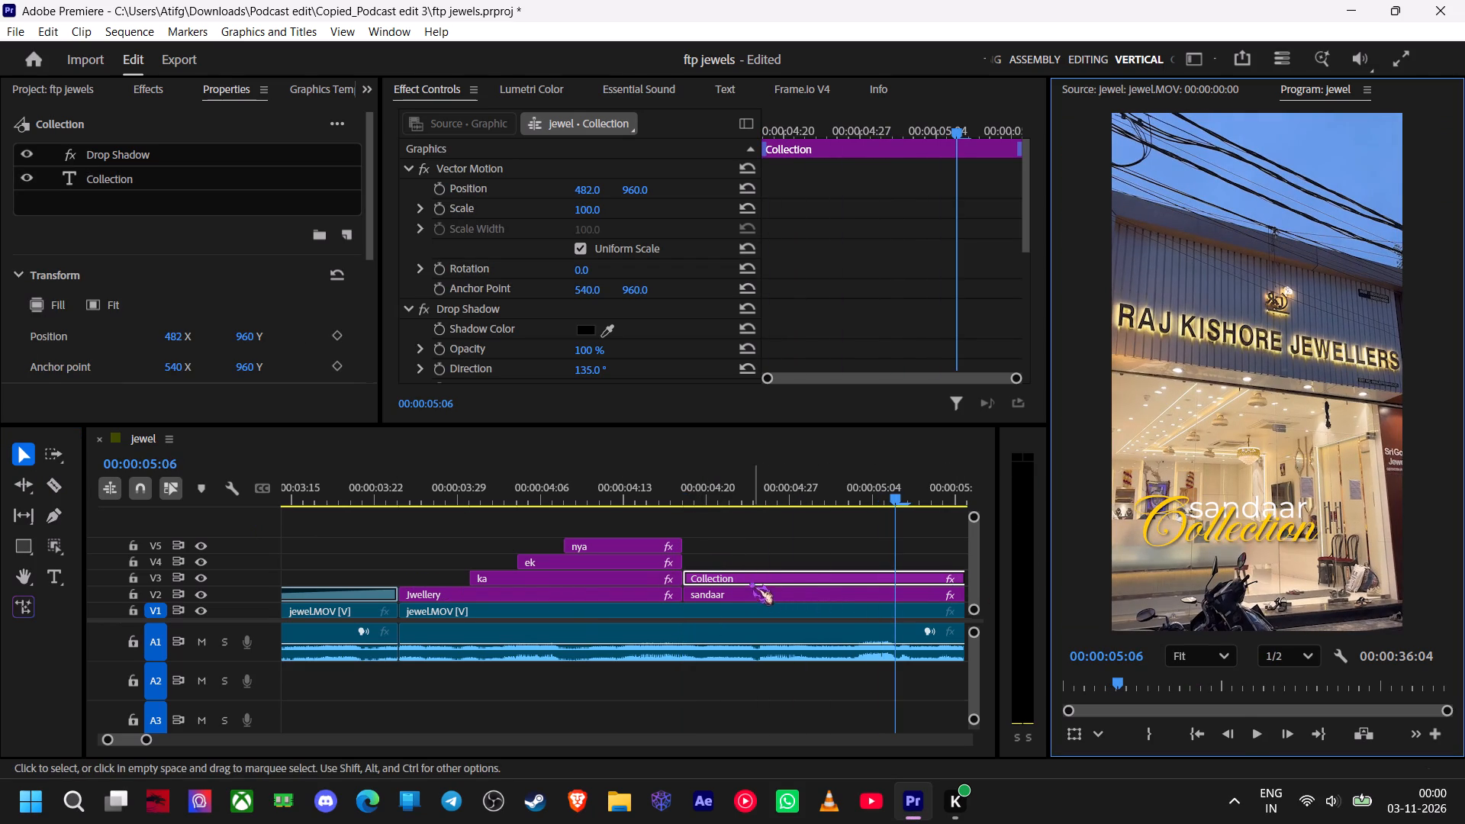
drag(728, 577, 932, 585)
Play the audio under the "Collection" caption and trim the end of its V3 clip to 00:00:05:22.
key(space)
key(space)
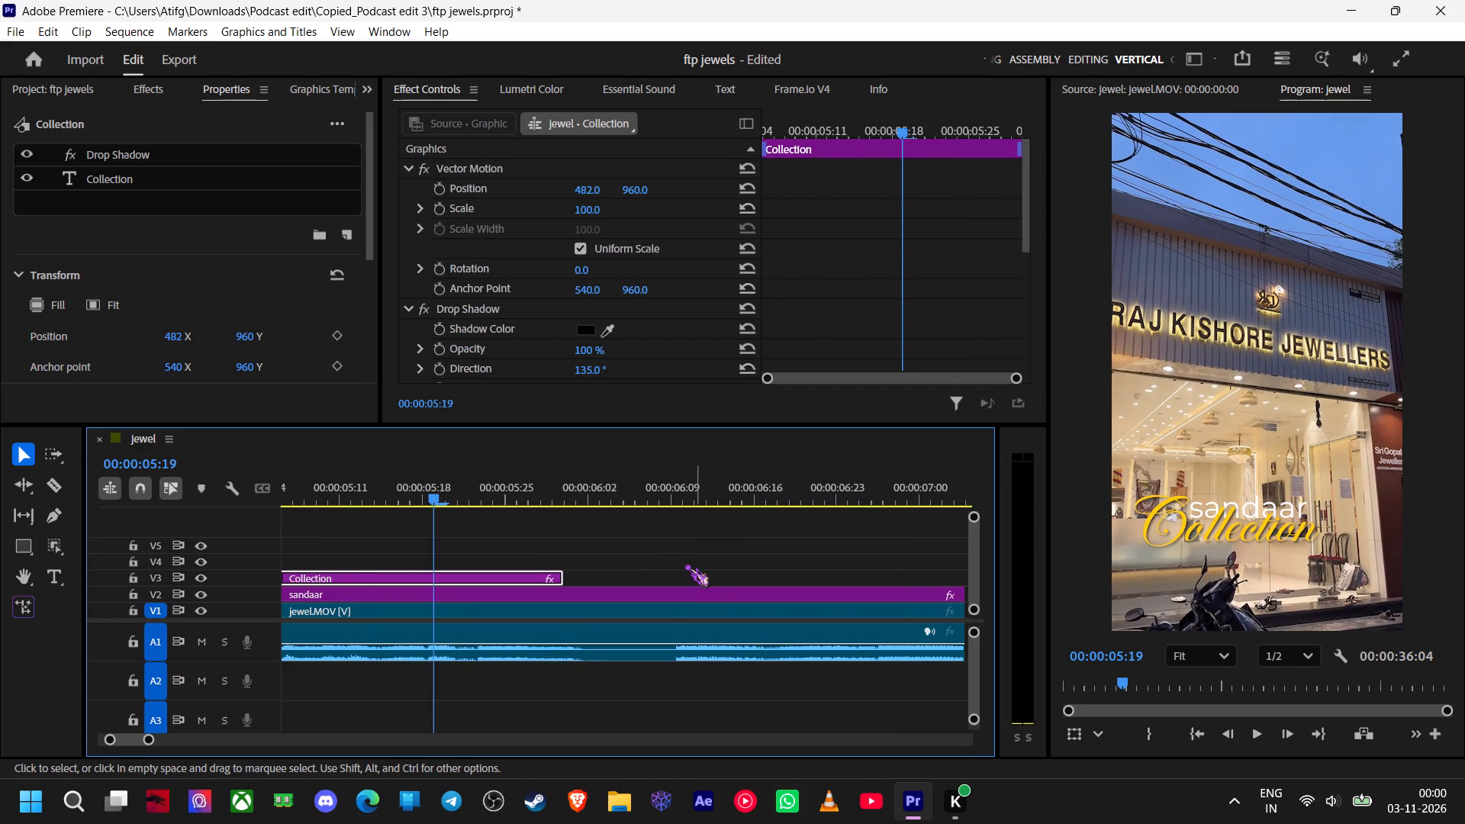
key(space)
key(space)
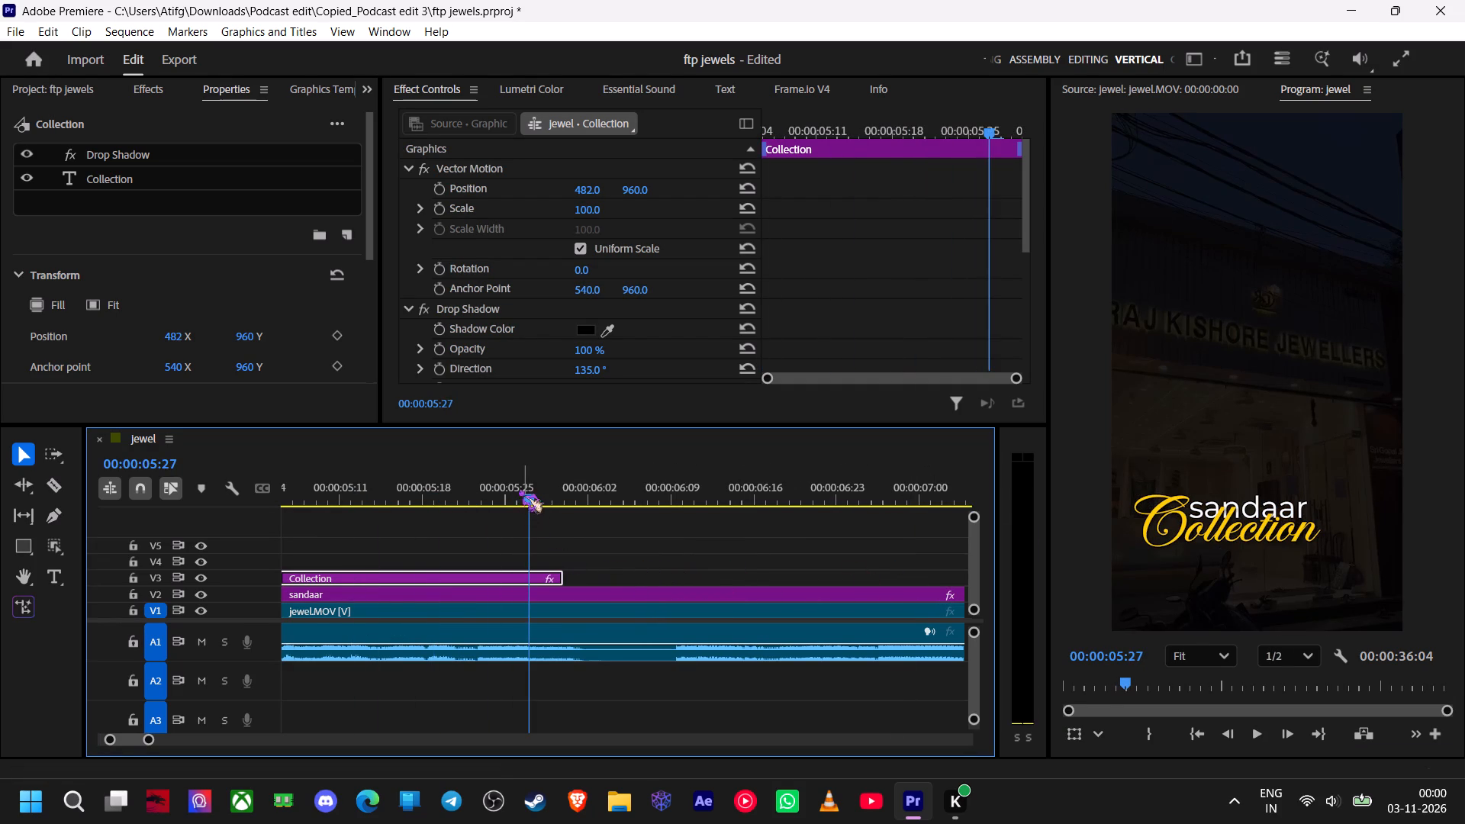
drag(520, 491, 573, 528)
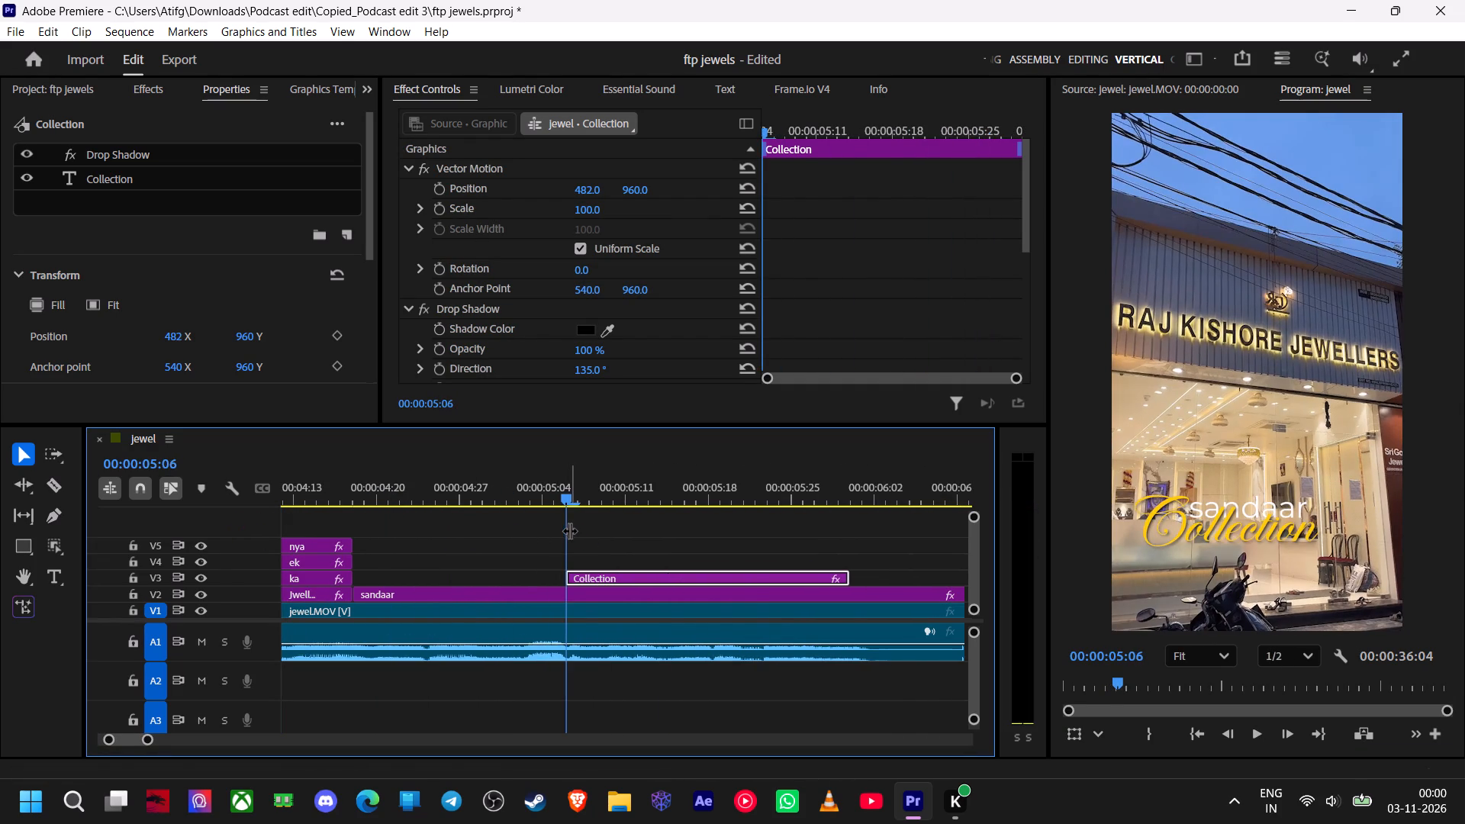
key(space)
key(space)
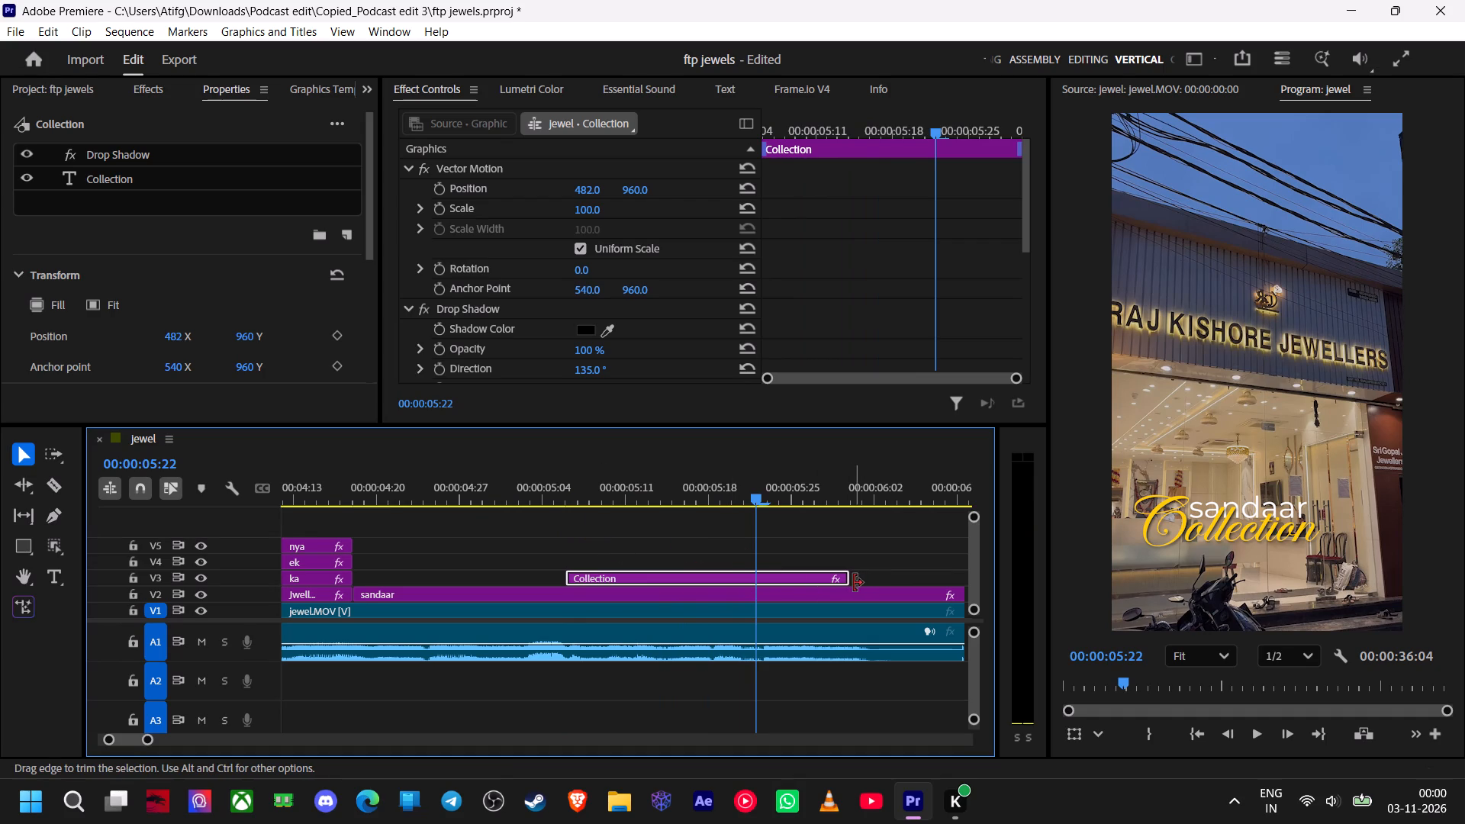
drag(848, 581, 765, 583)
drag(764, 582, 760, 582)
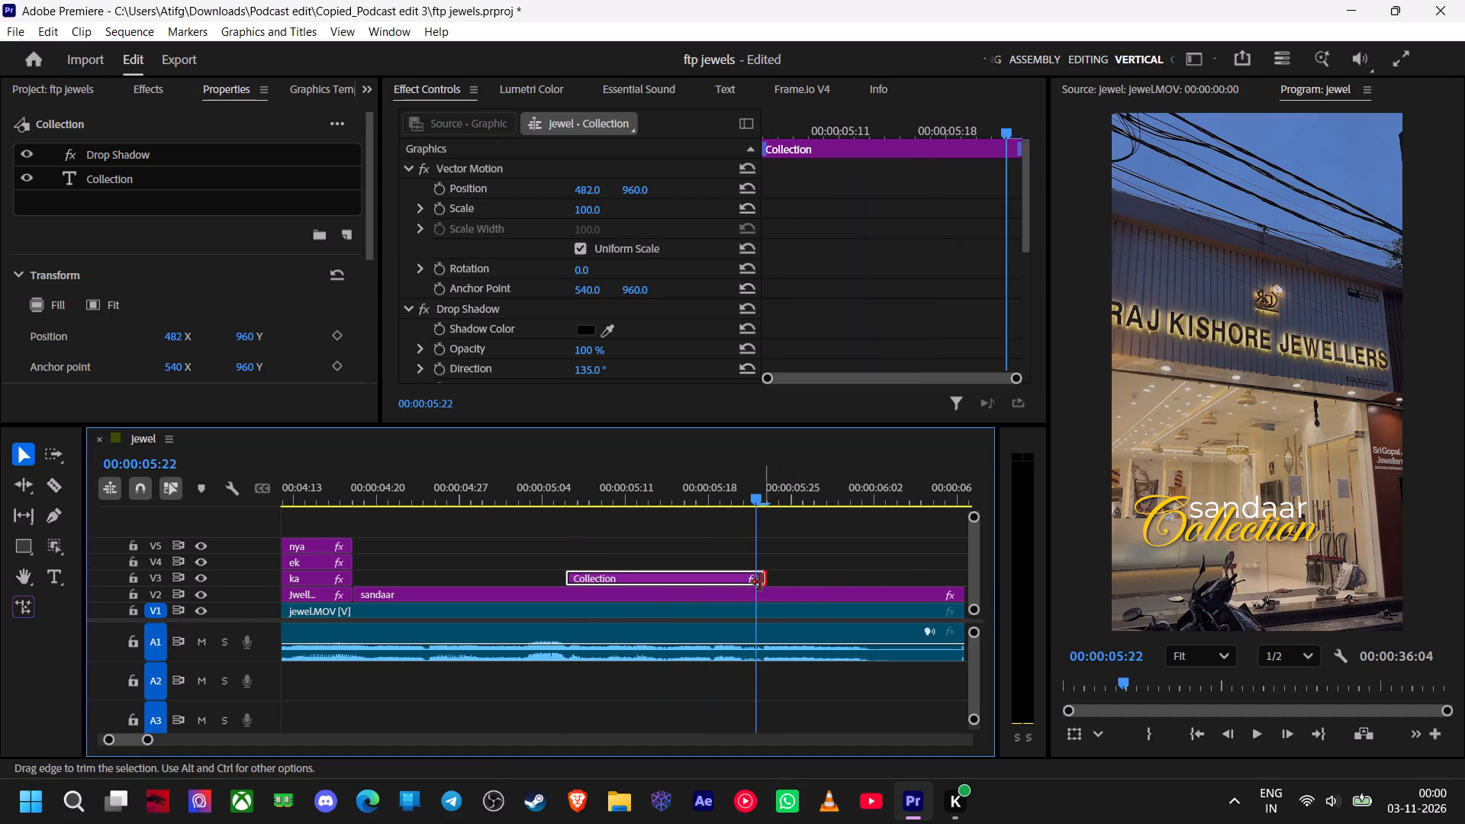
drag(760, 582, 757, 582)
Split the V2 "sandaar" clip at 00:00:05:22, level with the end of "Collection", and delete the leftover part after the cut.
key(space)
key(space)
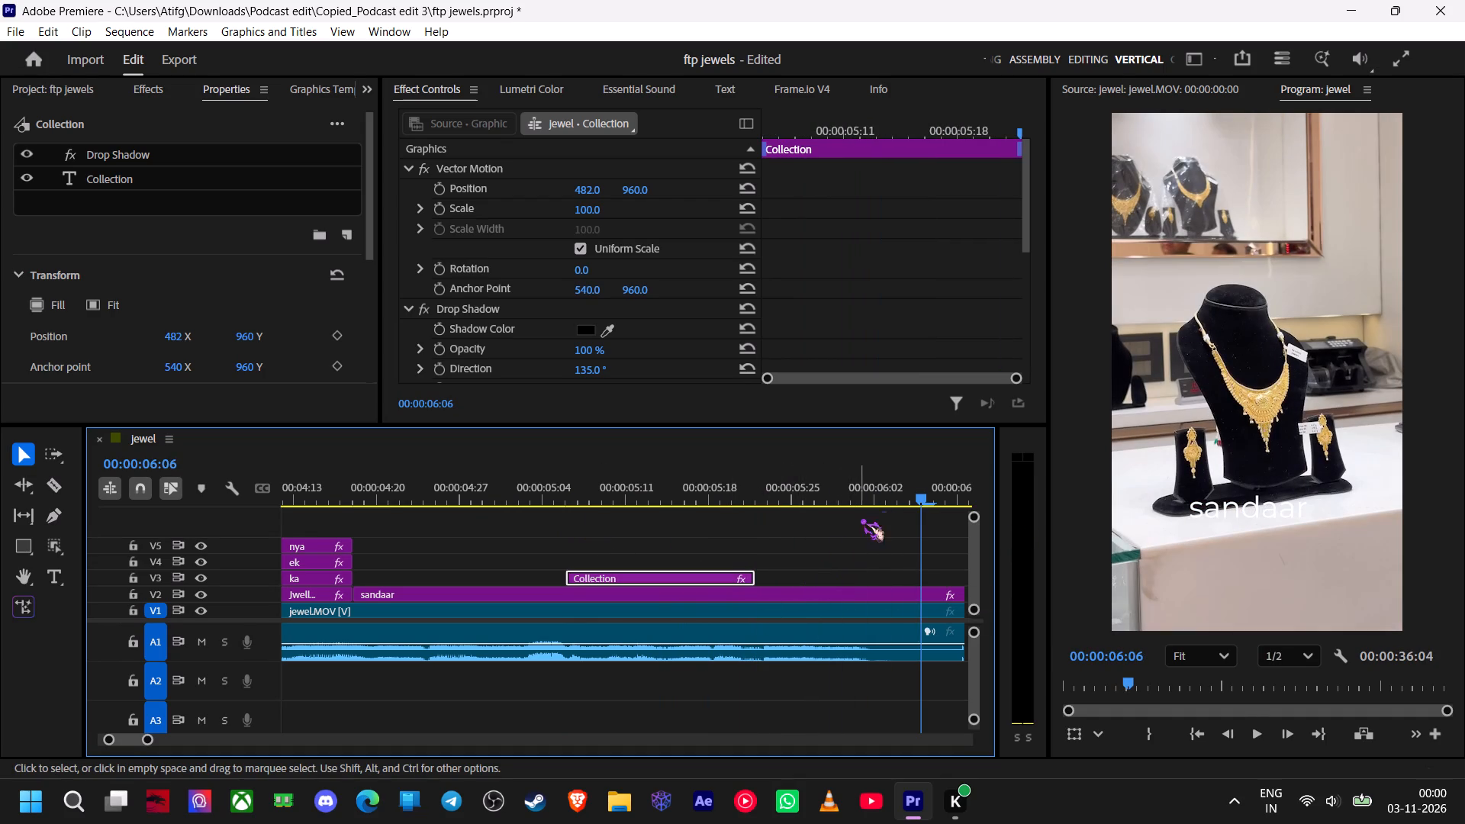
drag(923, 497, 758, 549)
click(46, 485)
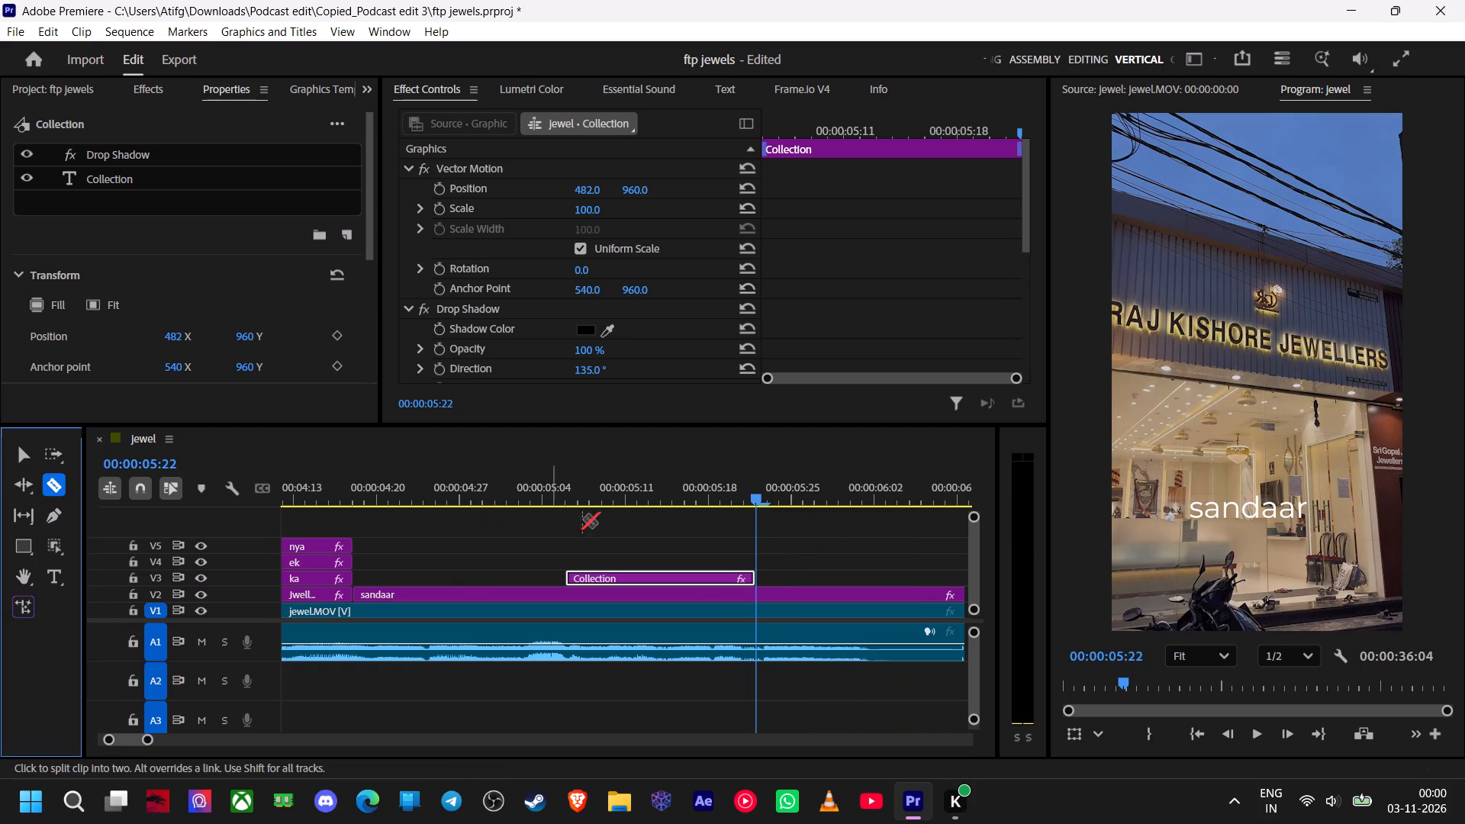
click(758, 598)
right_click(772, 599)
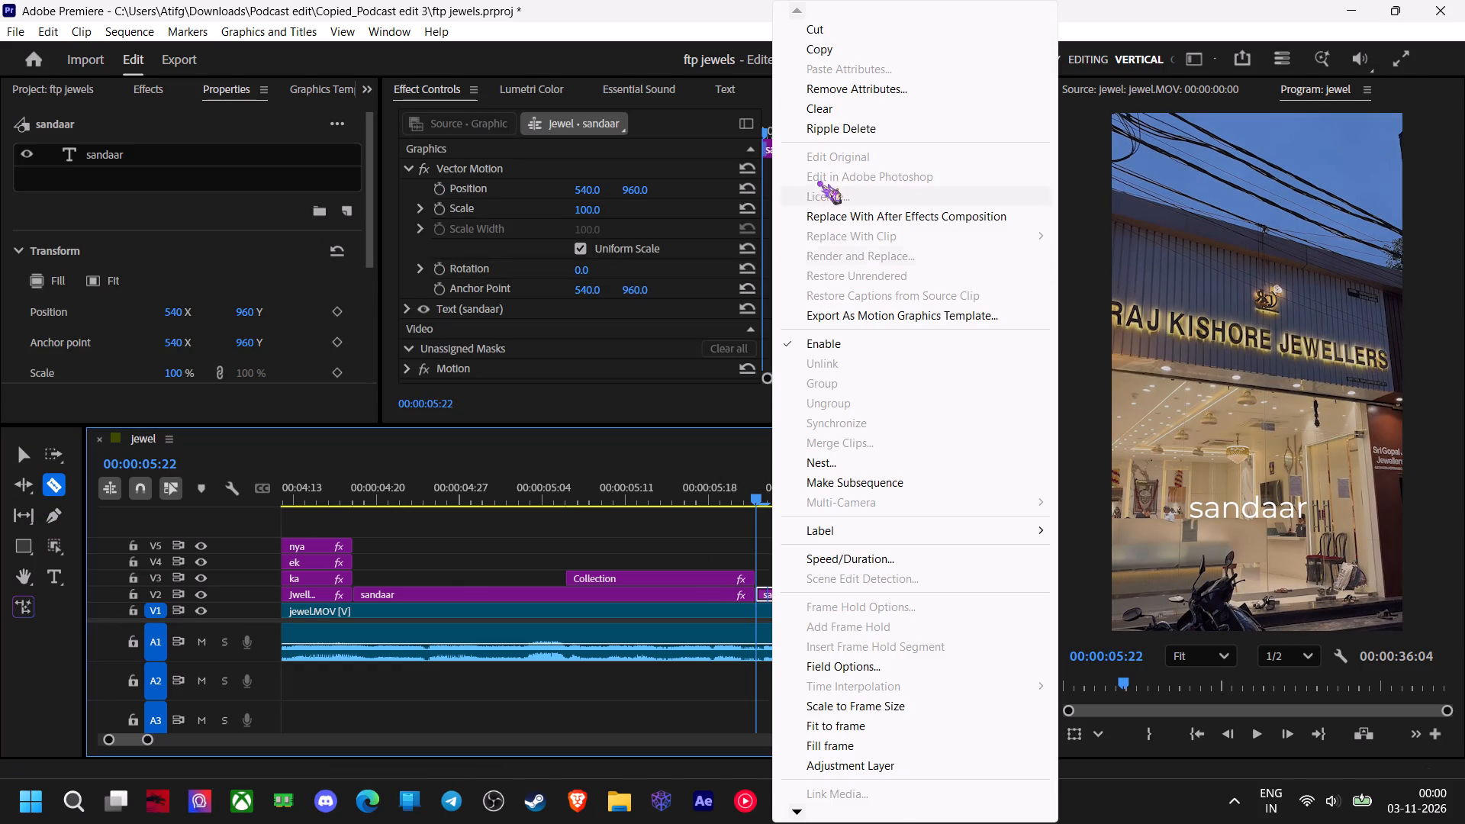
click(836, 105)
Play and scrub through the "sandaar Collection" captions from 00:00:04:16 to check their timing against the speech.
key(space)
key(space)
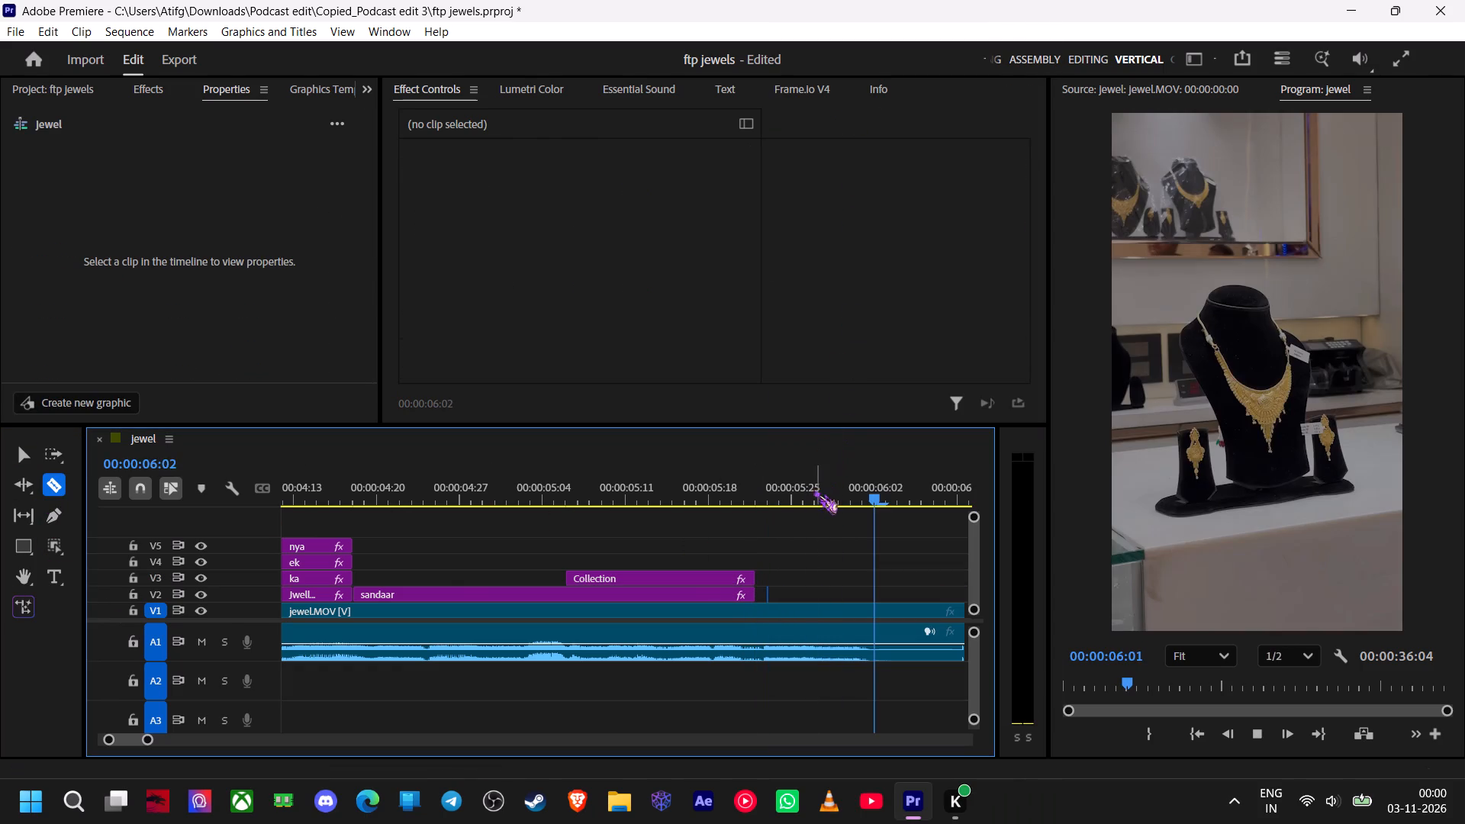
drag(813, 491, 323, 519)
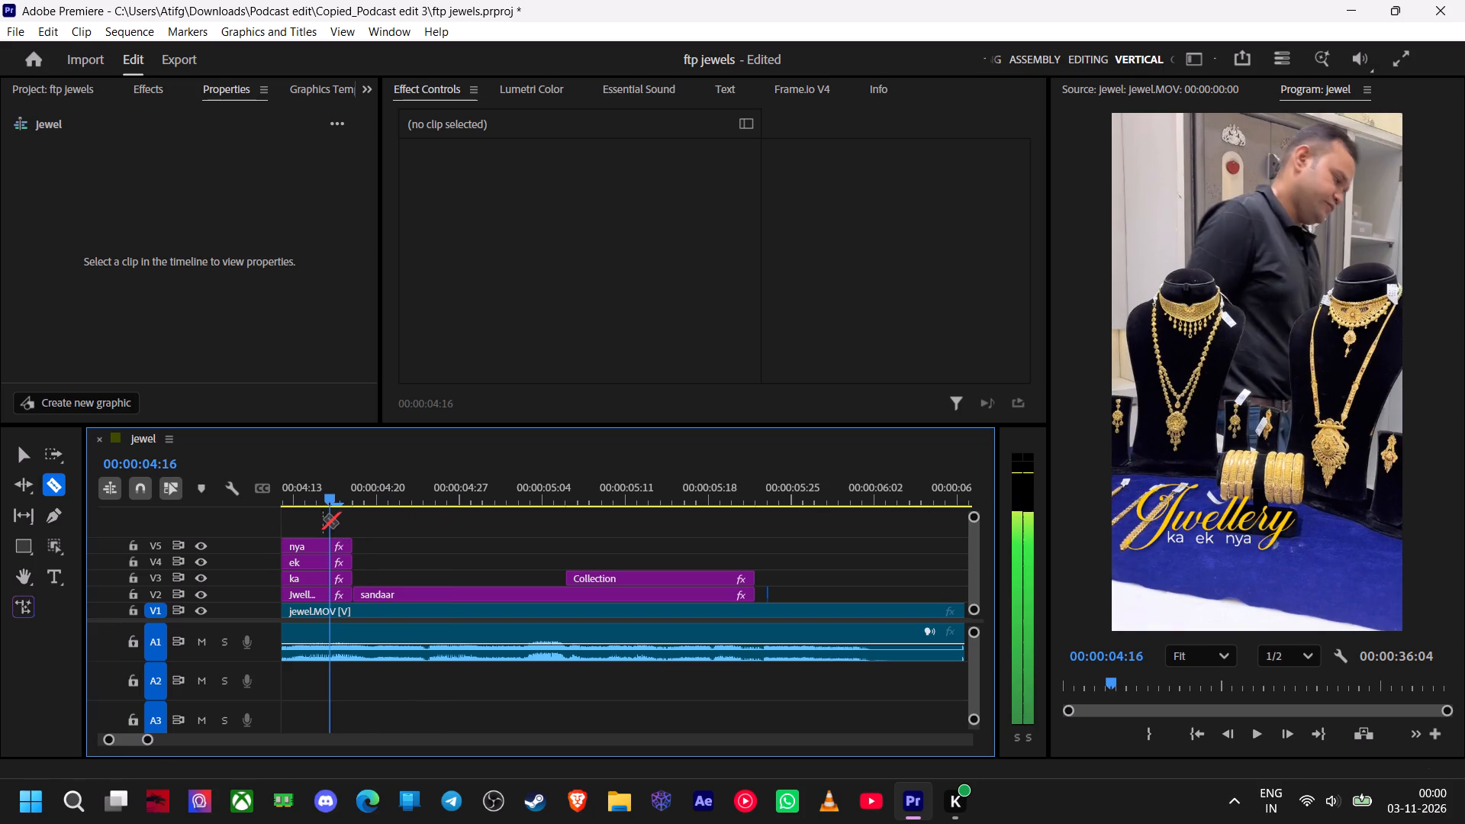
key(space)
key(space)
key(space)
key(space)
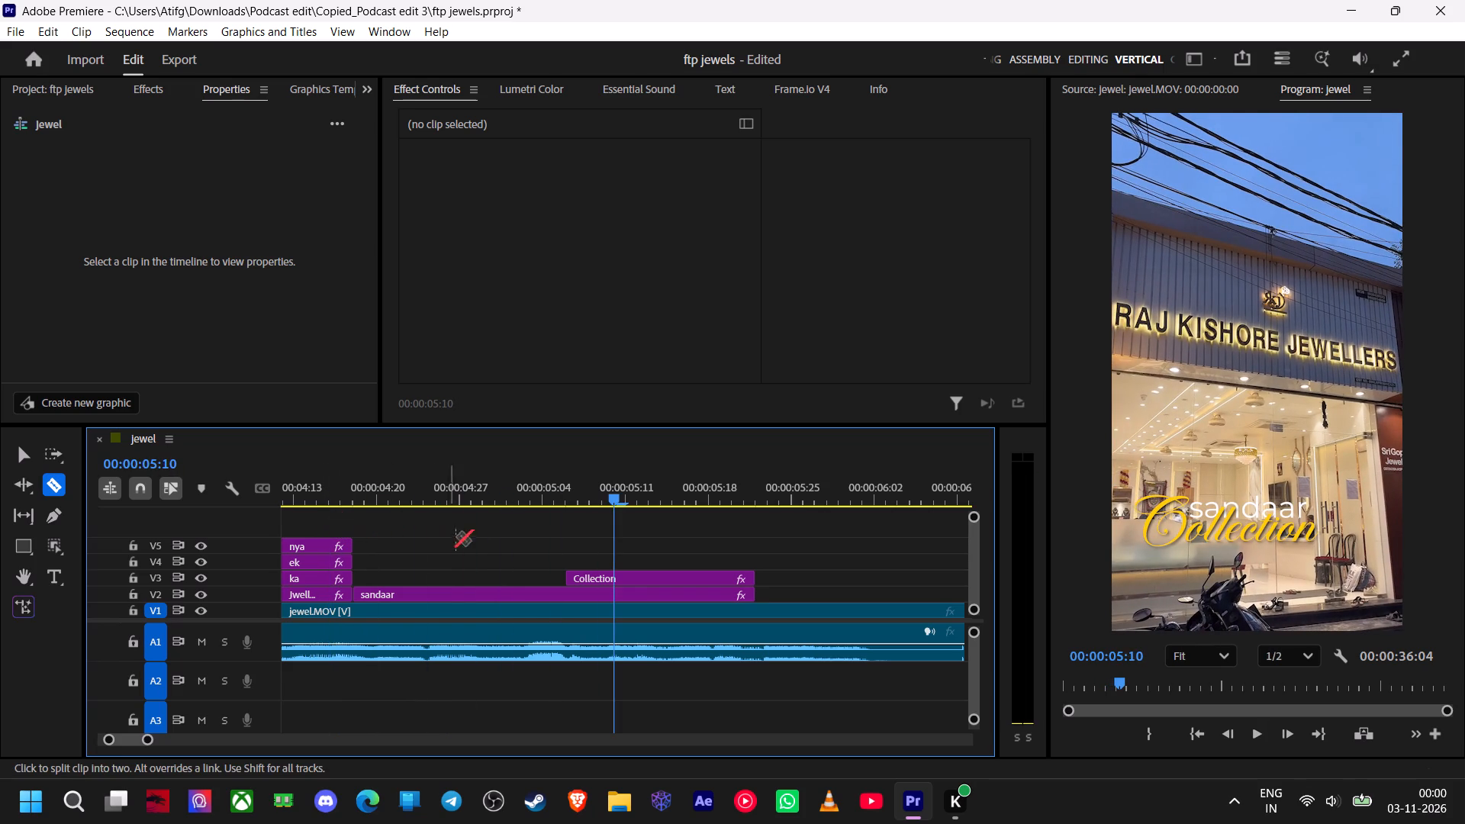
drag(611, 495, 519, 512)
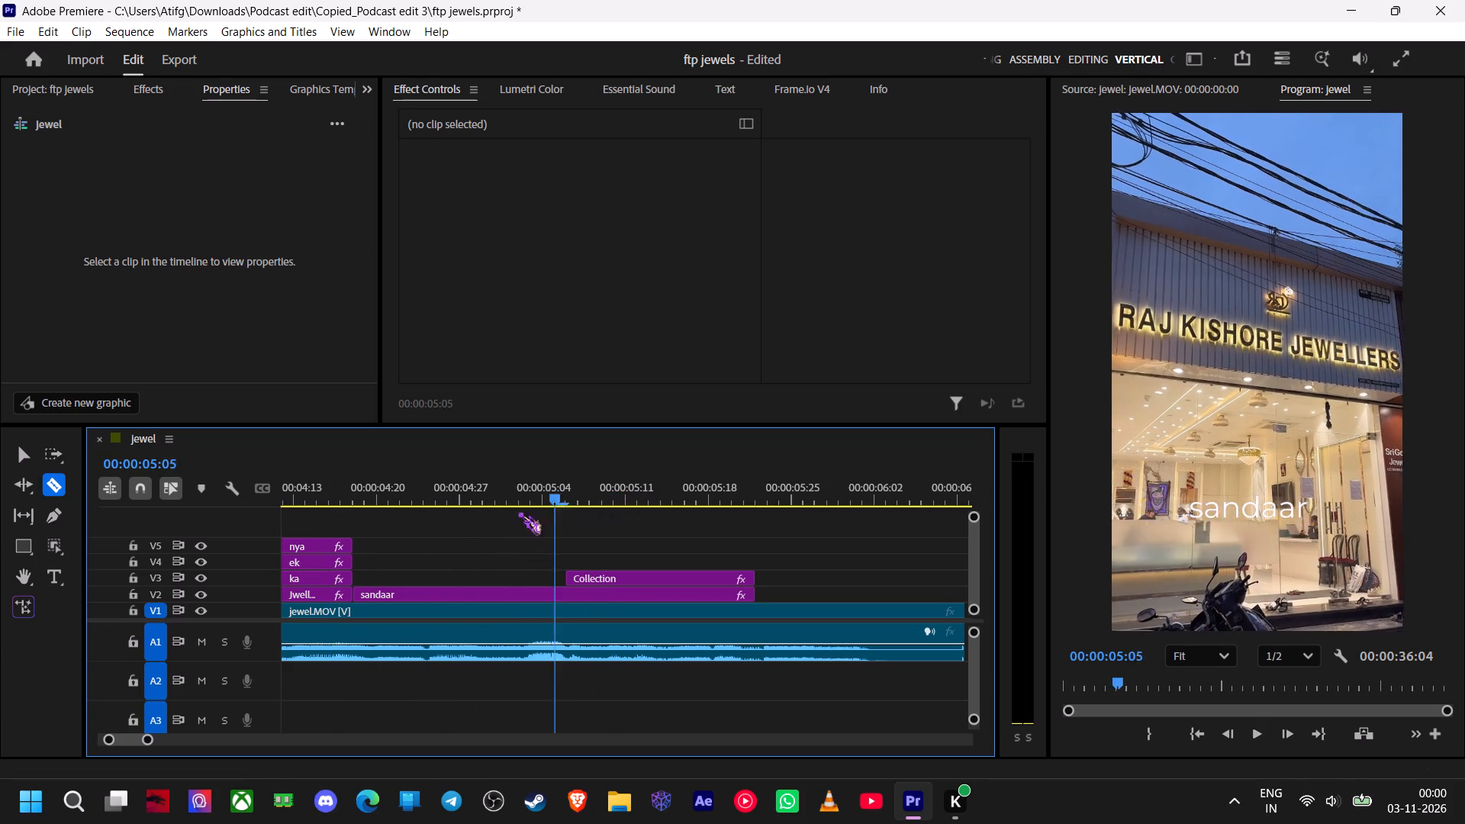
drag(519, 512, 382, 529)
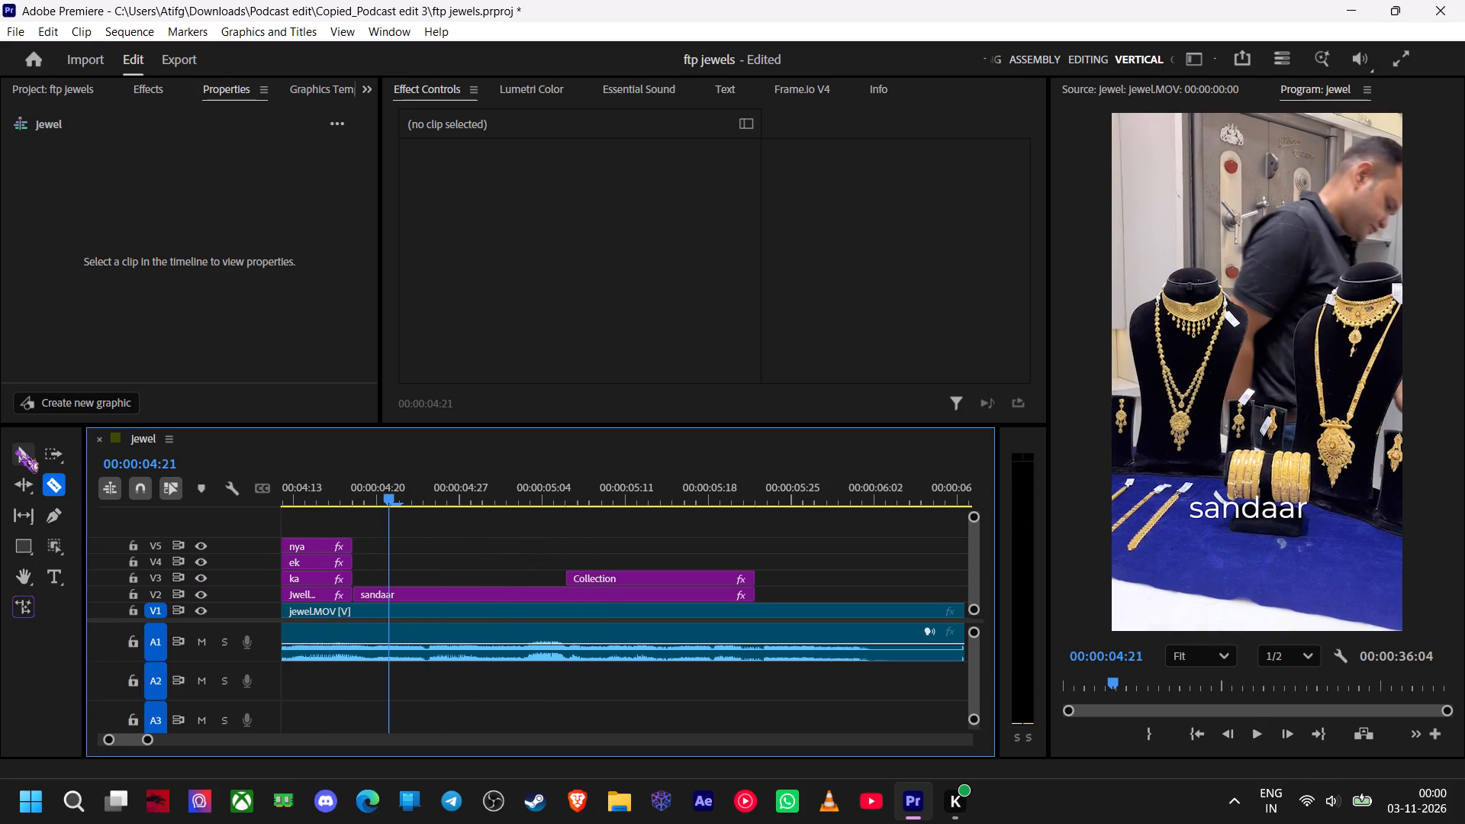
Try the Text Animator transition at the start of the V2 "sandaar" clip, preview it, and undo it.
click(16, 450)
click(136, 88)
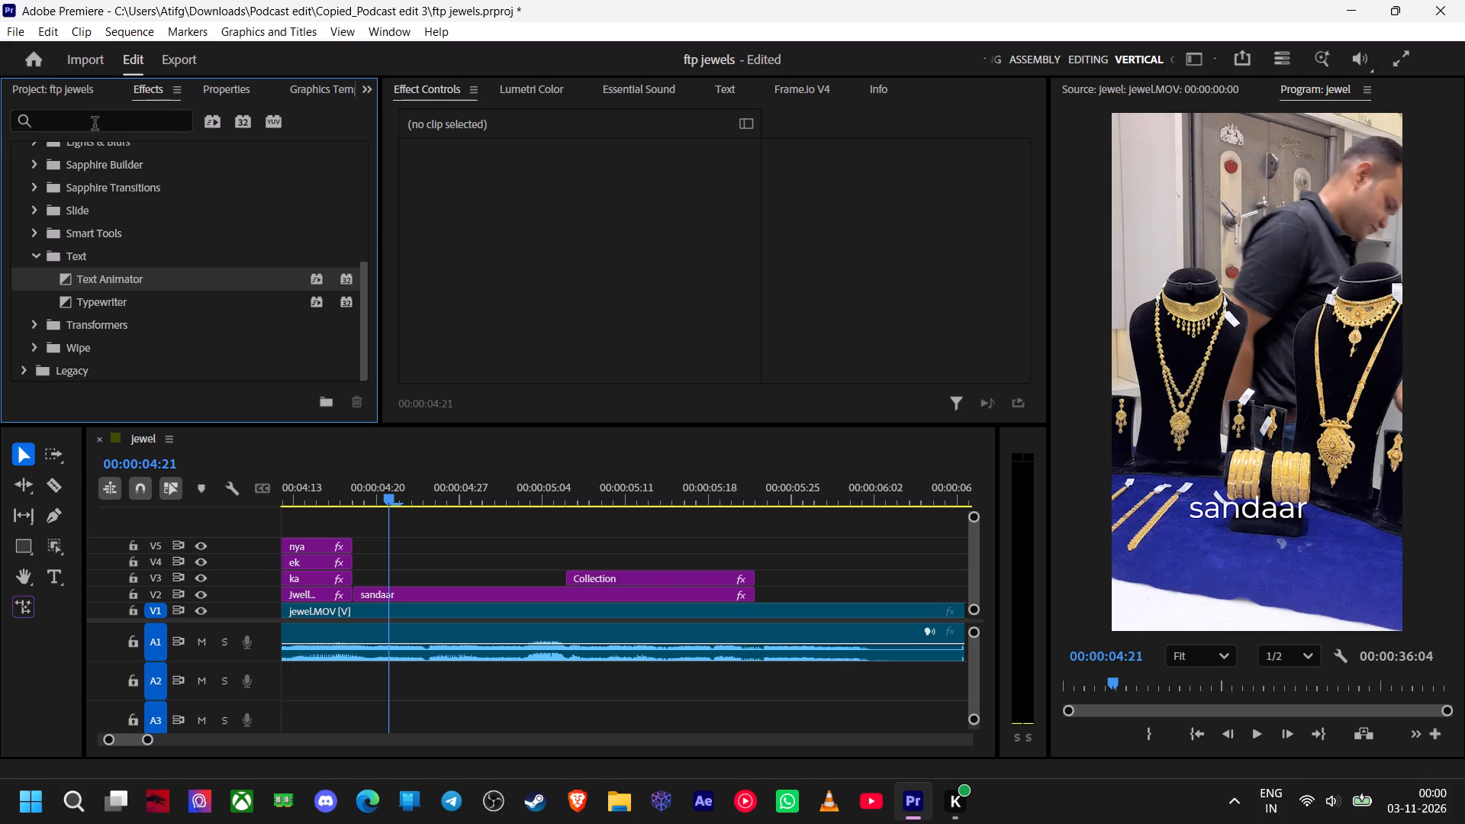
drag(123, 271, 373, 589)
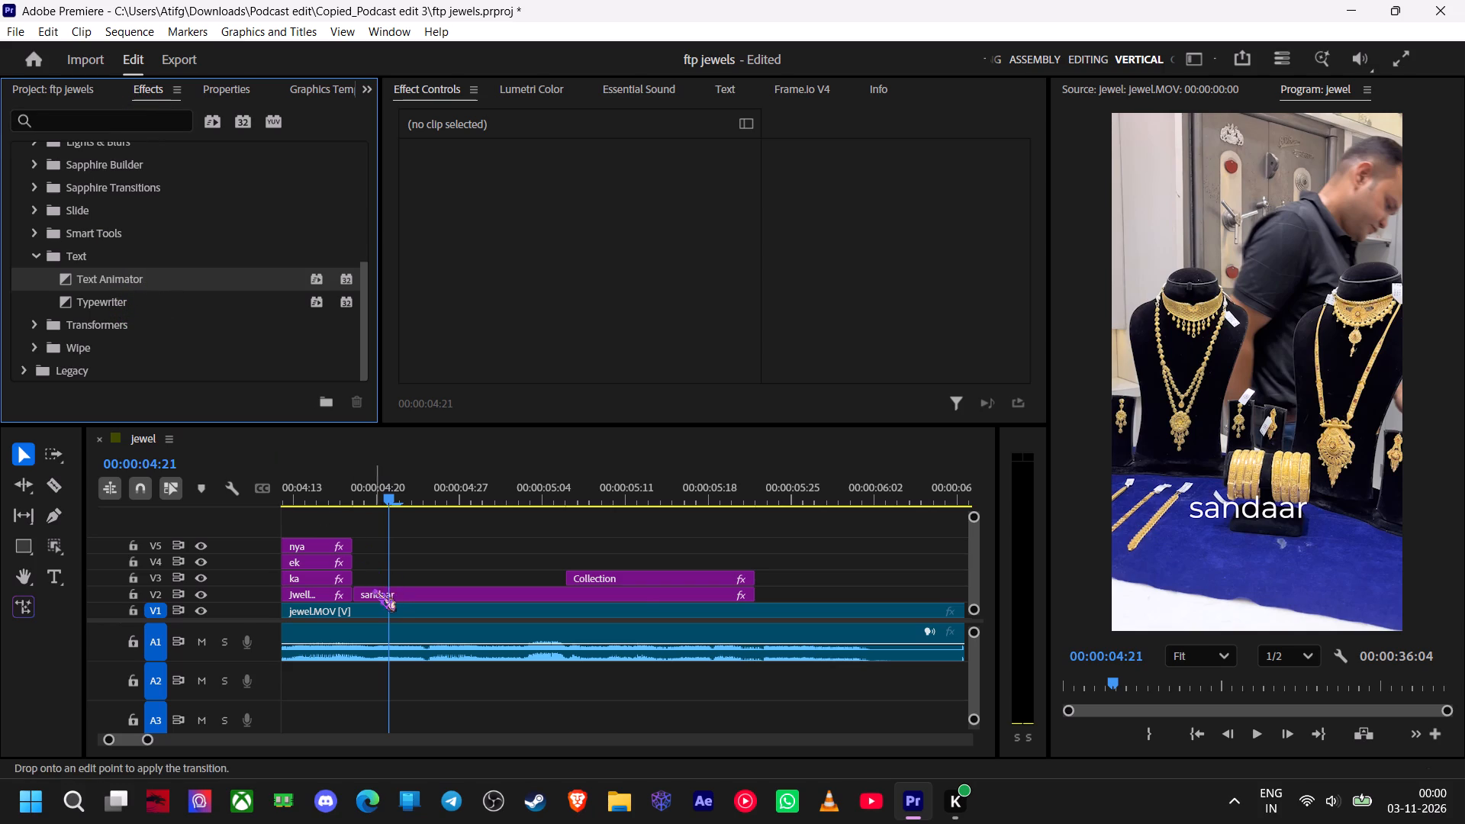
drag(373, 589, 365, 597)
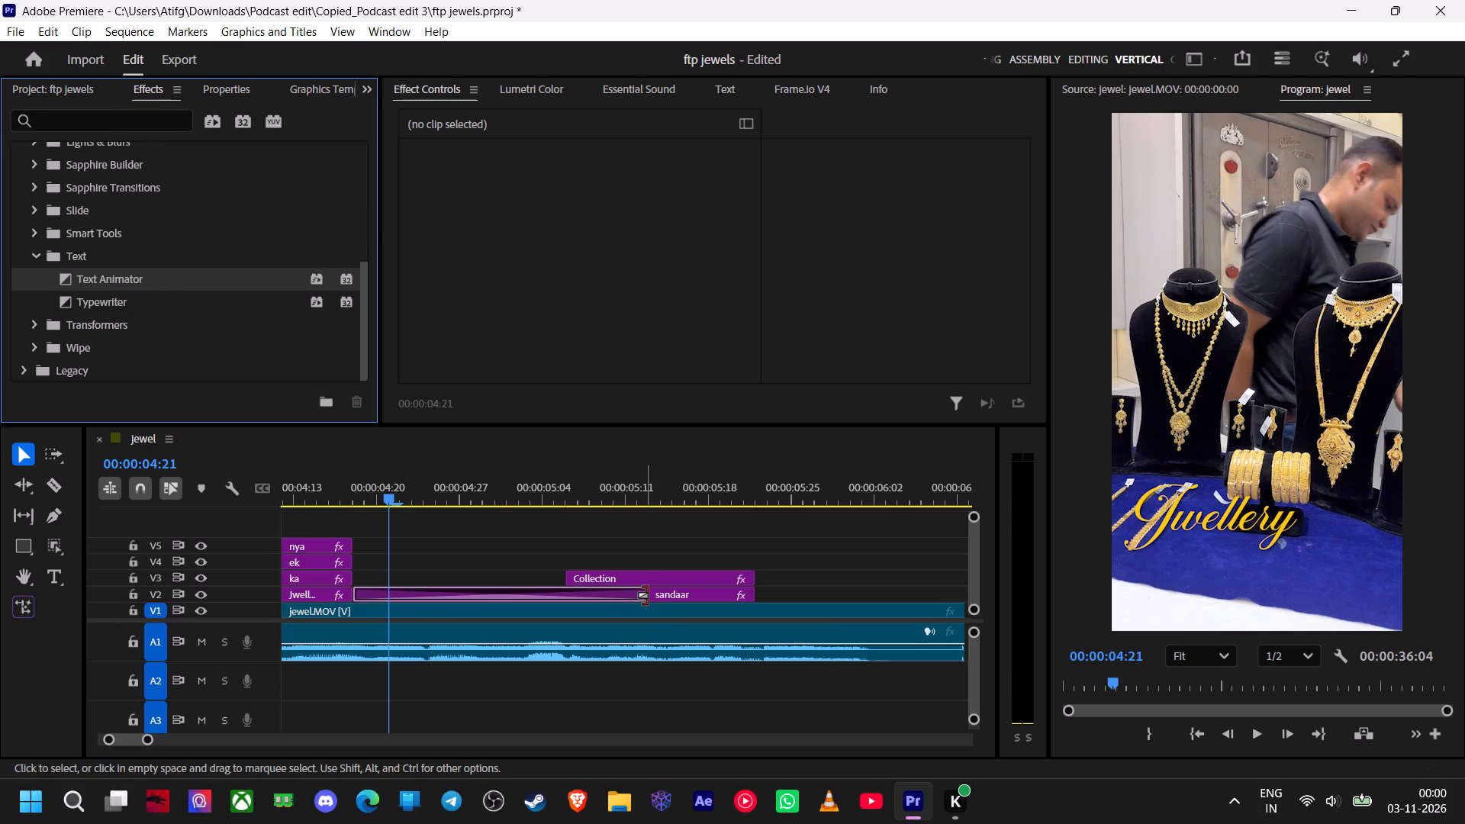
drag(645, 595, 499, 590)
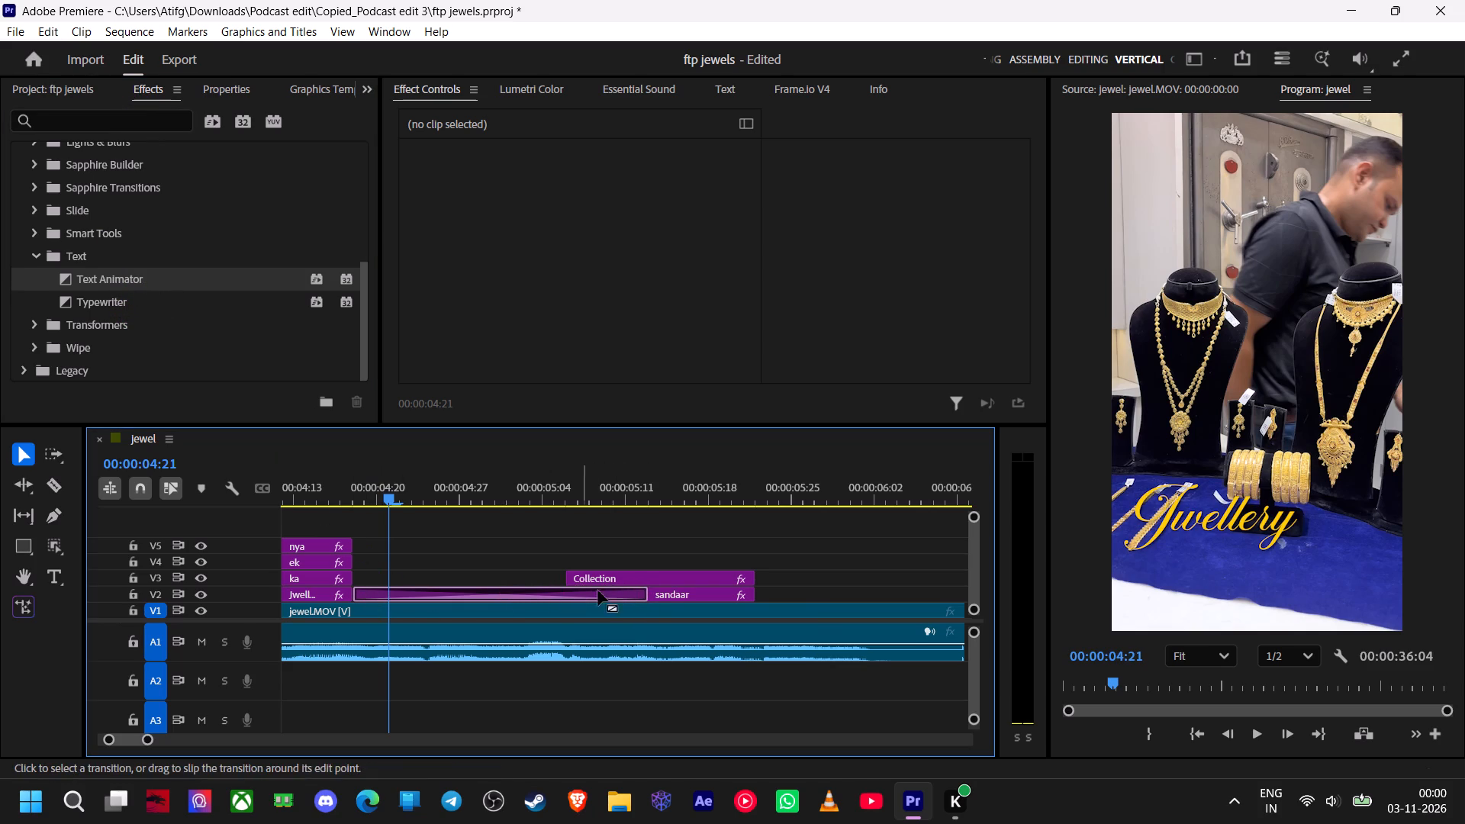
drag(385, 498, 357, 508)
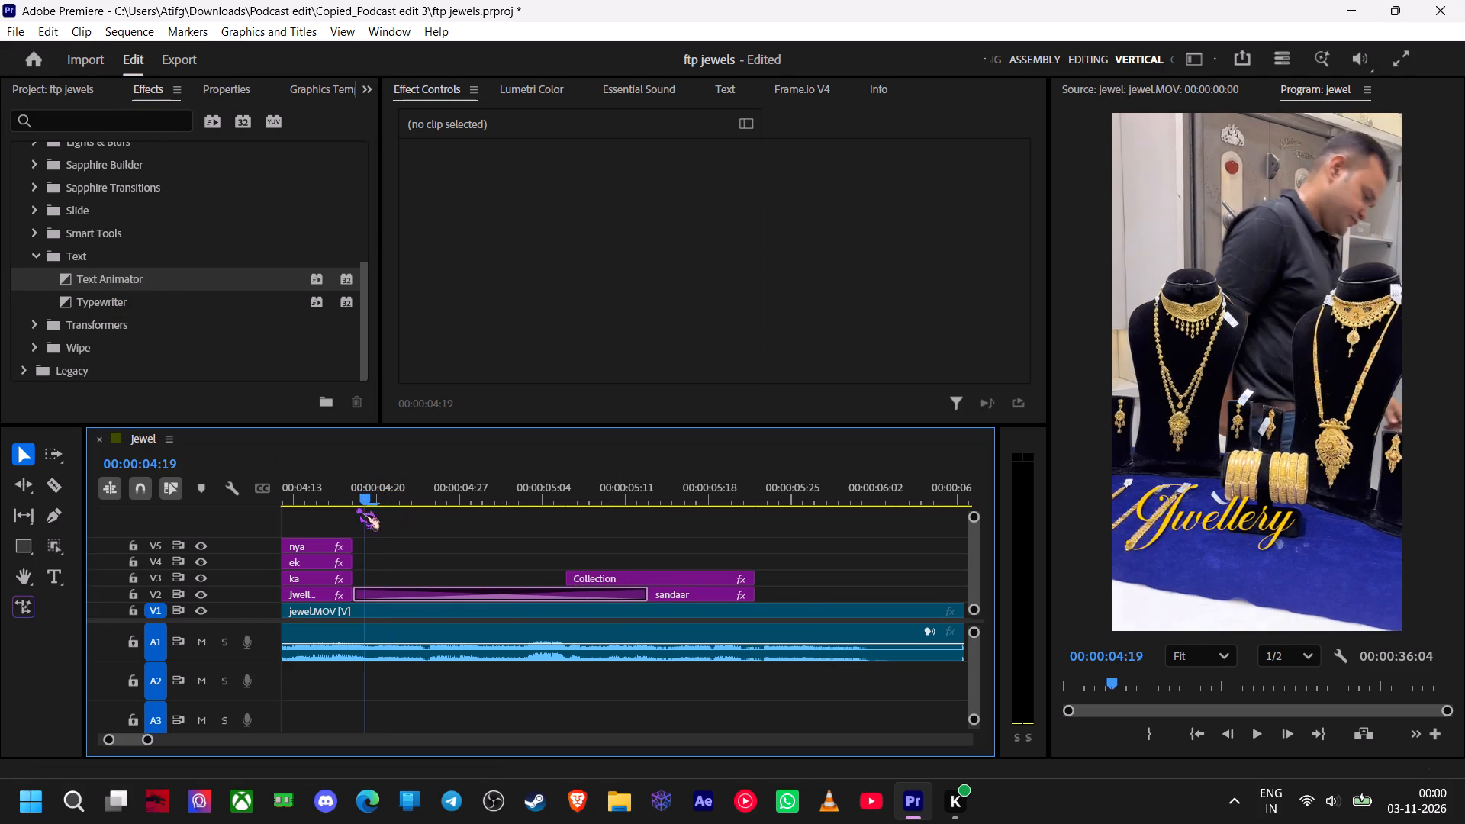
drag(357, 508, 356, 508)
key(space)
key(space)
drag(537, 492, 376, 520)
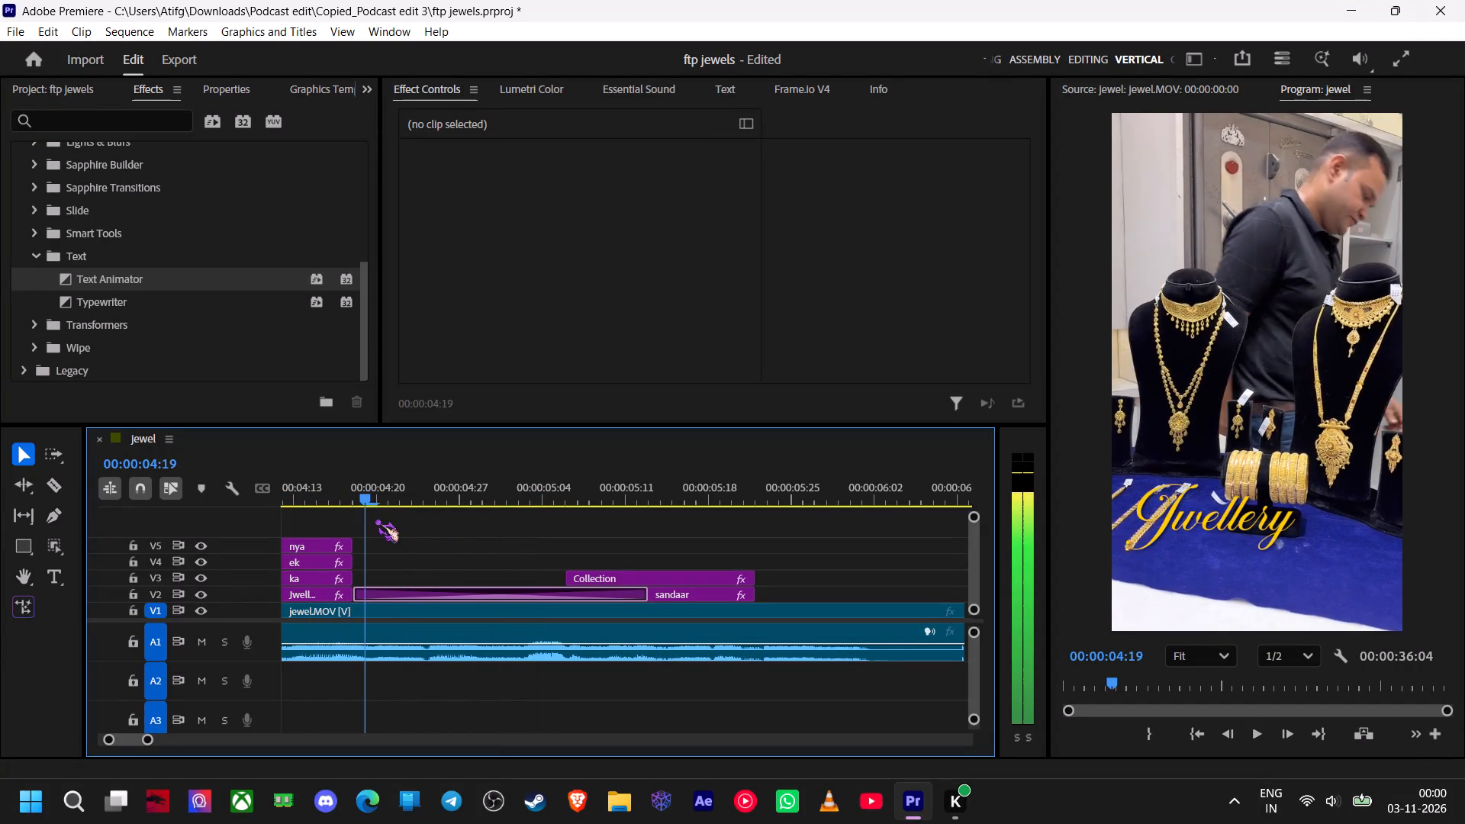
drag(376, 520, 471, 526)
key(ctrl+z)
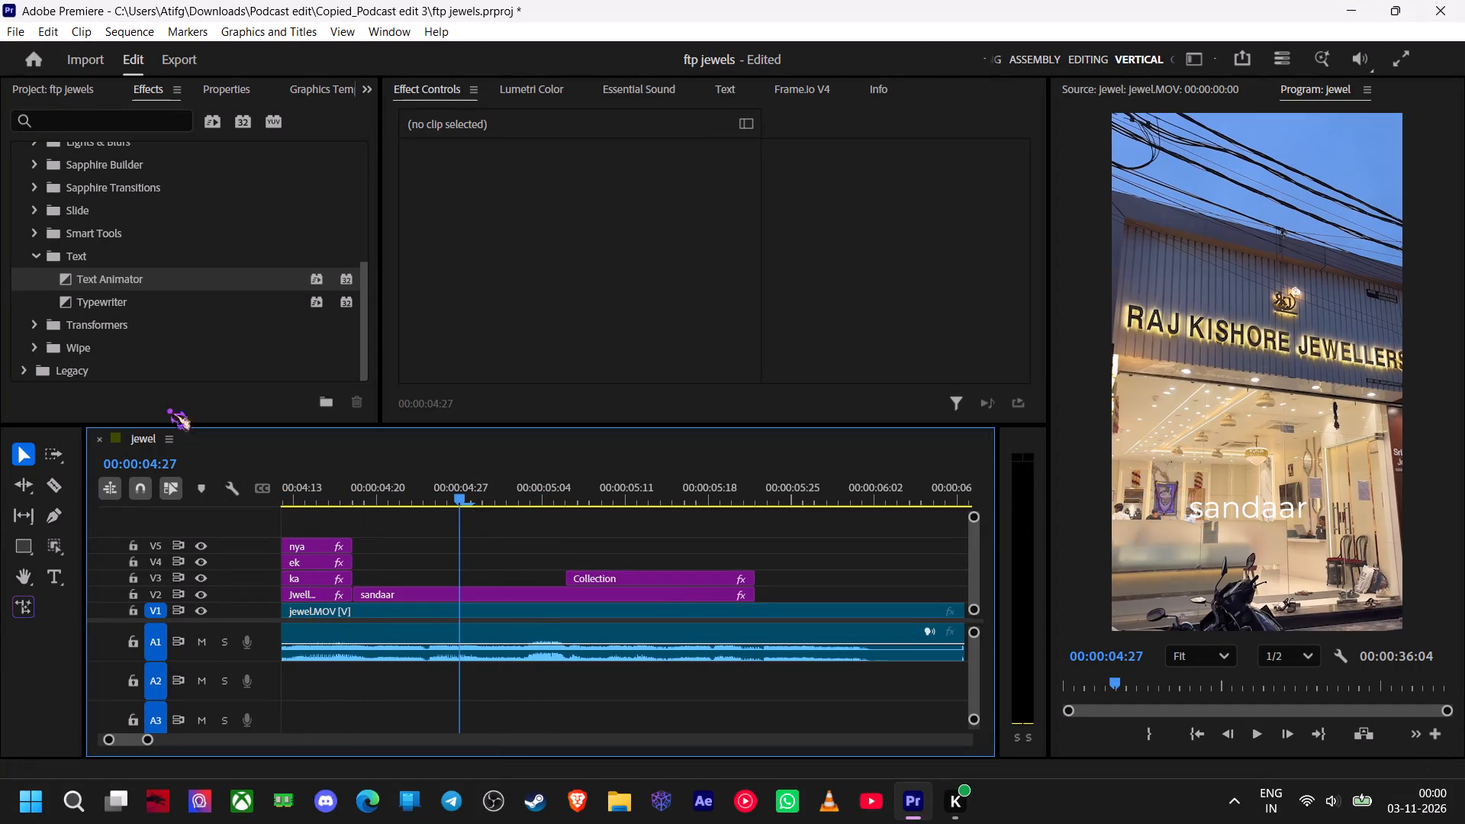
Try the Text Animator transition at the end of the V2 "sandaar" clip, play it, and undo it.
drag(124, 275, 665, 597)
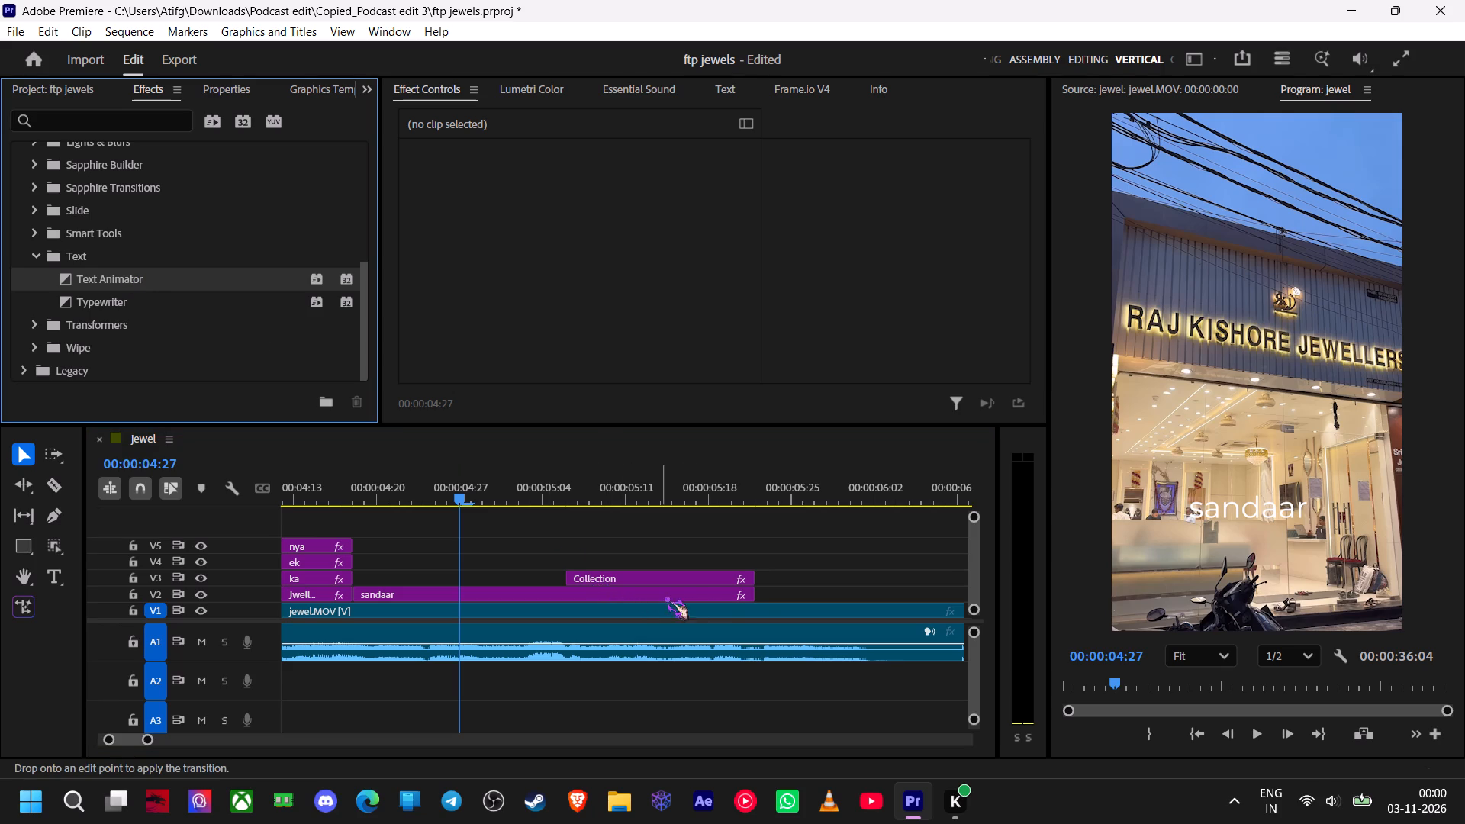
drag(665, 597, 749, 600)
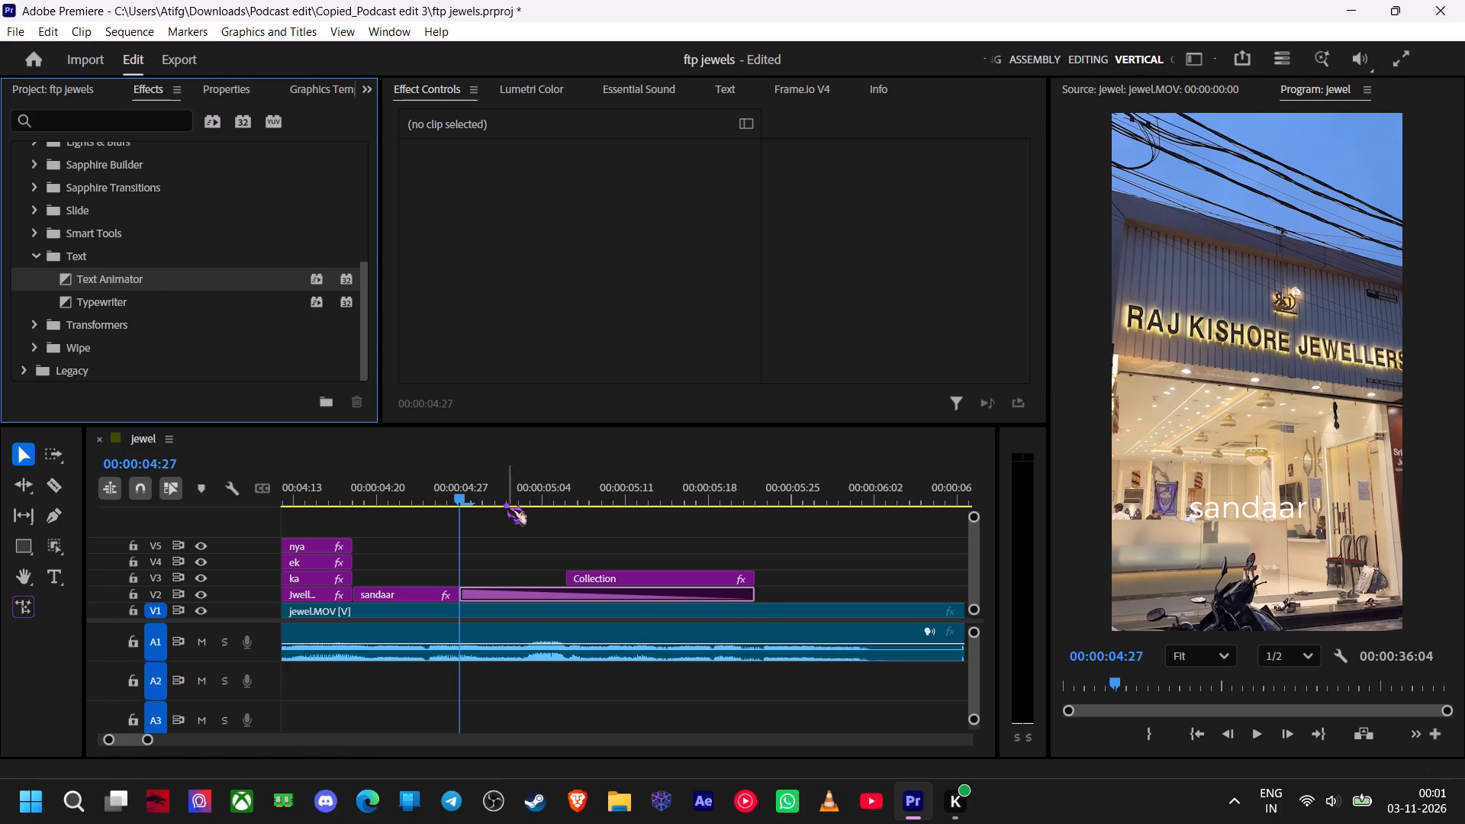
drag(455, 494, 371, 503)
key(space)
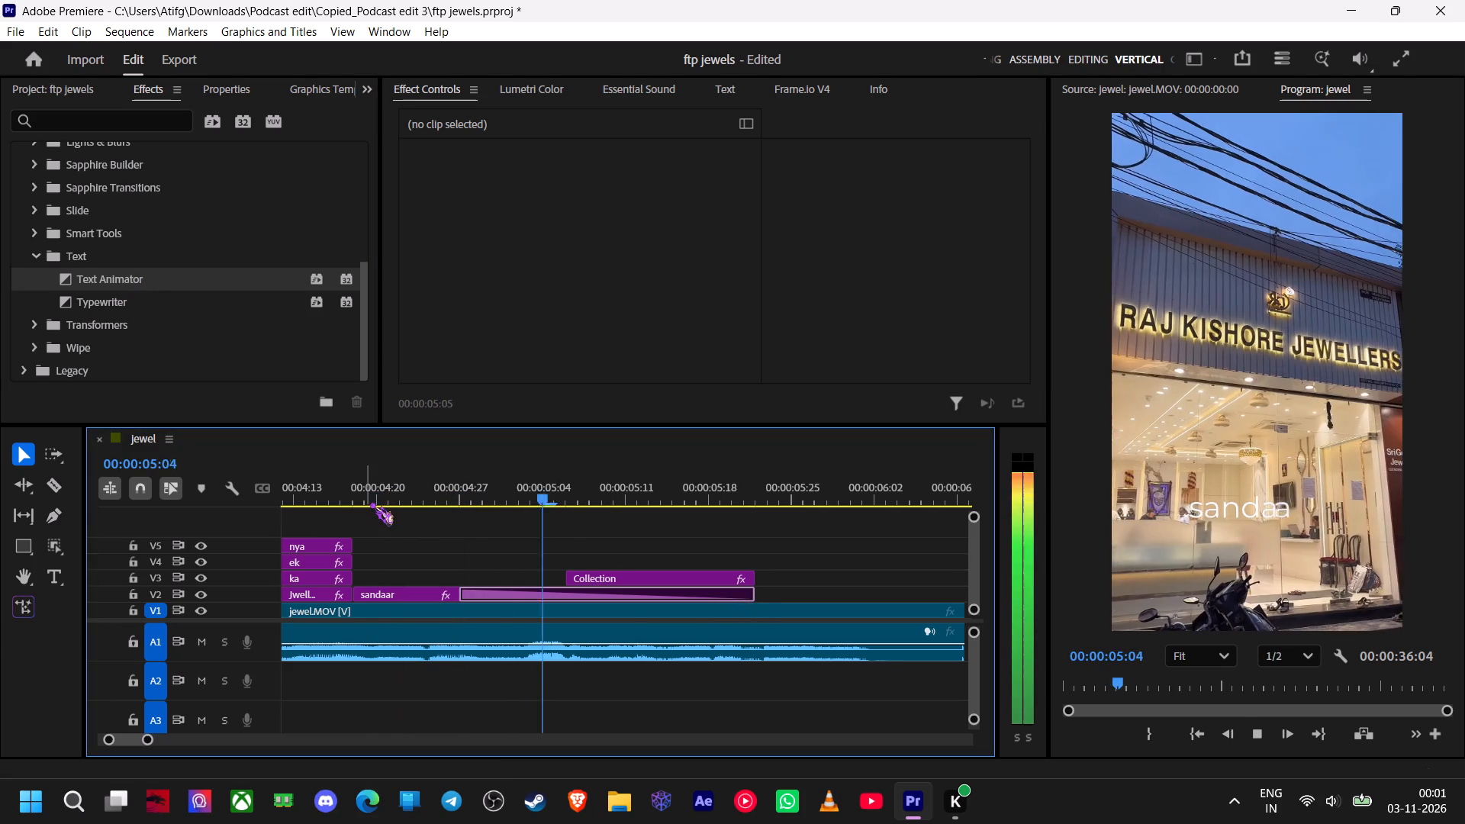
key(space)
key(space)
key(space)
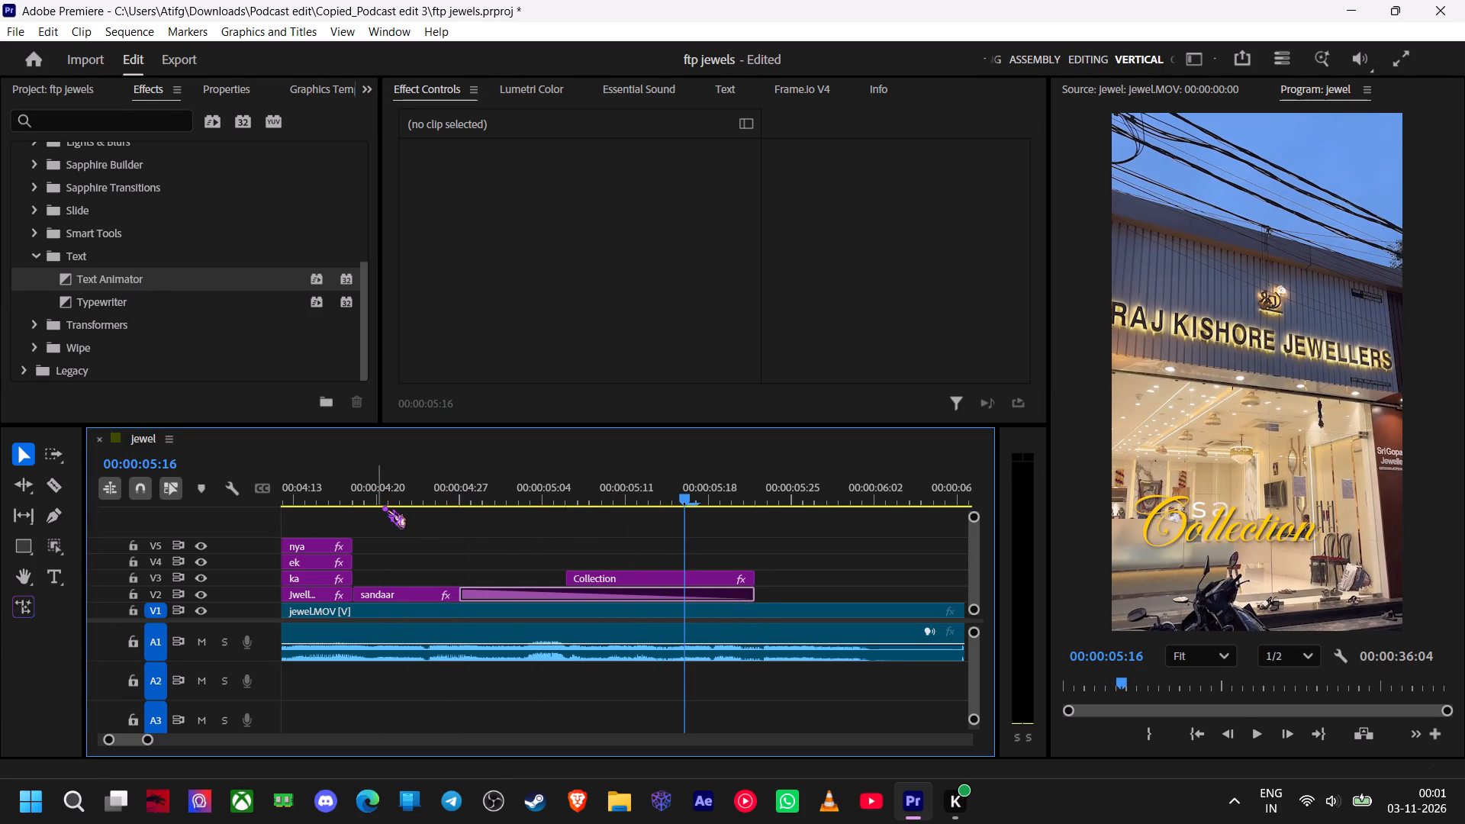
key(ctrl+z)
Apply the Typewriter text transition to the start of the V2 "sandaar" clip at 00:00:04:18.
drag(681, 496, 392, 526)
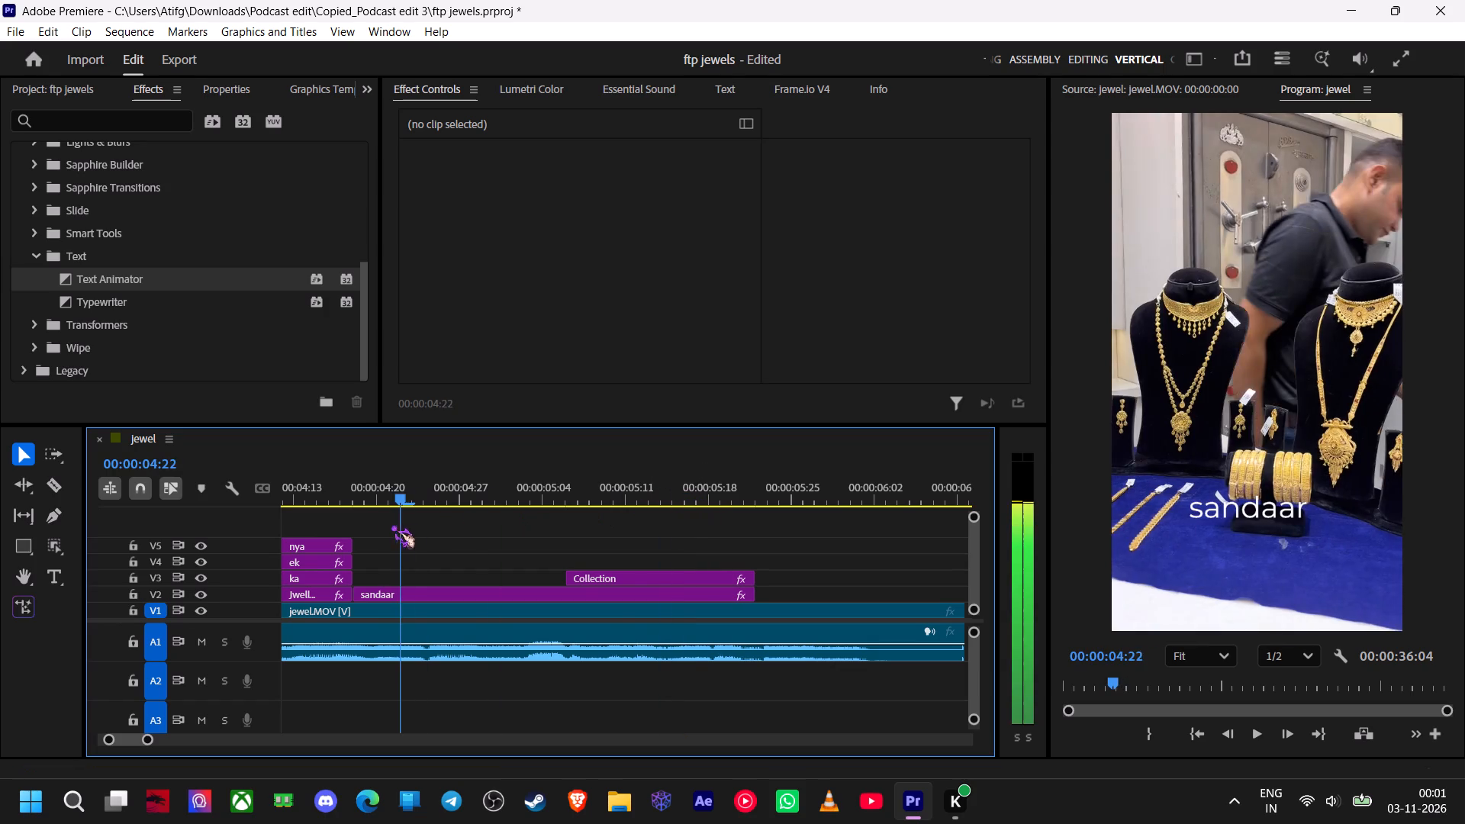
drag(392, 526, 349, 532)
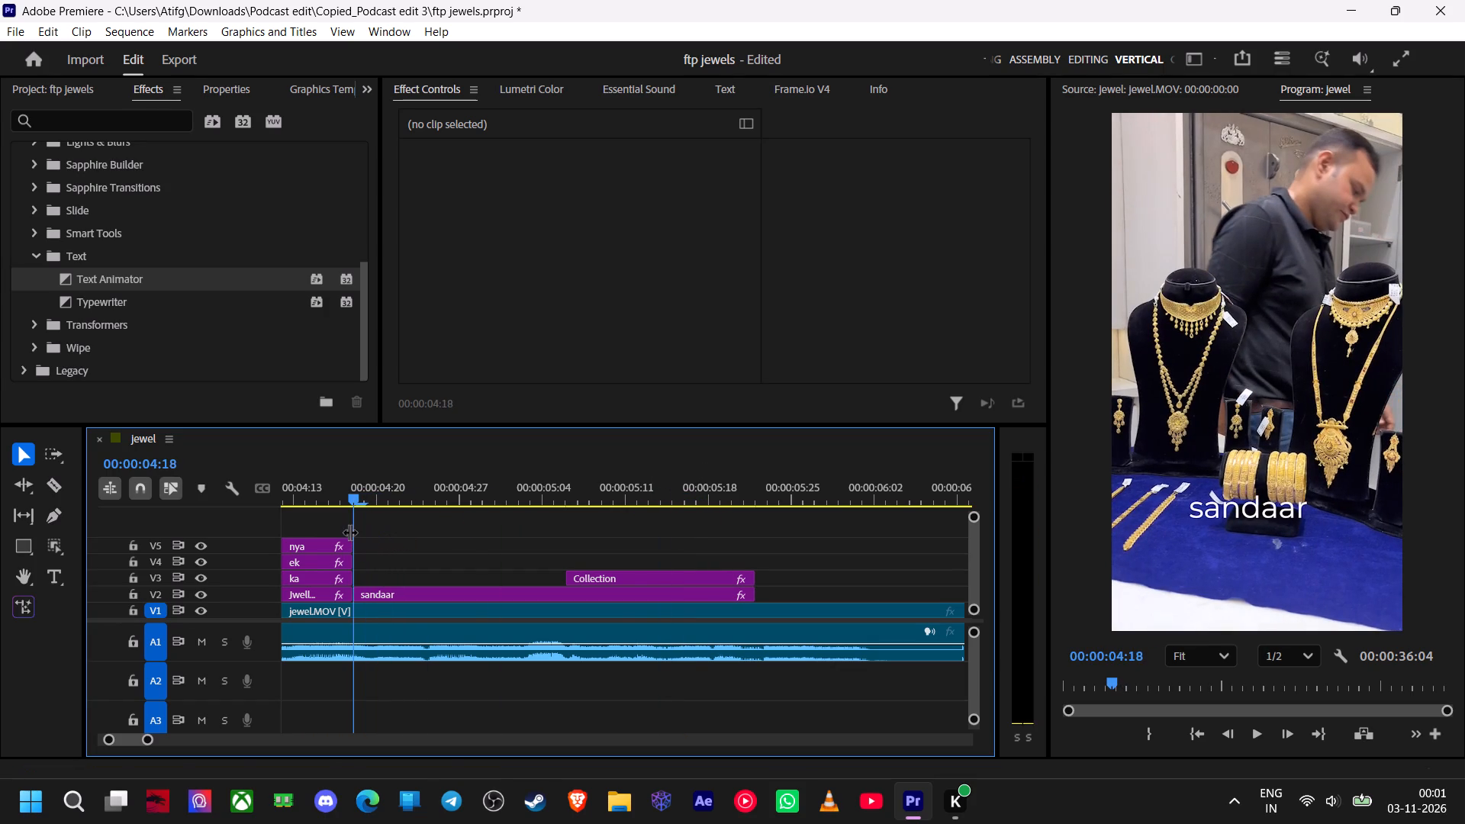
click(497, 597)
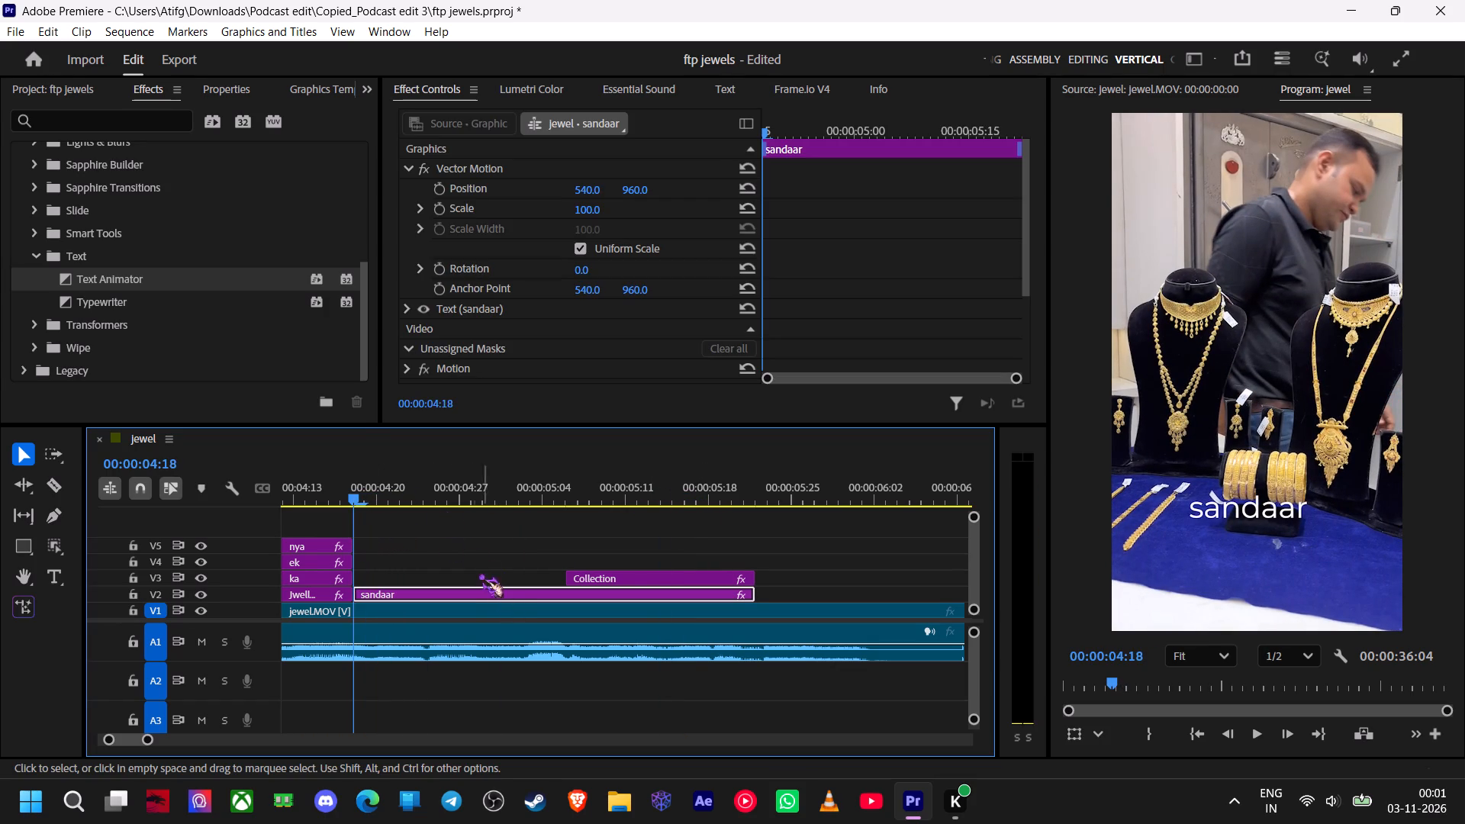
drag(360, 278, 369, 312)
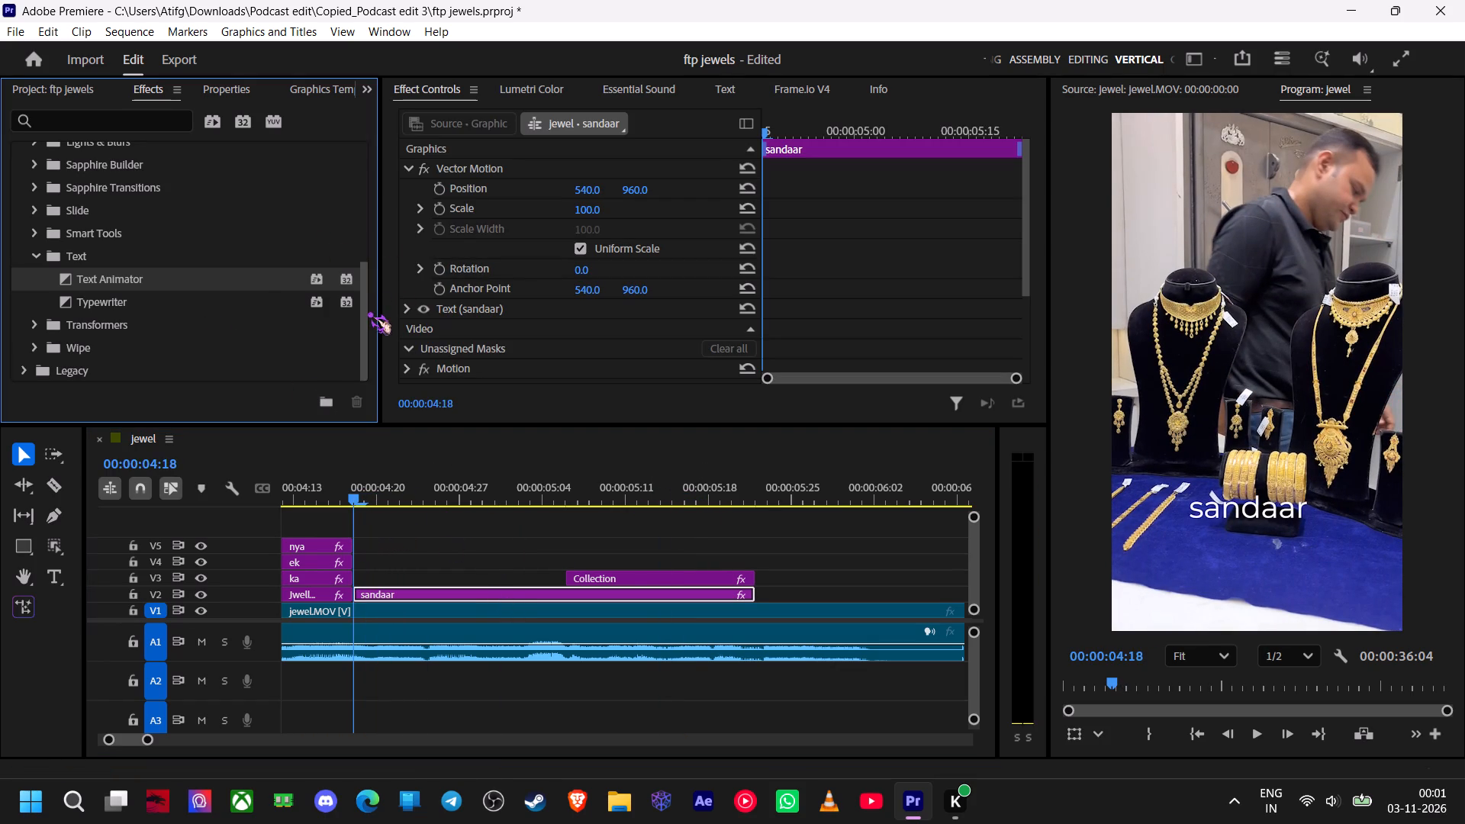
drag(369, 312, 357, 180)
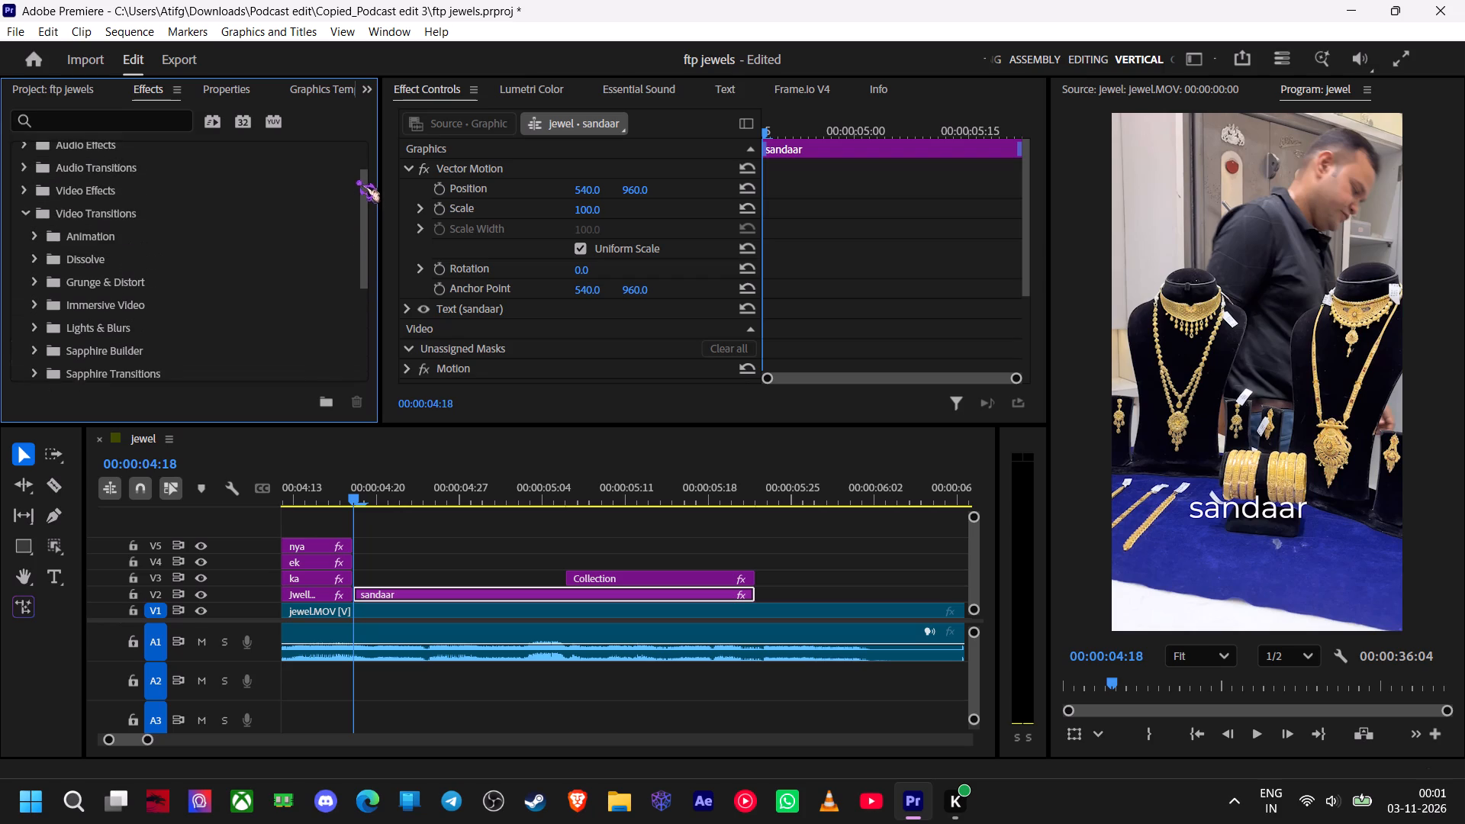
drag(357, 180, 367, 352)
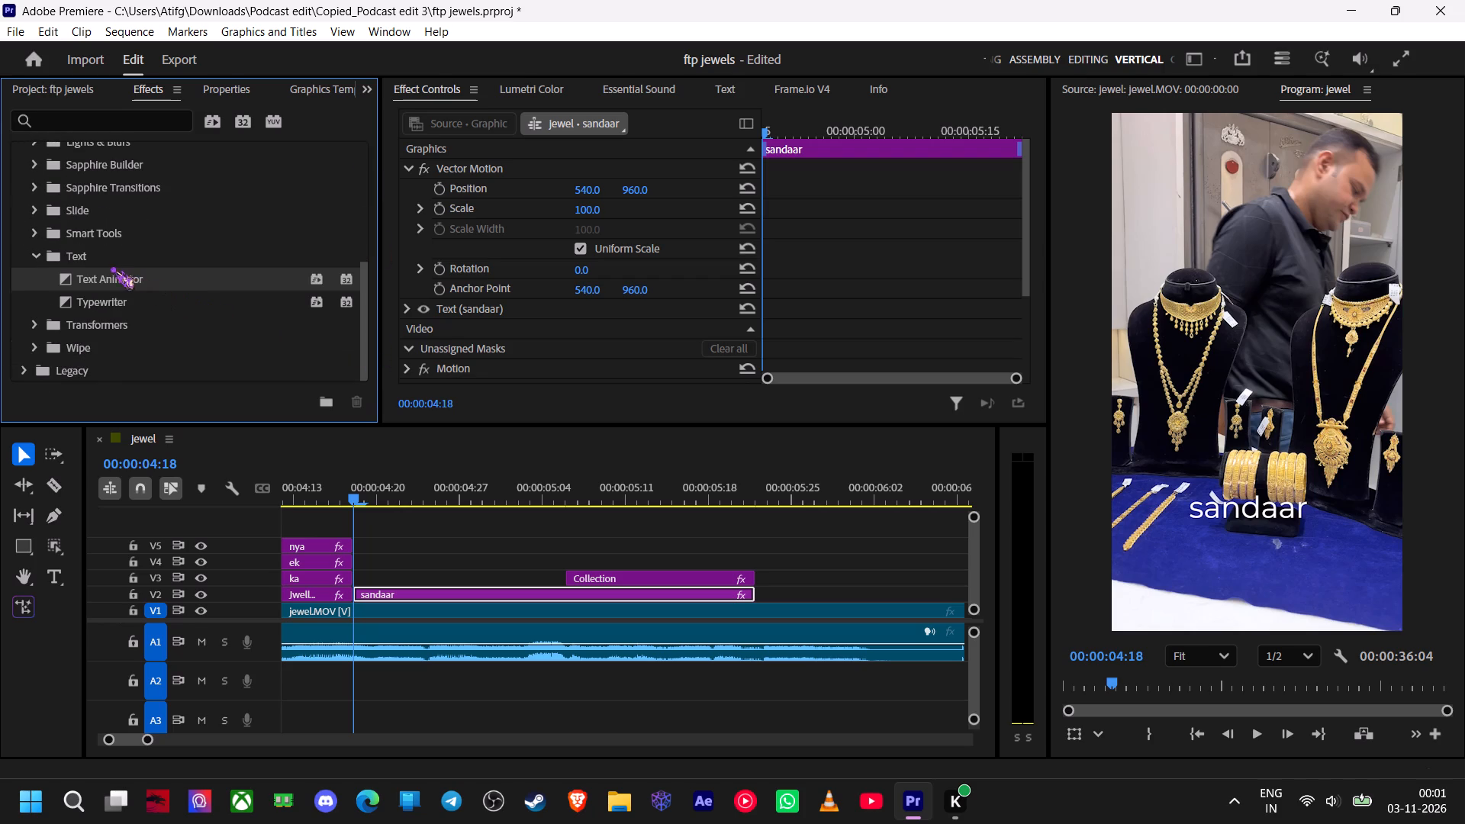
click(28, 252)
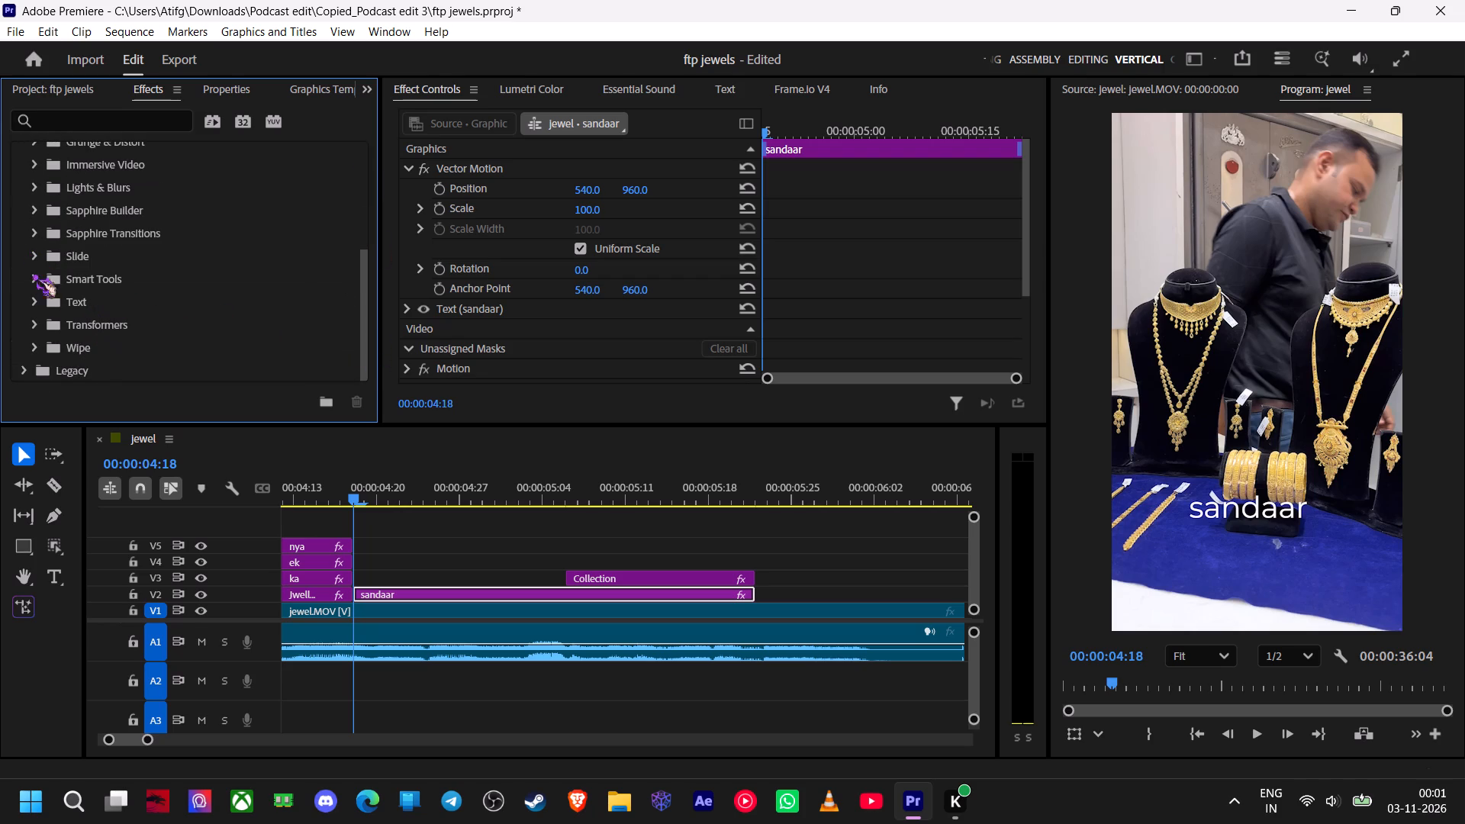
click(36, 296)
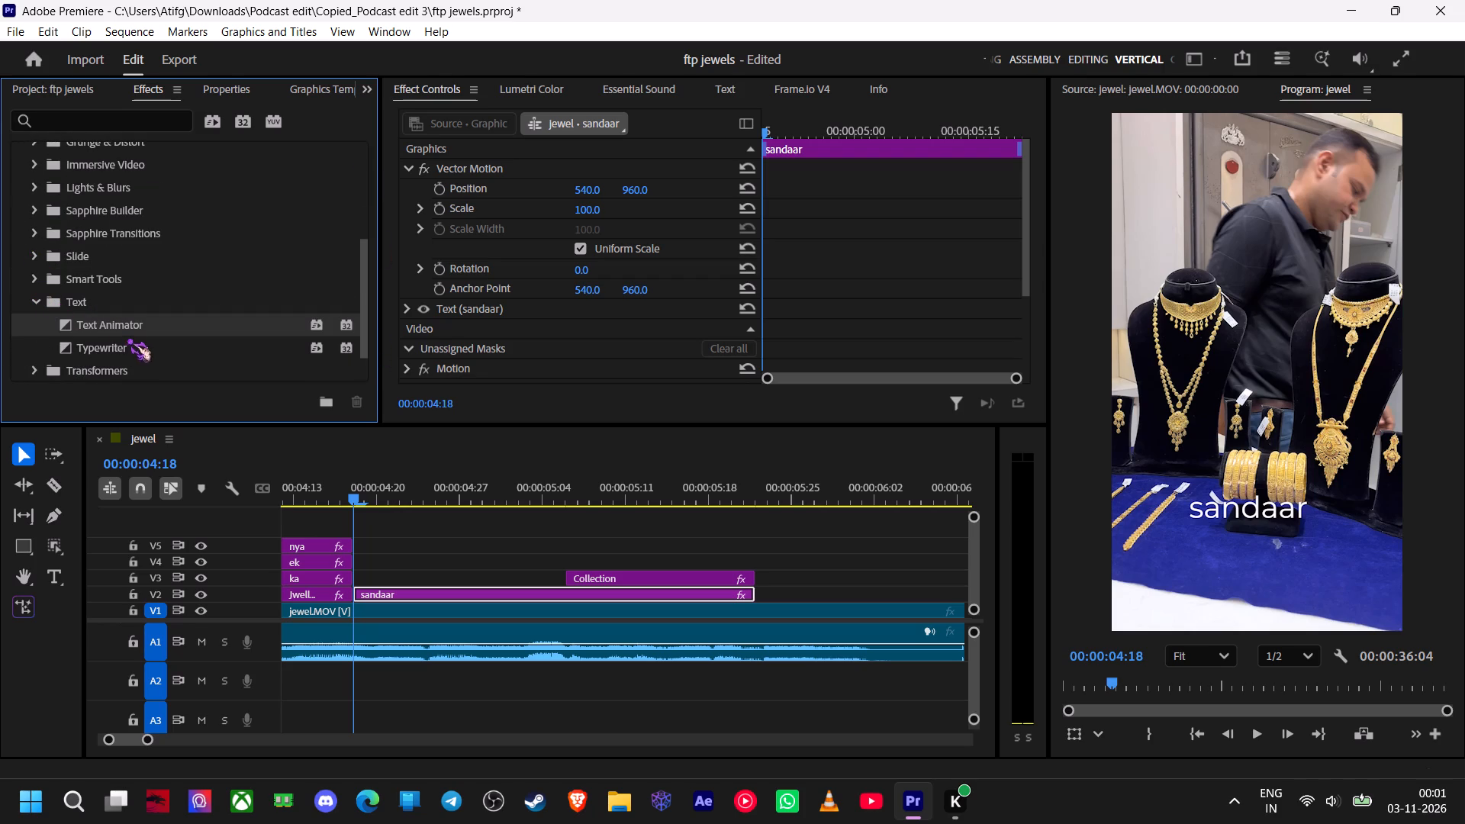
drag(126, 349, 376, 595)
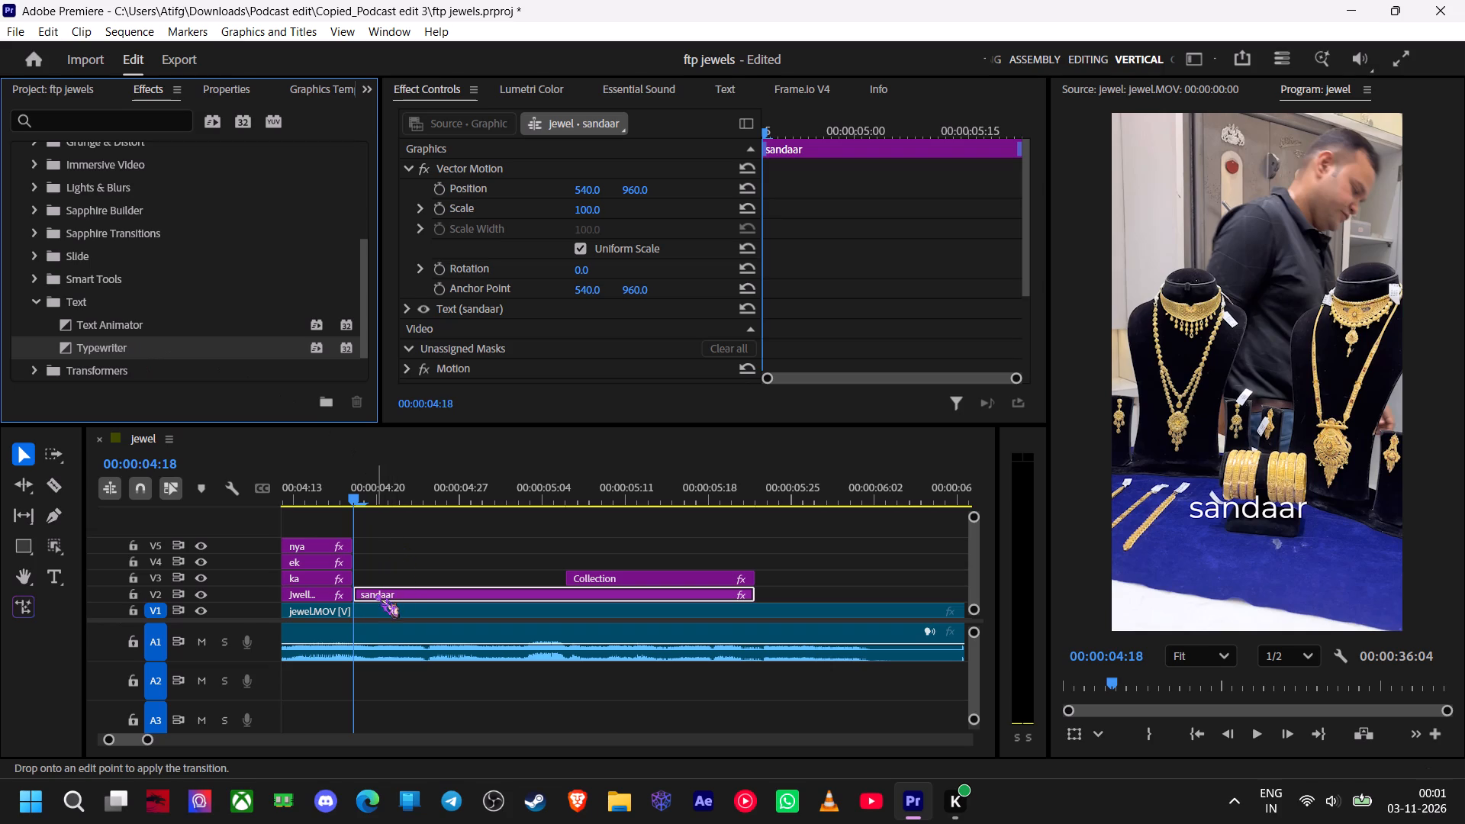
drag(376, 595, 372, 595)
drag(372, 595, 747, 590)
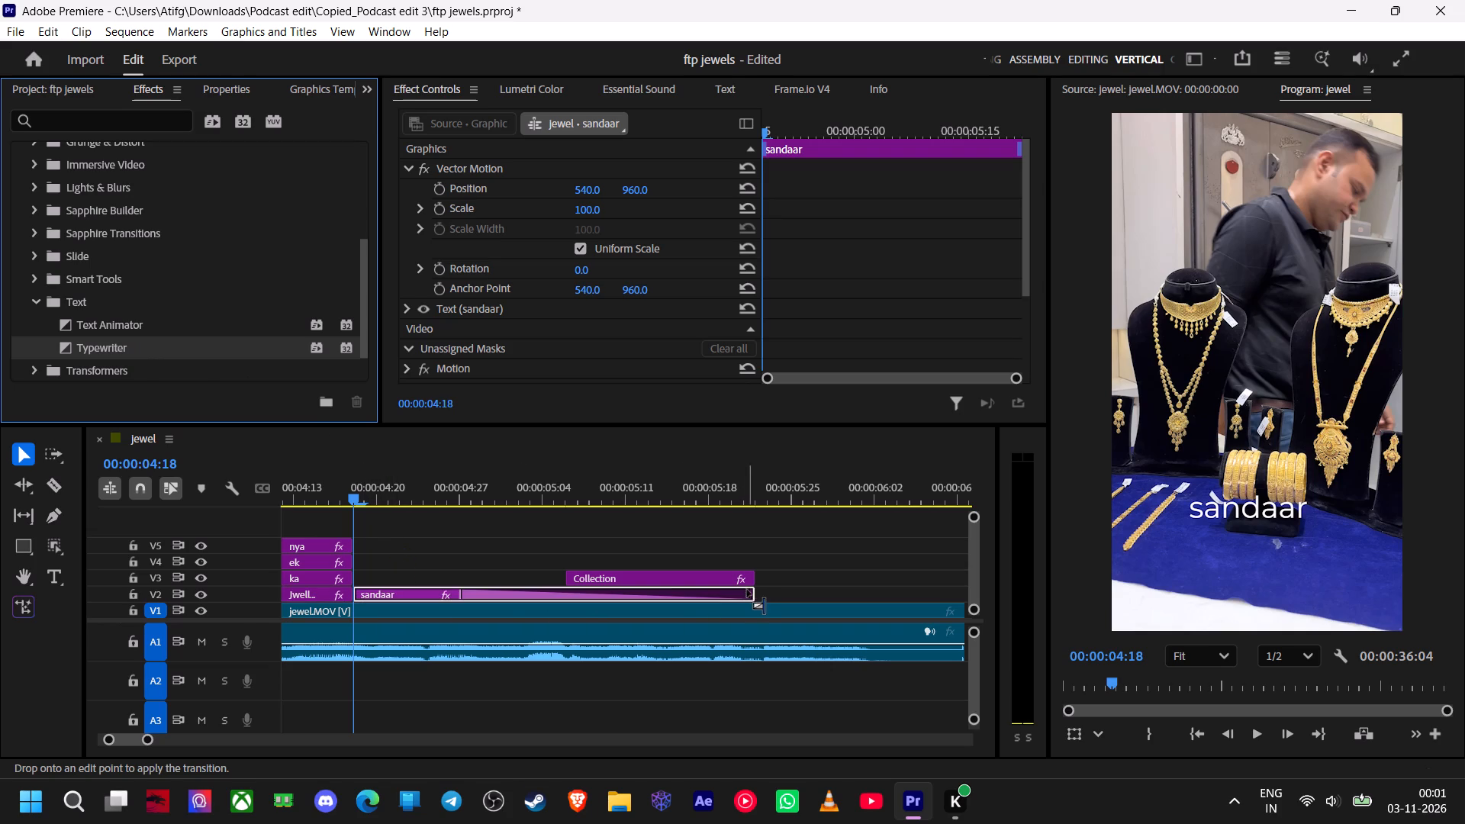
drag(747, 590, 365, 596)
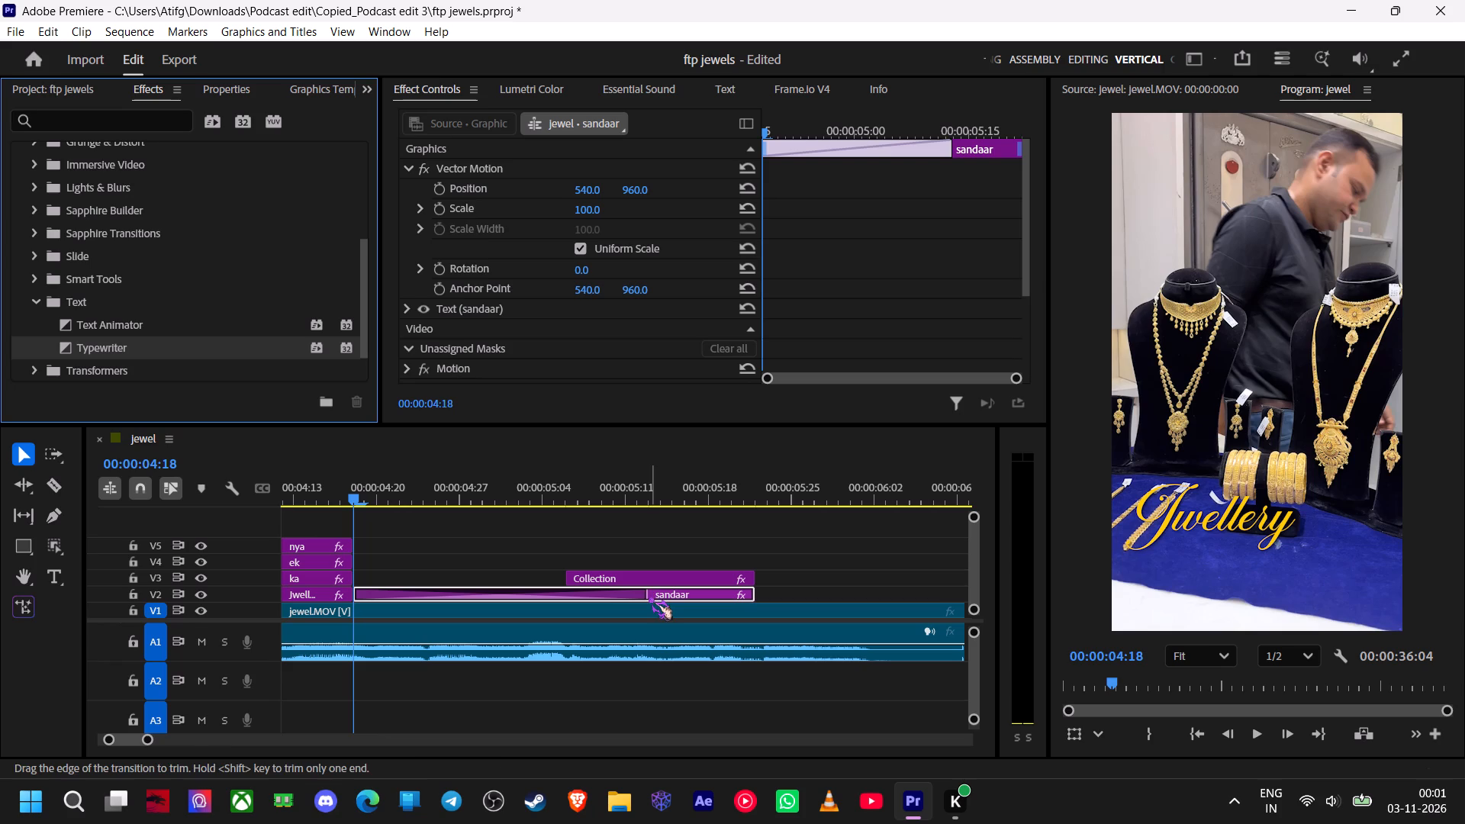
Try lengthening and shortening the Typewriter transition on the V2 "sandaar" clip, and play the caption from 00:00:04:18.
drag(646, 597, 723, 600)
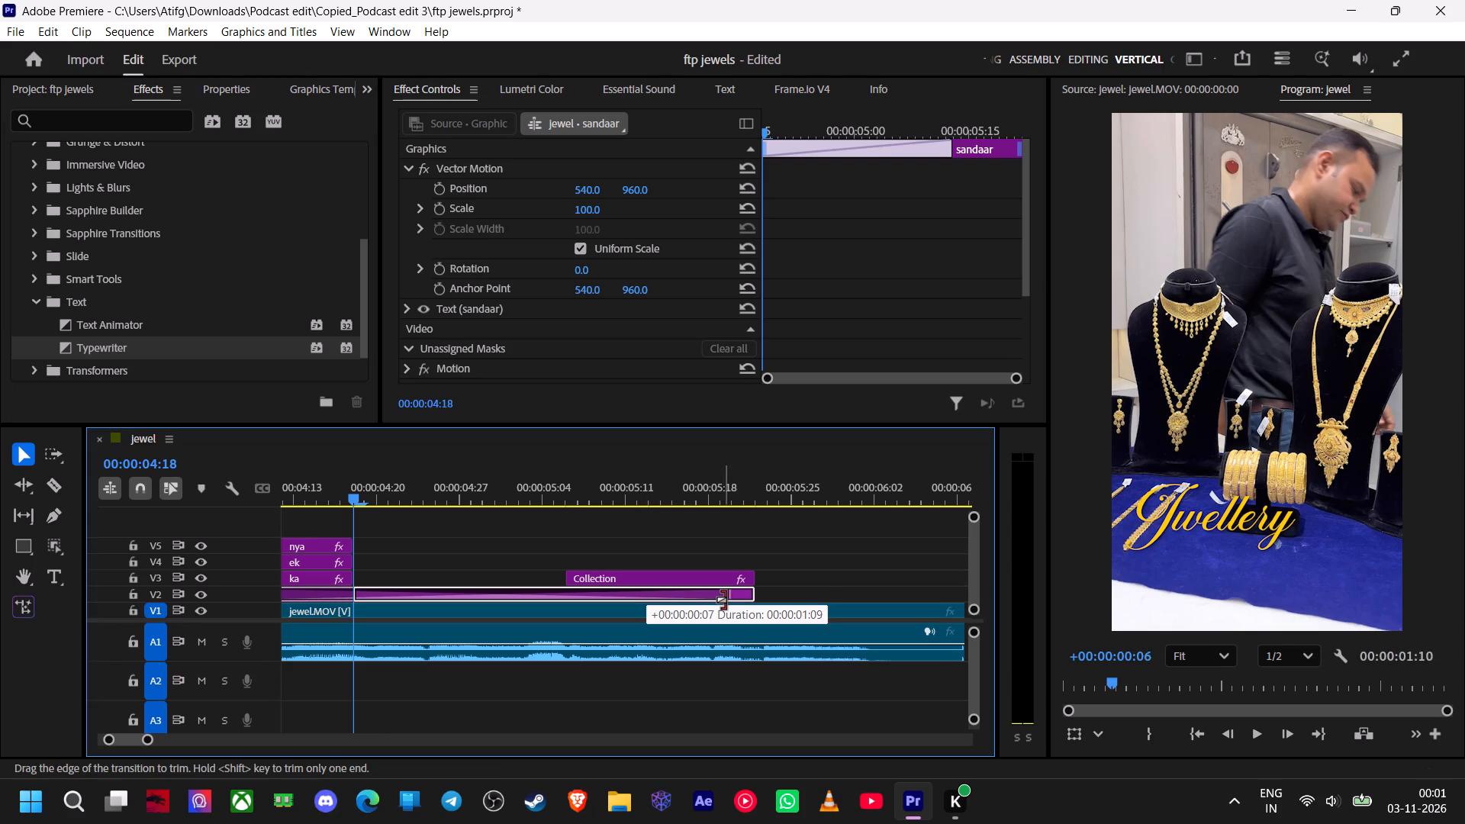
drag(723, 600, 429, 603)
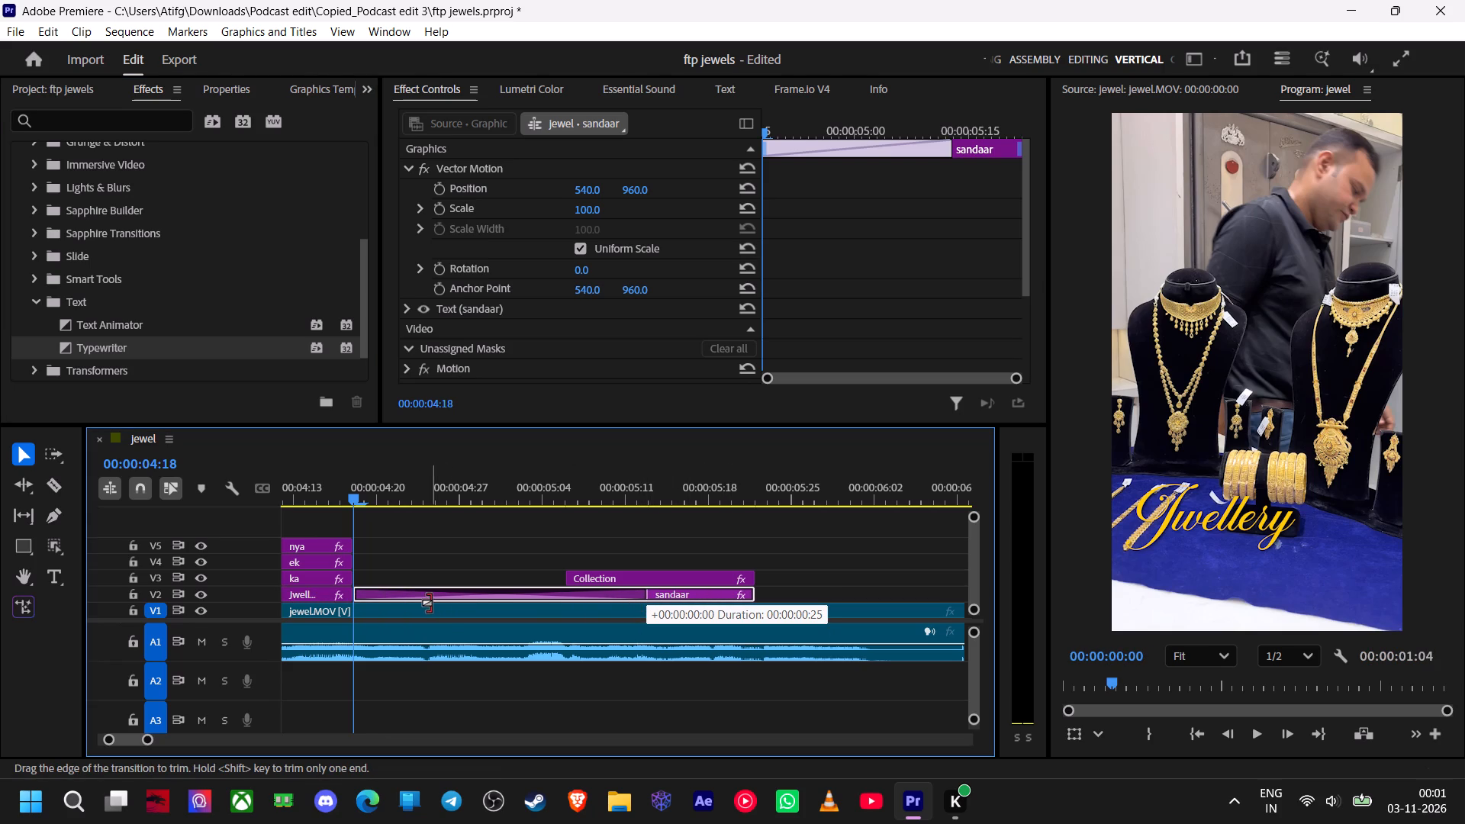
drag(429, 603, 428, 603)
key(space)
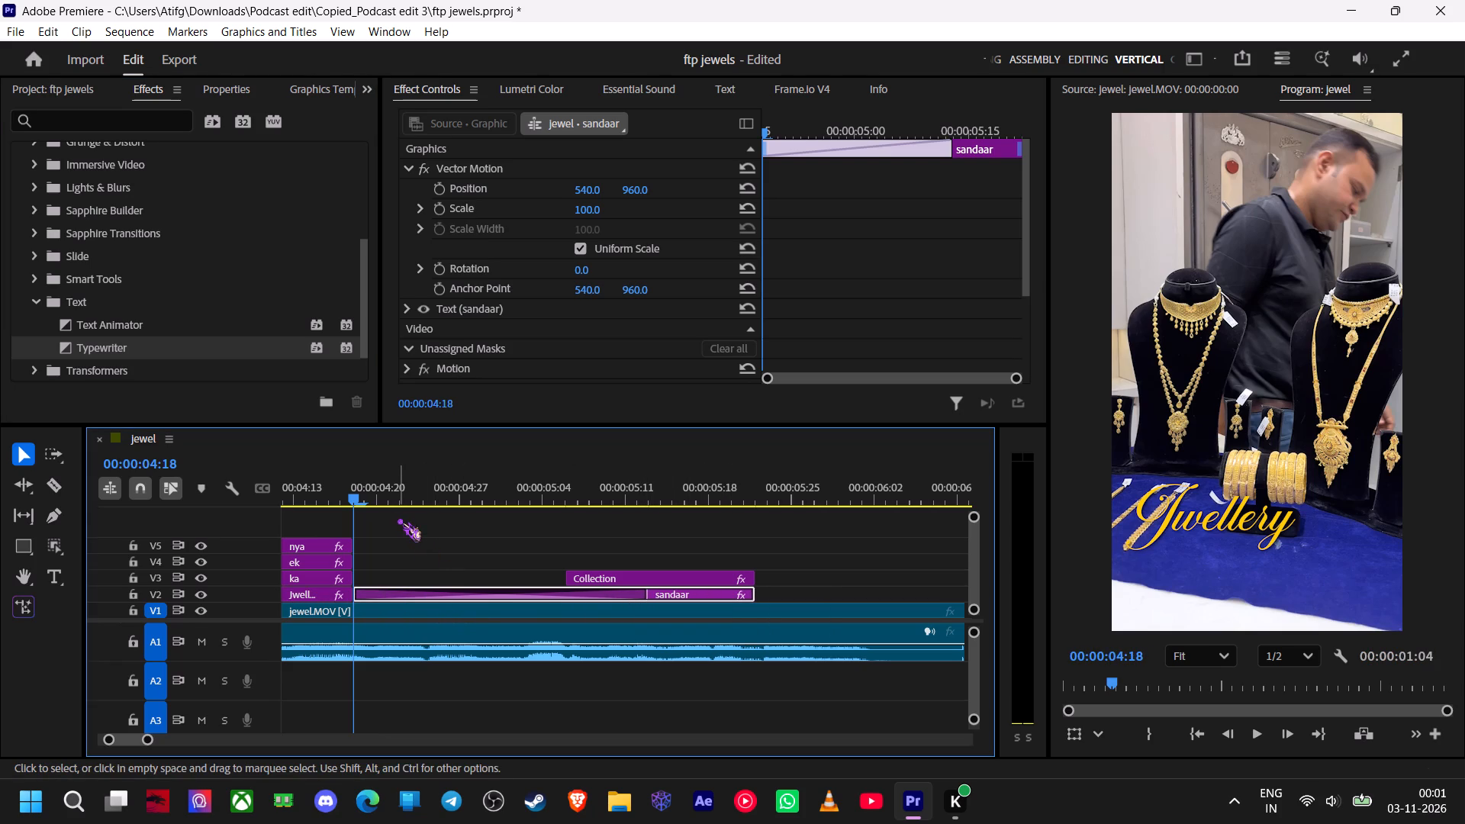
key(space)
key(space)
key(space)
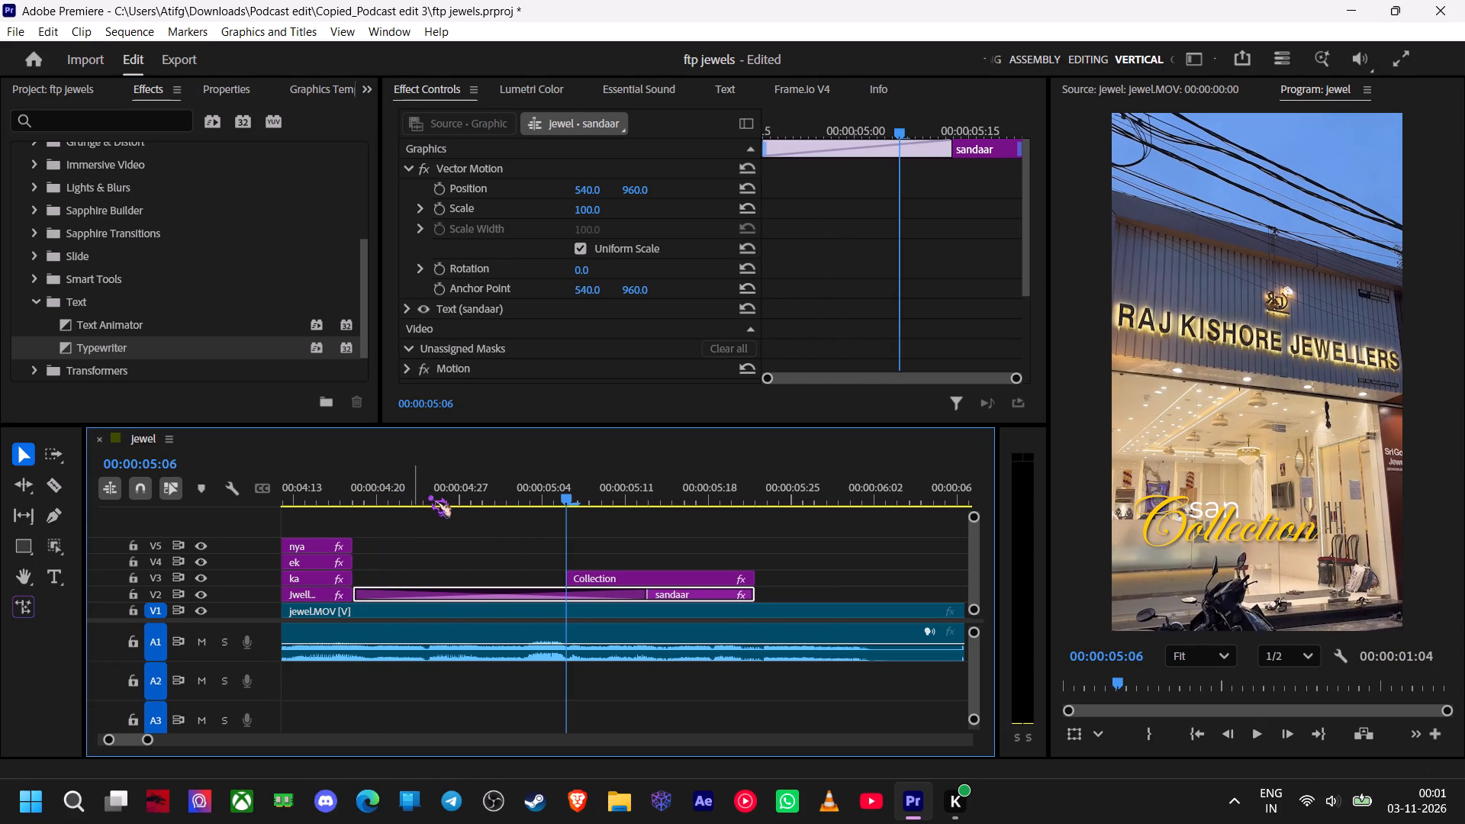
Preview the Typewriter transition on the V2 "sandaar" clip and remove it from the clip's start.
key(space)
key(space)
drag(432, 495, 414, 498)
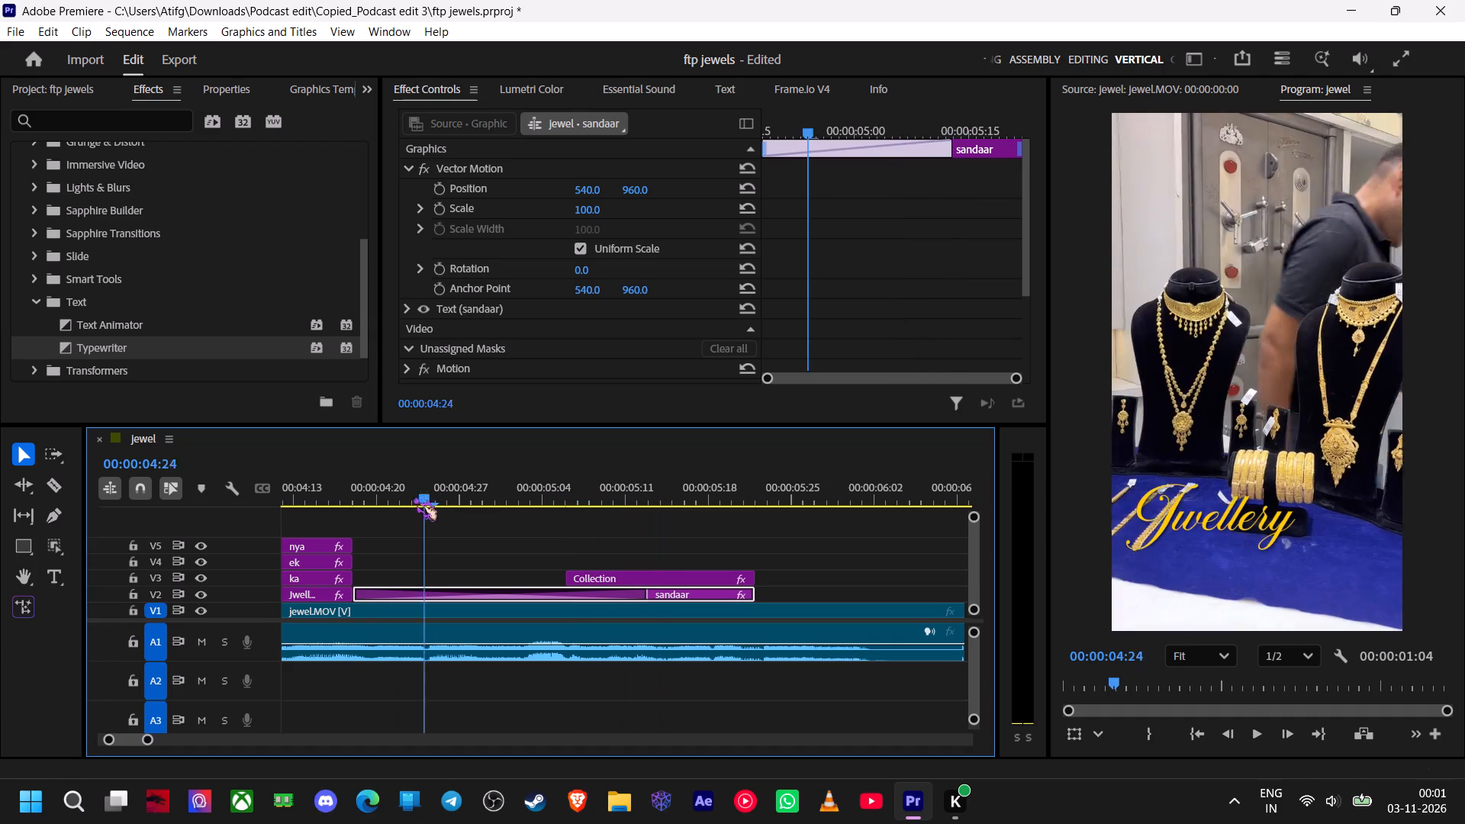
drag(414, 498, 409, 515)
drag(366, 592, 388, 594)
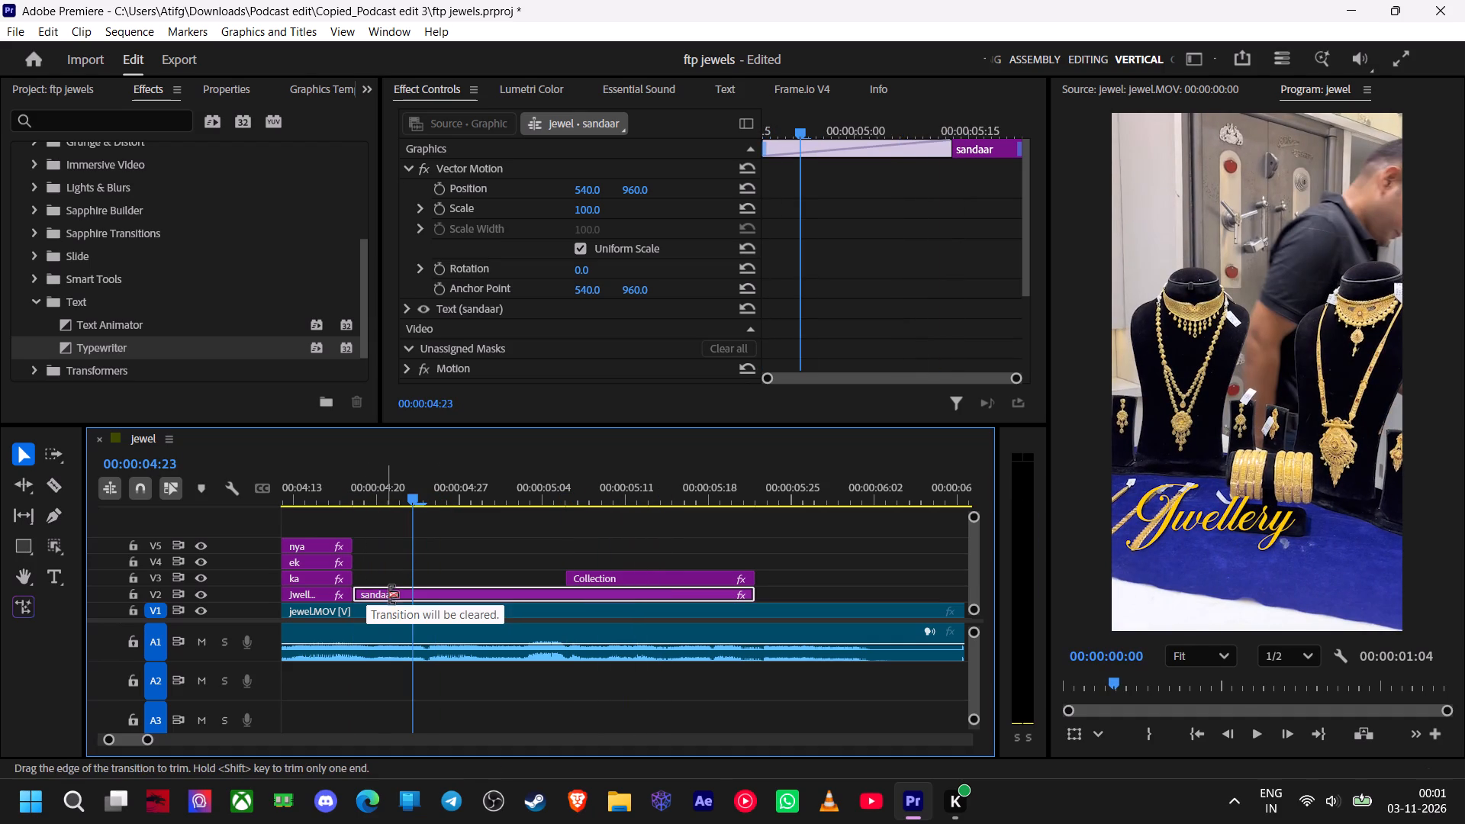
drag(388, 594, 430, 597)
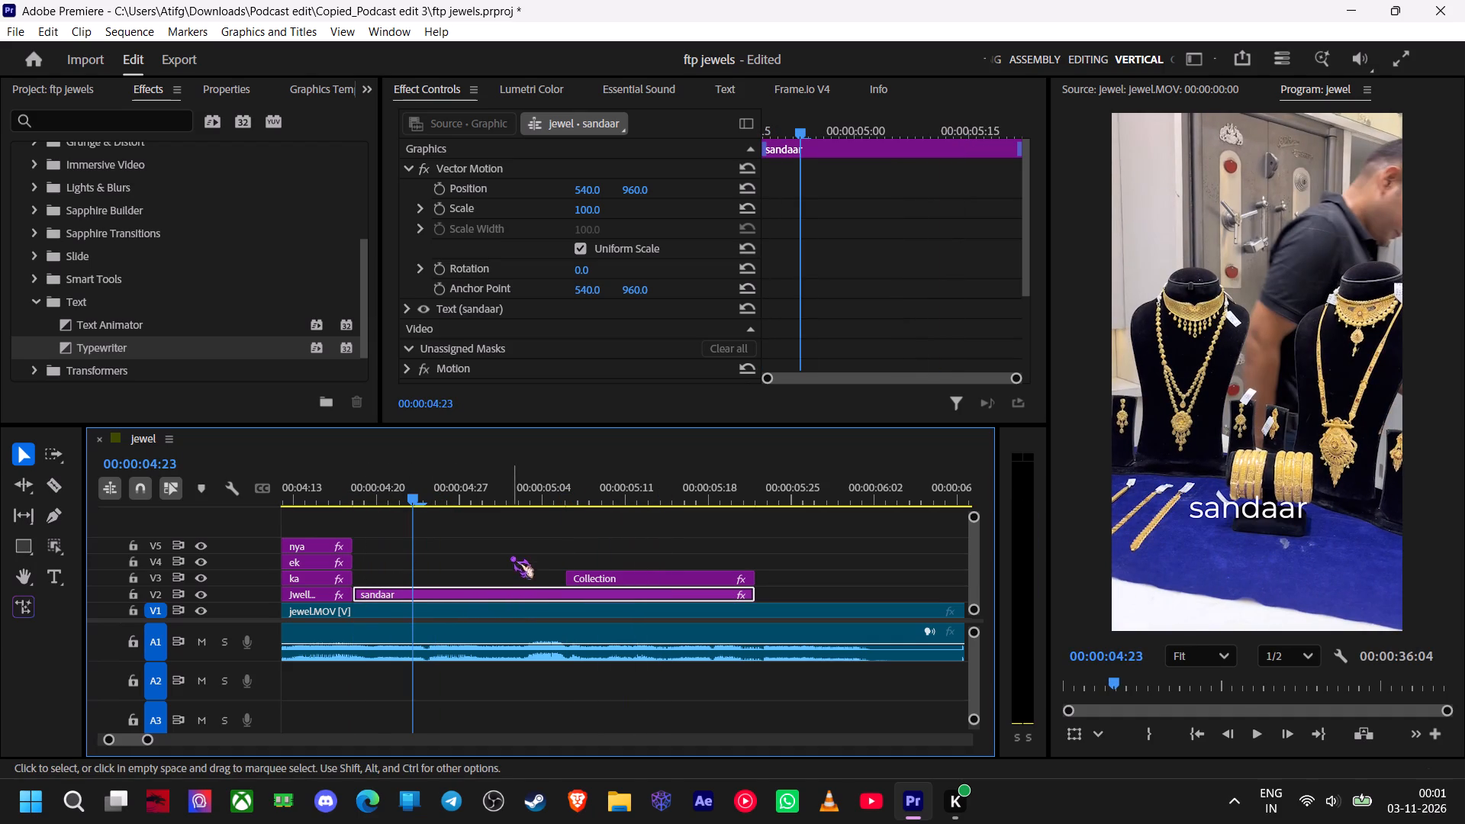
key(ctrl+z)
key(ctrl+z)
Play the "sandaar" caption without a transition from just before 00:00:04:18.
drag(424, 499, 351, 509)
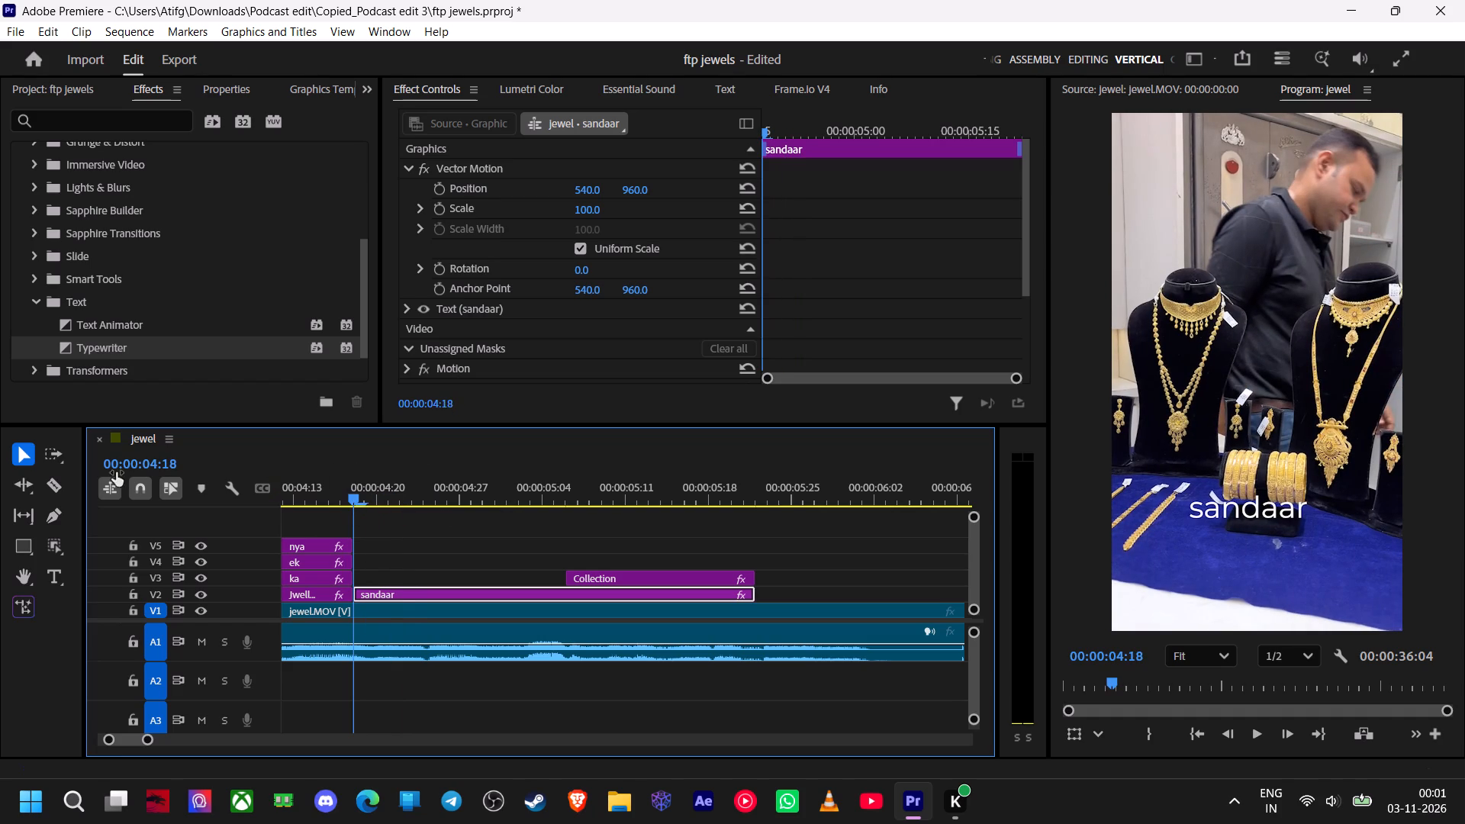
click(230, 89)
click(72, 98)
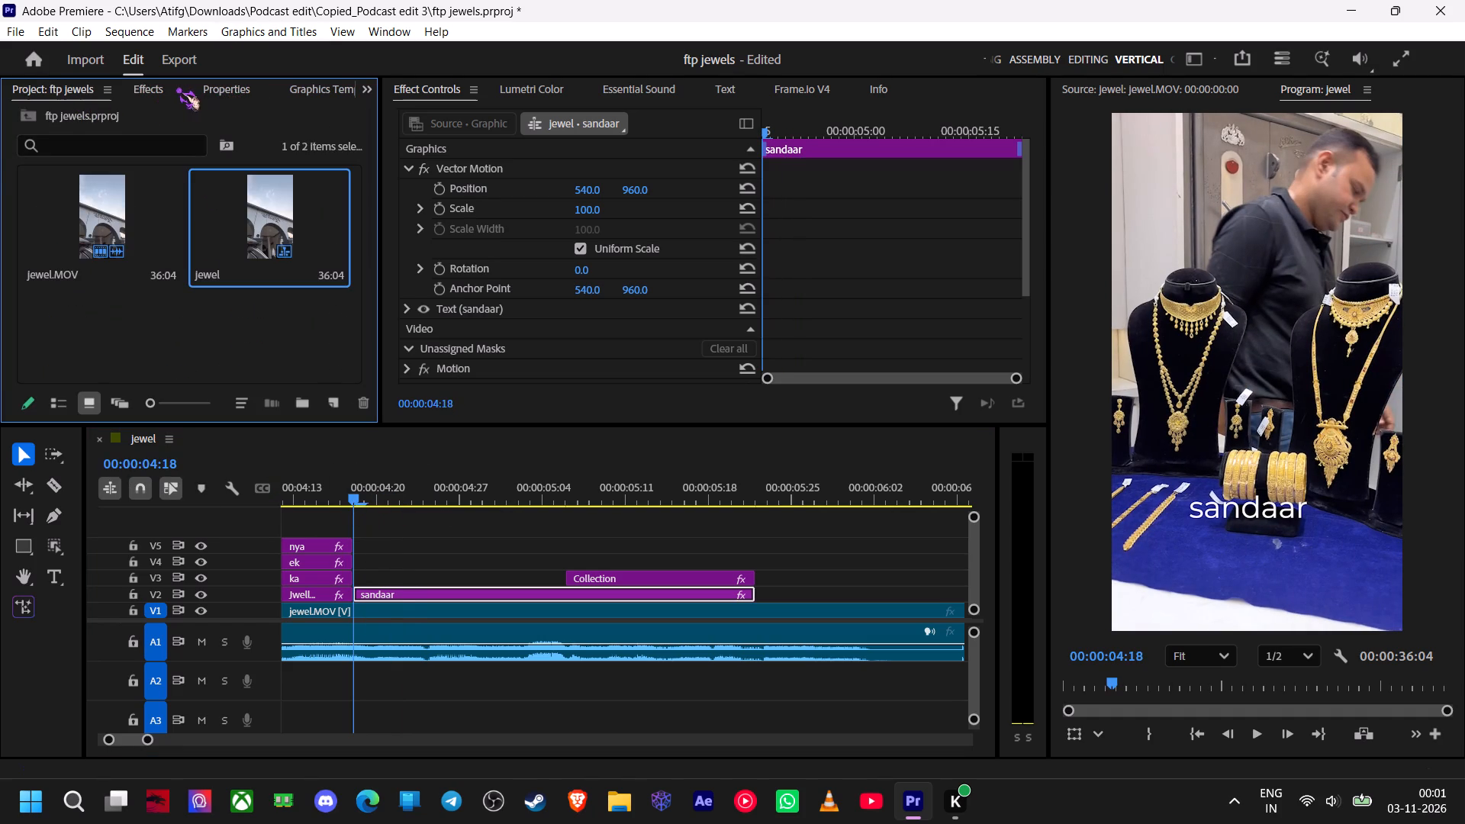
click(157, 88)
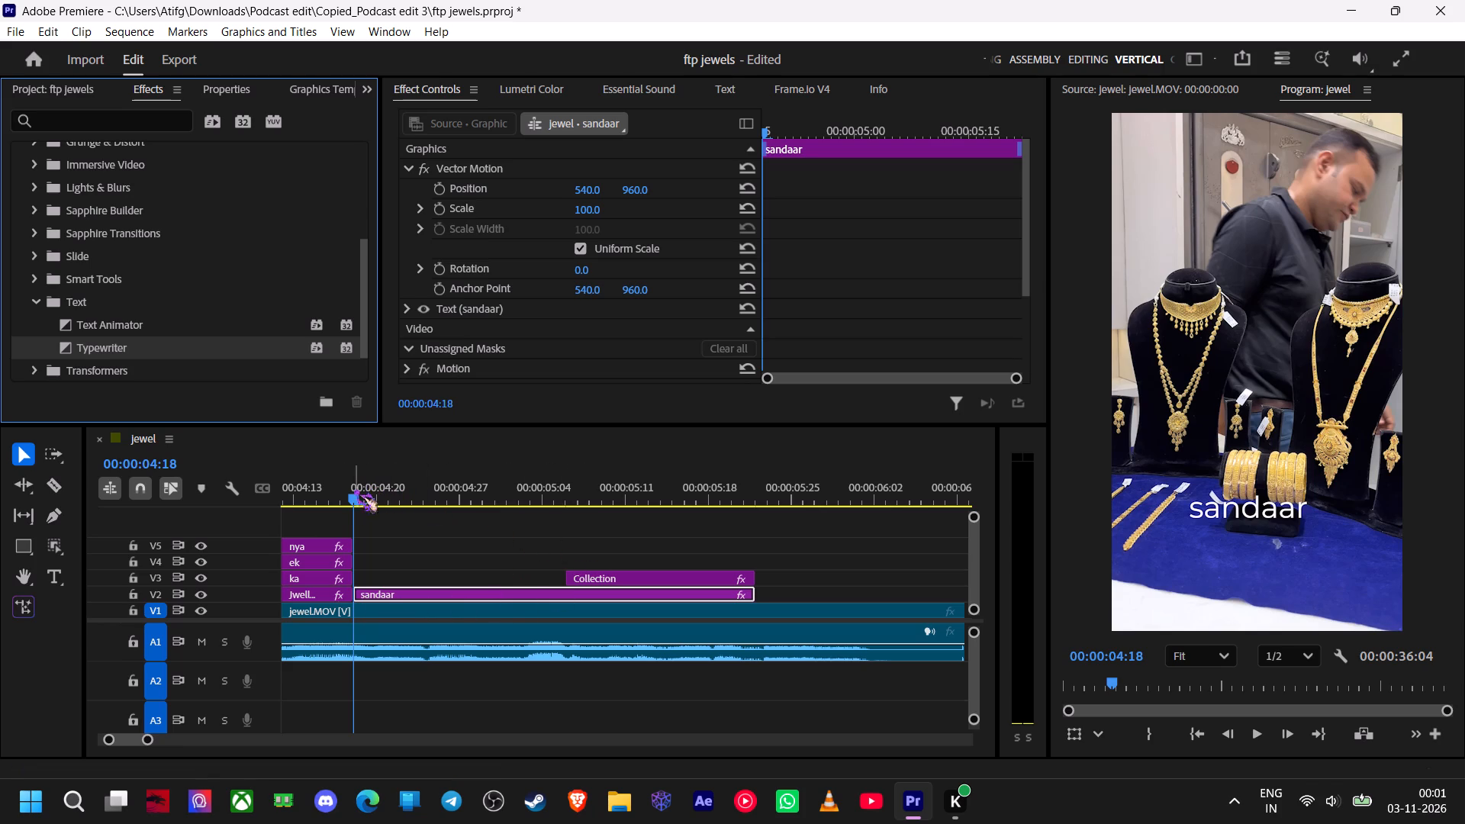
drag(343, 495, 310, 502)
key(space)
key(space)
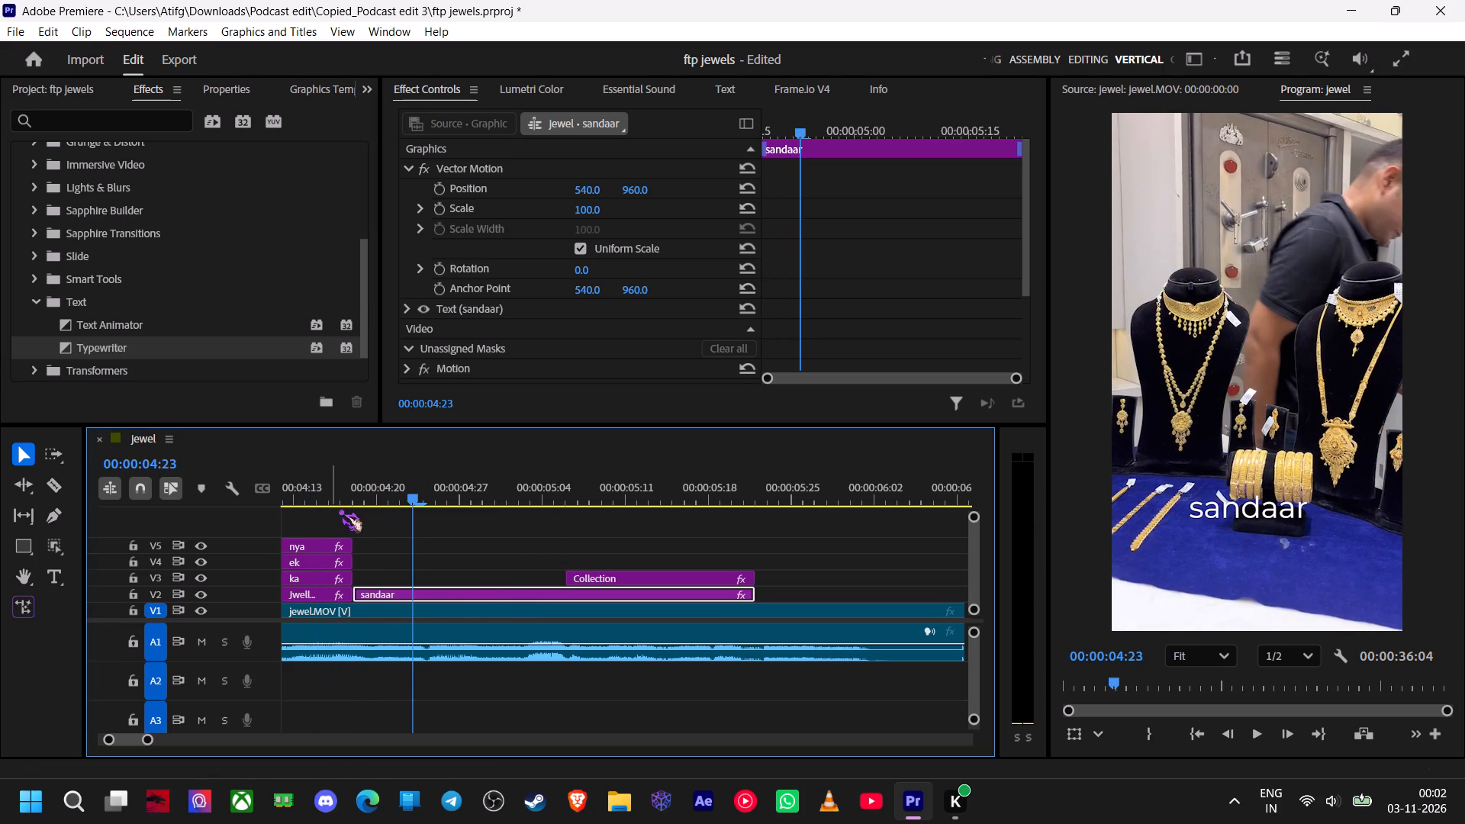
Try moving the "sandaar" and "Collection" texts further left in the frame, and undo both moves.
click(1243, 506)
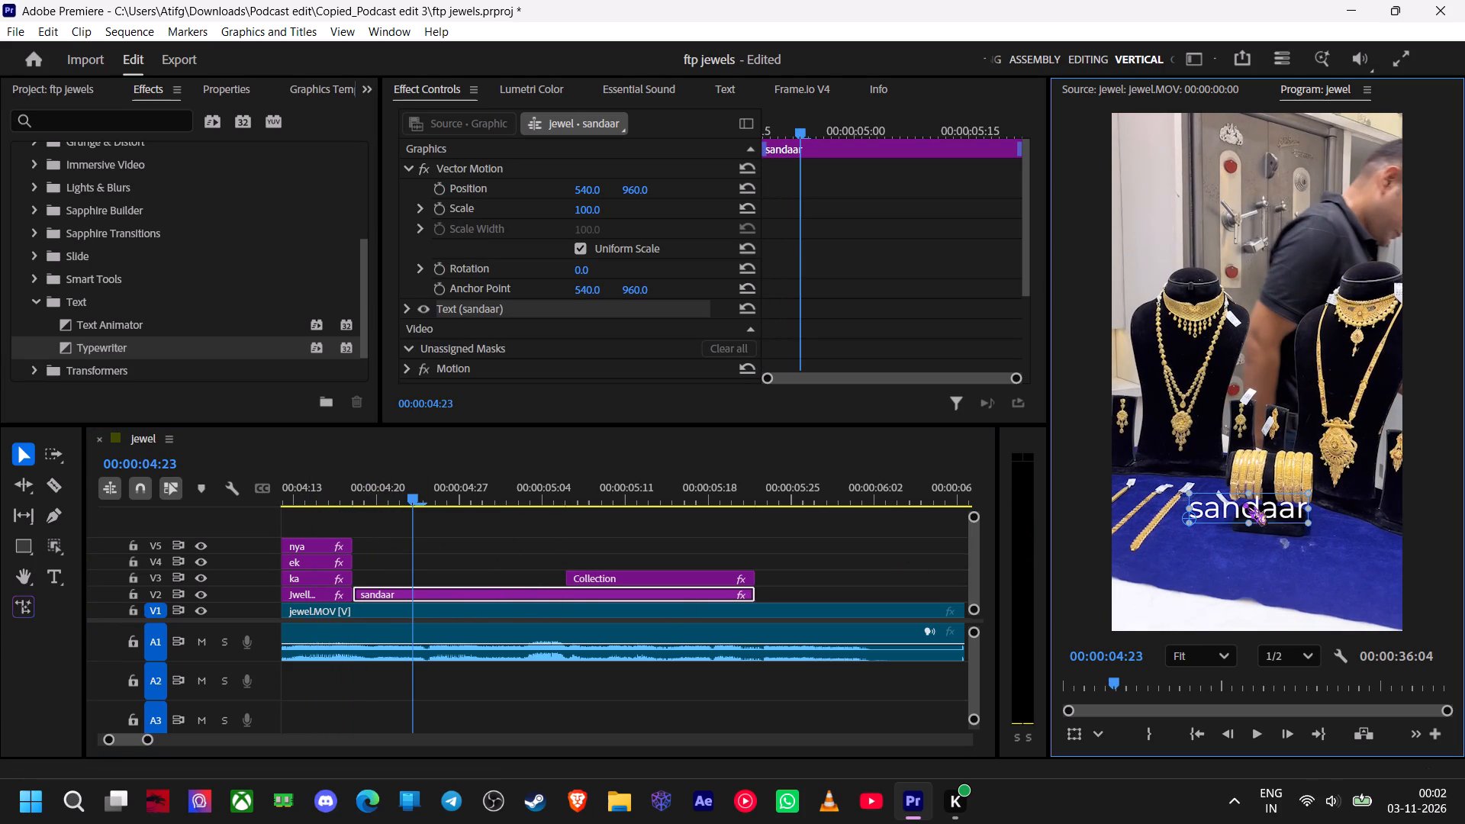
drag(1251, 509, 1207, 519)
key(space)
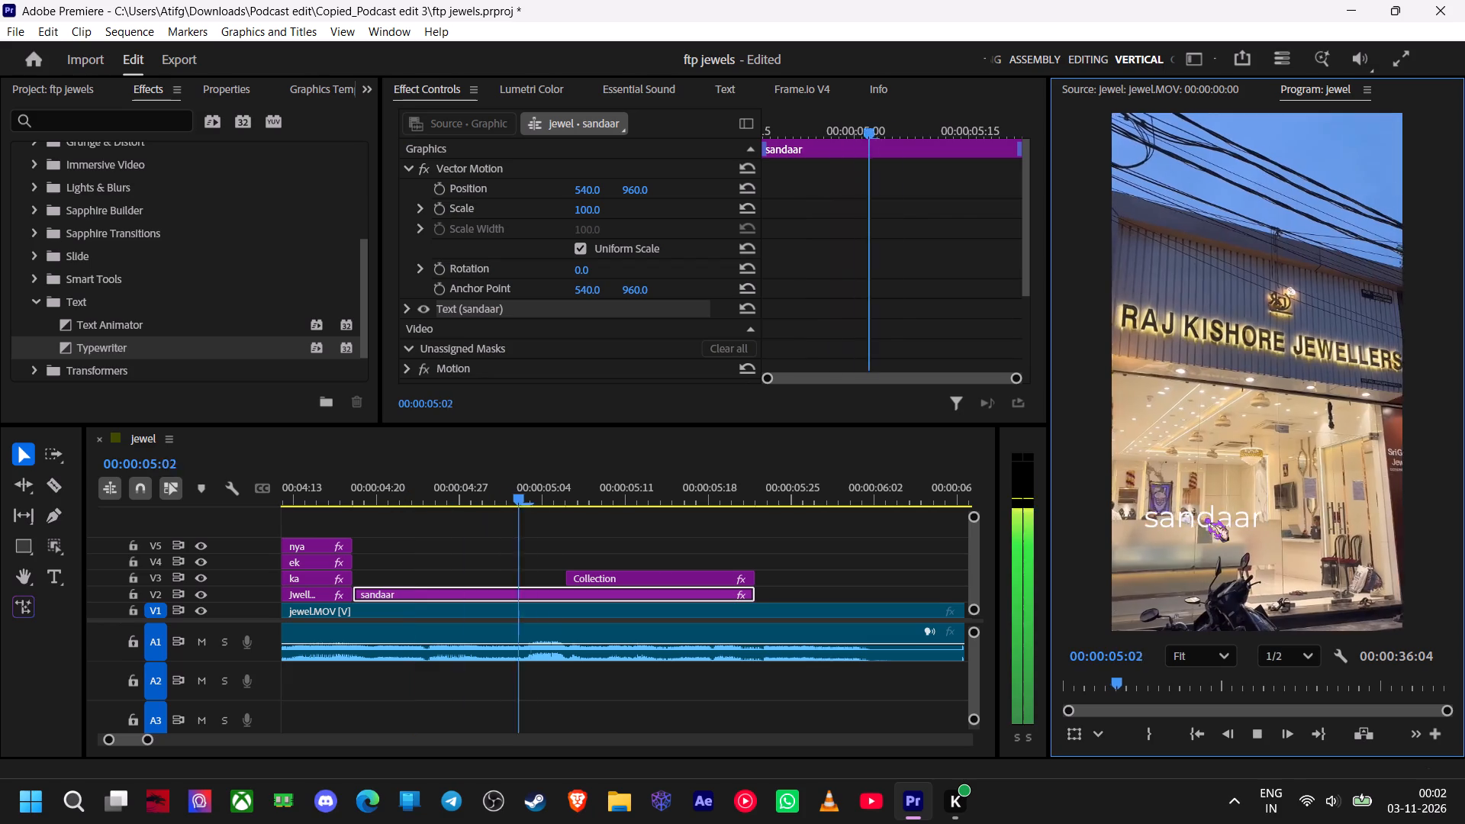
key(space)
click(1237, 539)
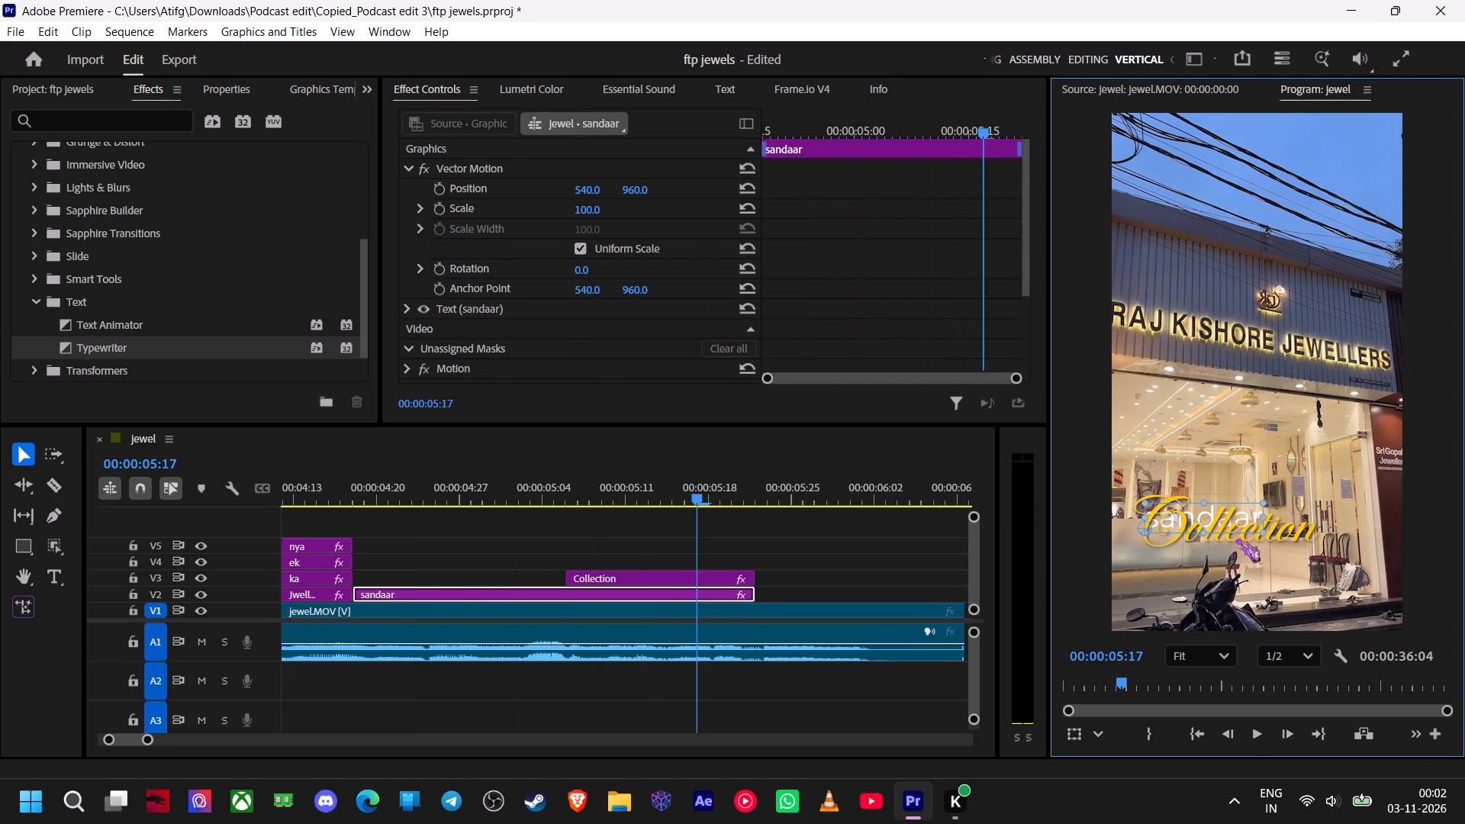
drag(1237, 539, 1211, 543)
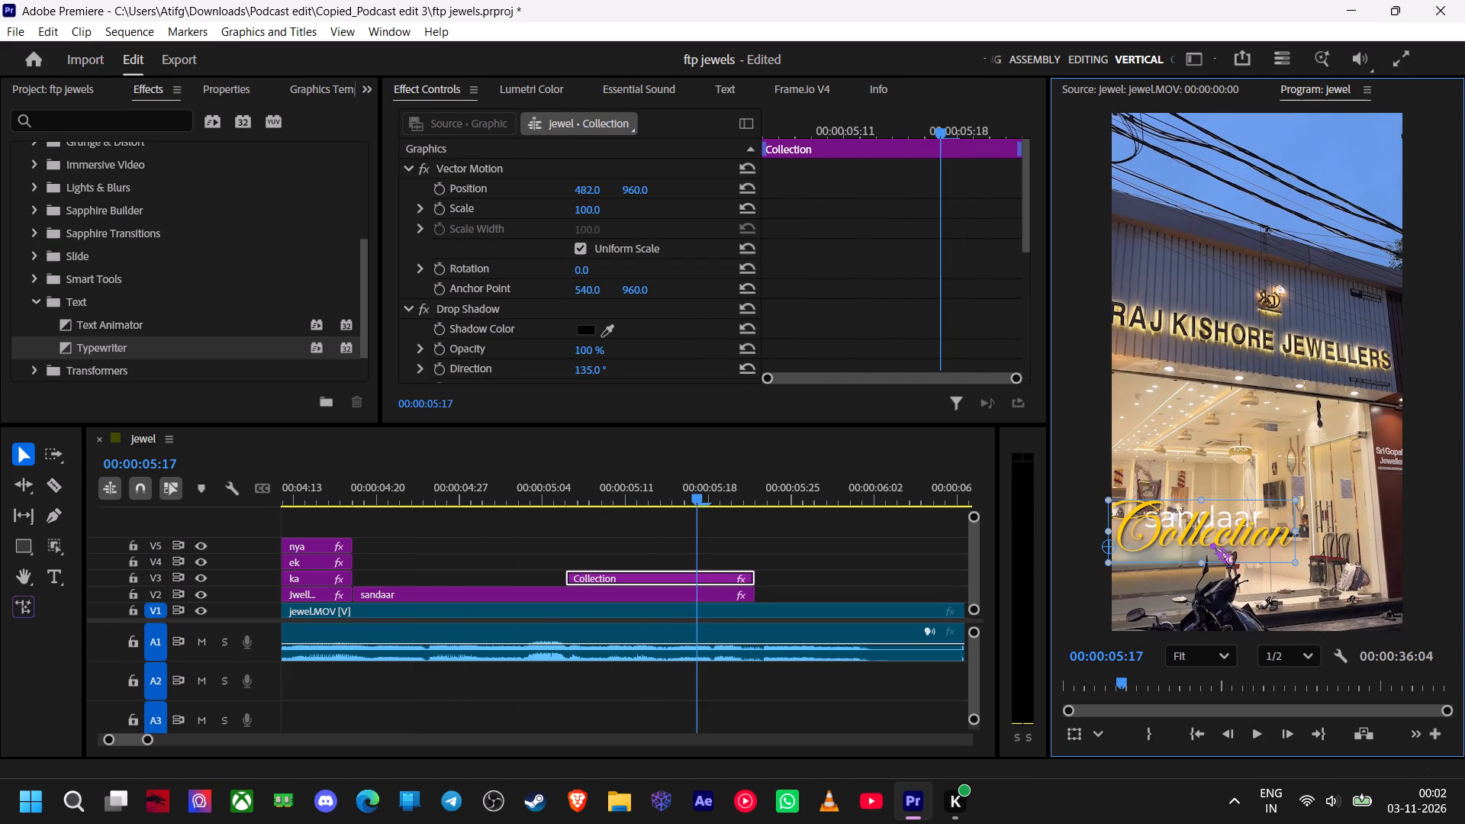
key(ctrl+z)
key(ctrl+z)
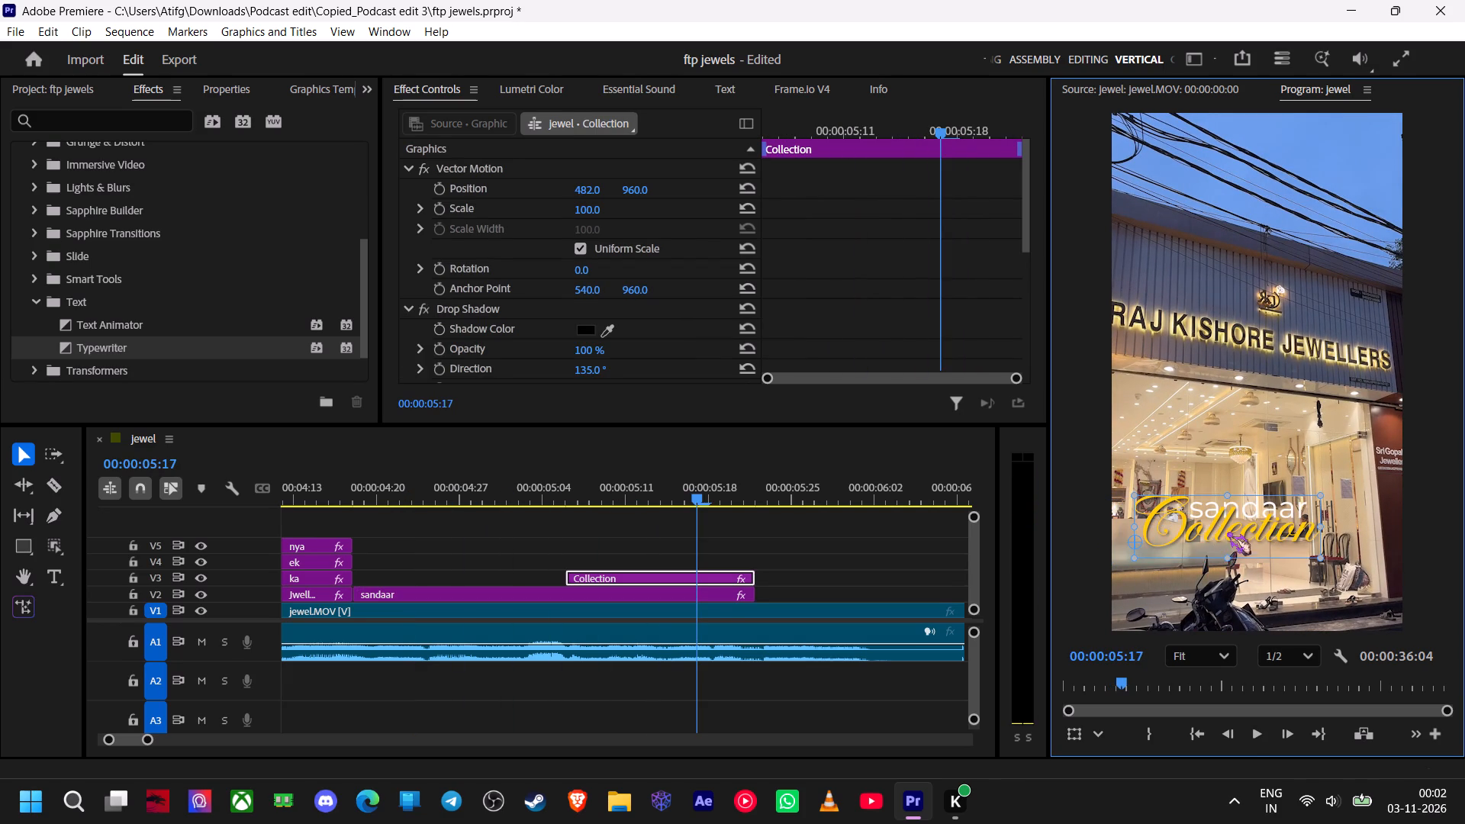
Shift the gold "Collection" text slightly left in the video frame at 00:00:05:17.
drag(1228, 530, 1216, 536)
Move the white "sandaar" text slightly left and down over the upper part of "Collection", and fit the whole frame in view.
click(708, 600)
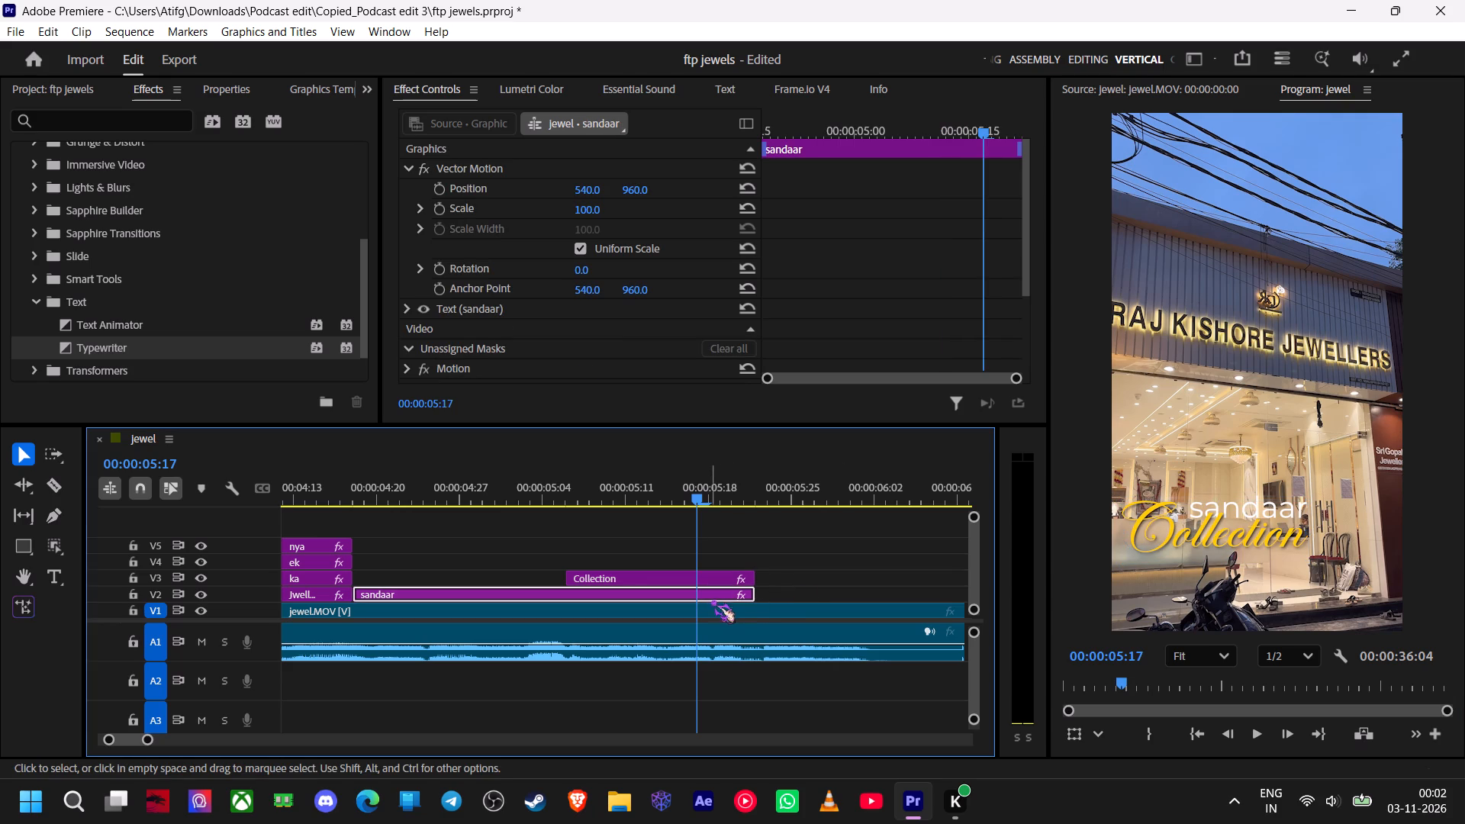
ctrl+scroll(1080, 550, up, 5)
click(1334, 459)
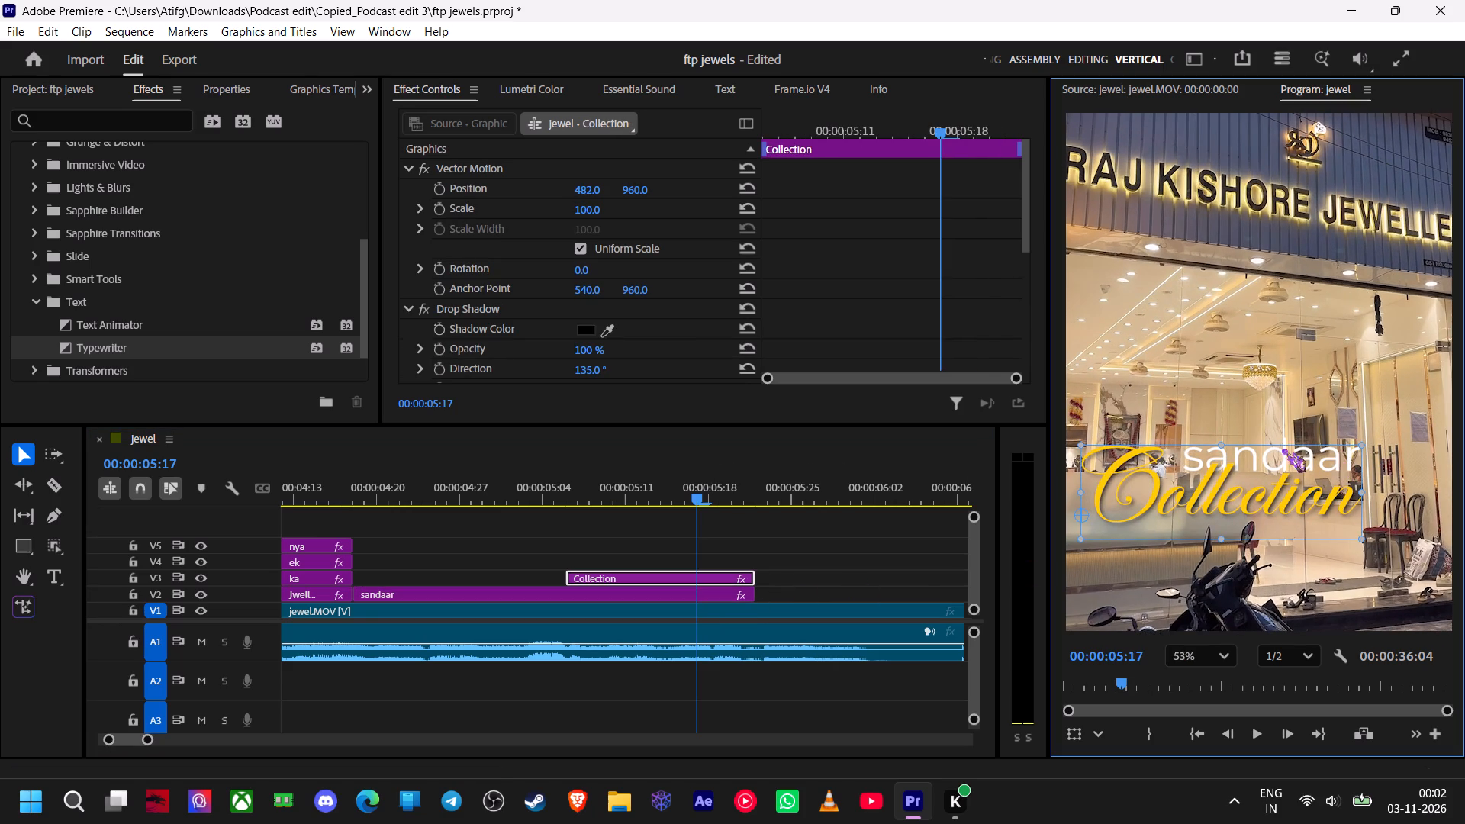
click(212, 90)
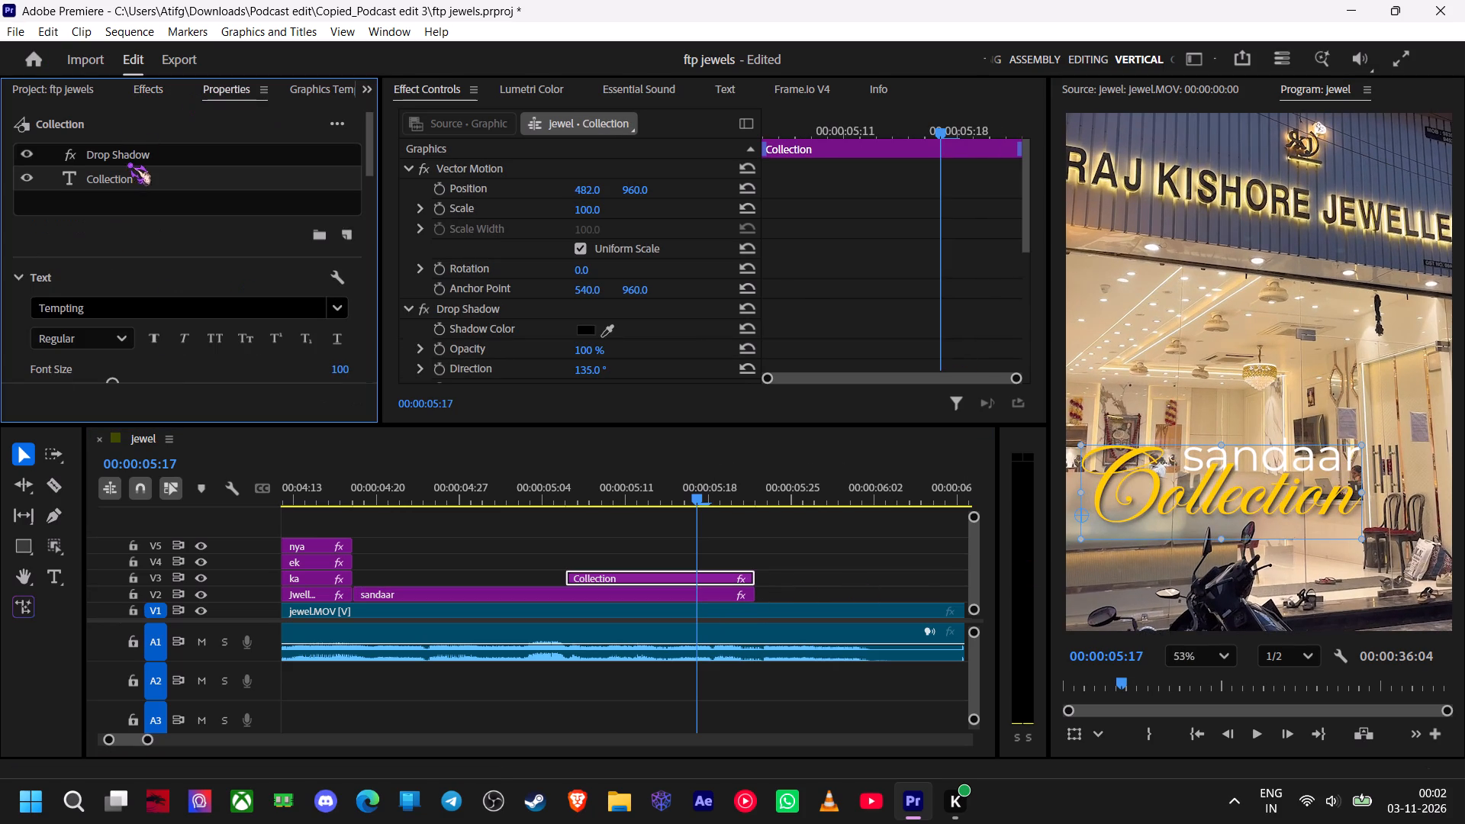
click(137, 184)
click(536, 594)
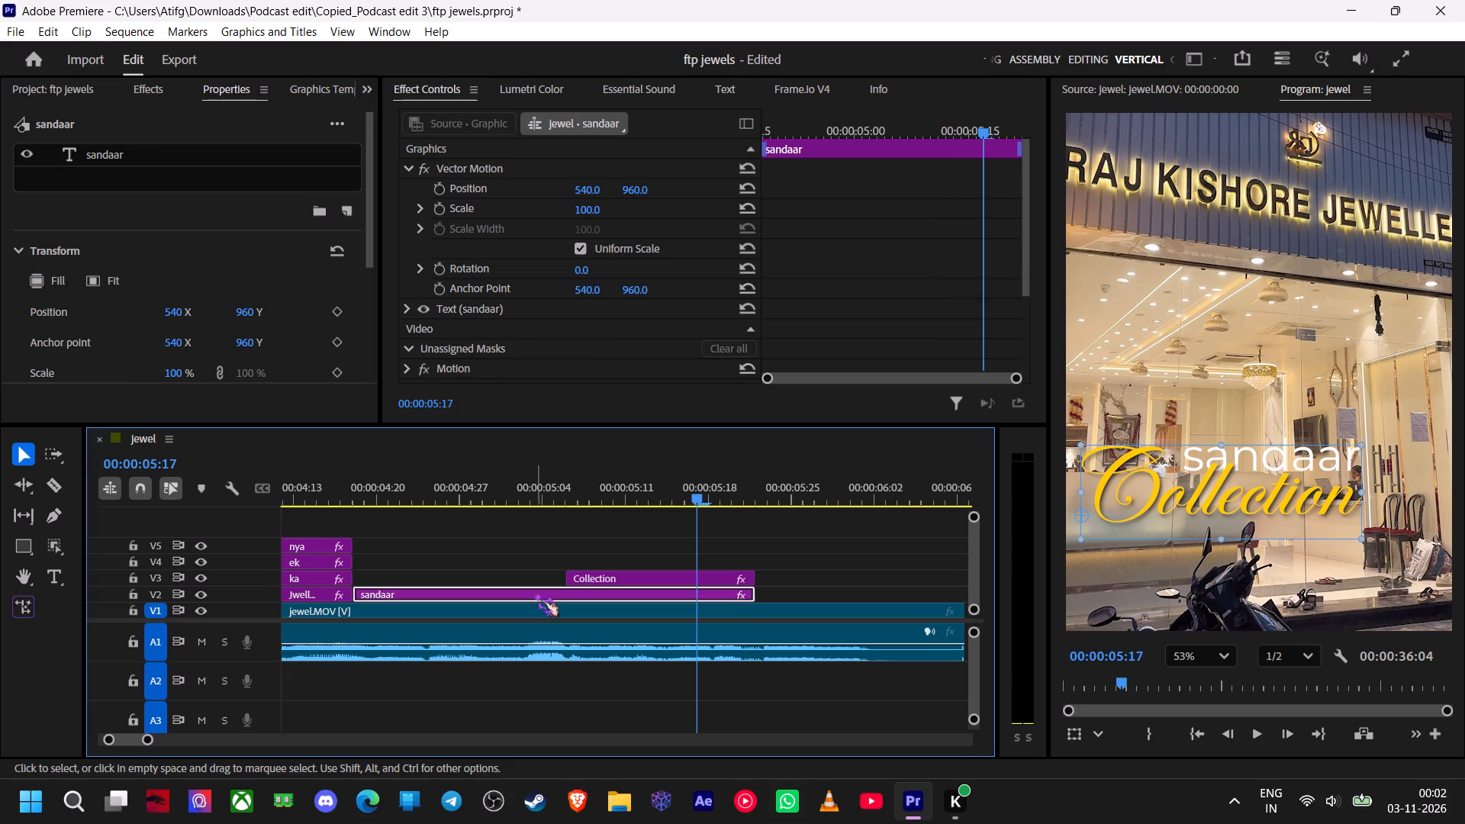
click(201, 159)
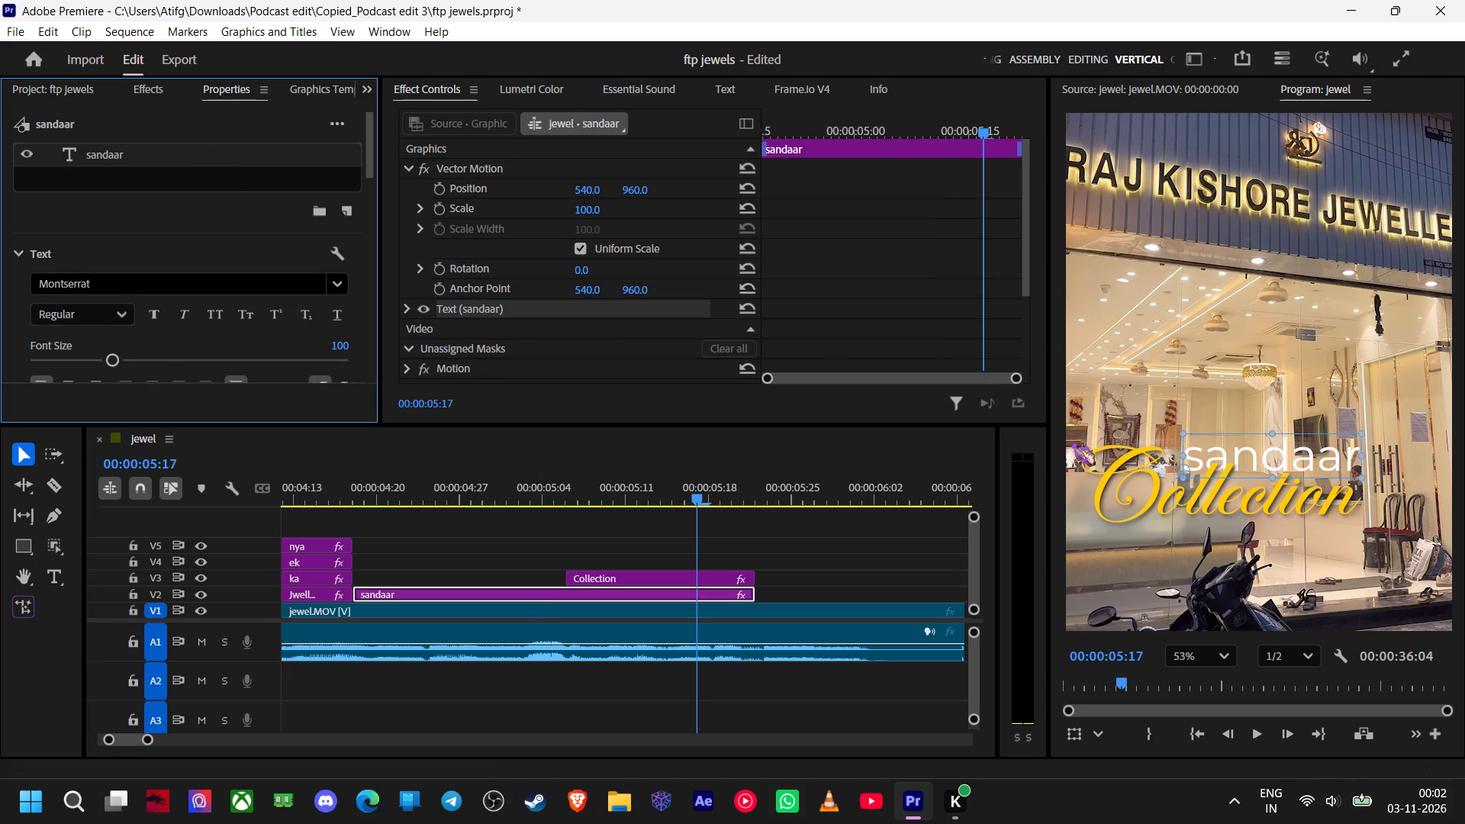
drag(1269, 455, 1220, 471)
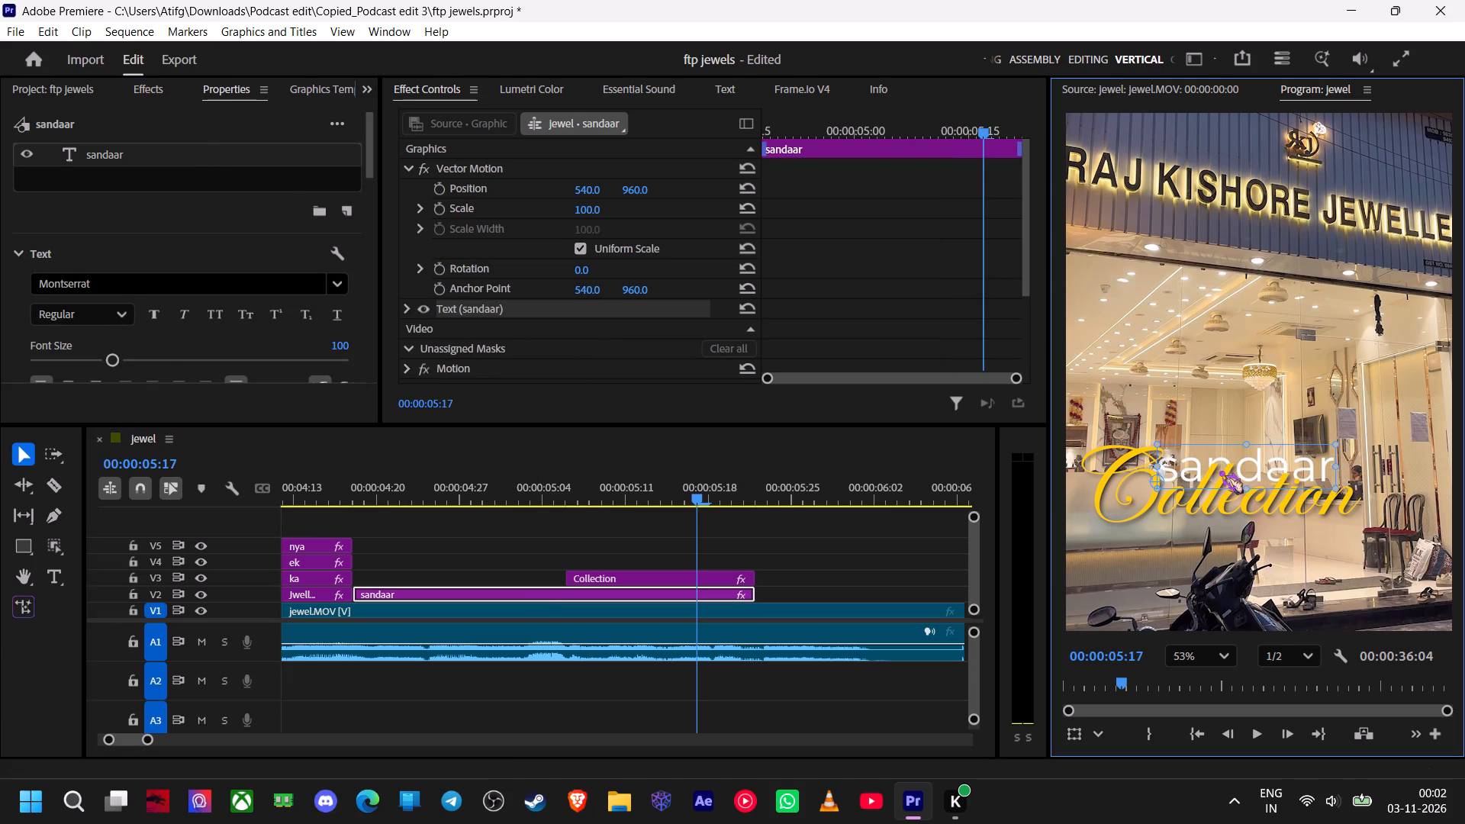
drag(1220, 471, 1220, 472)
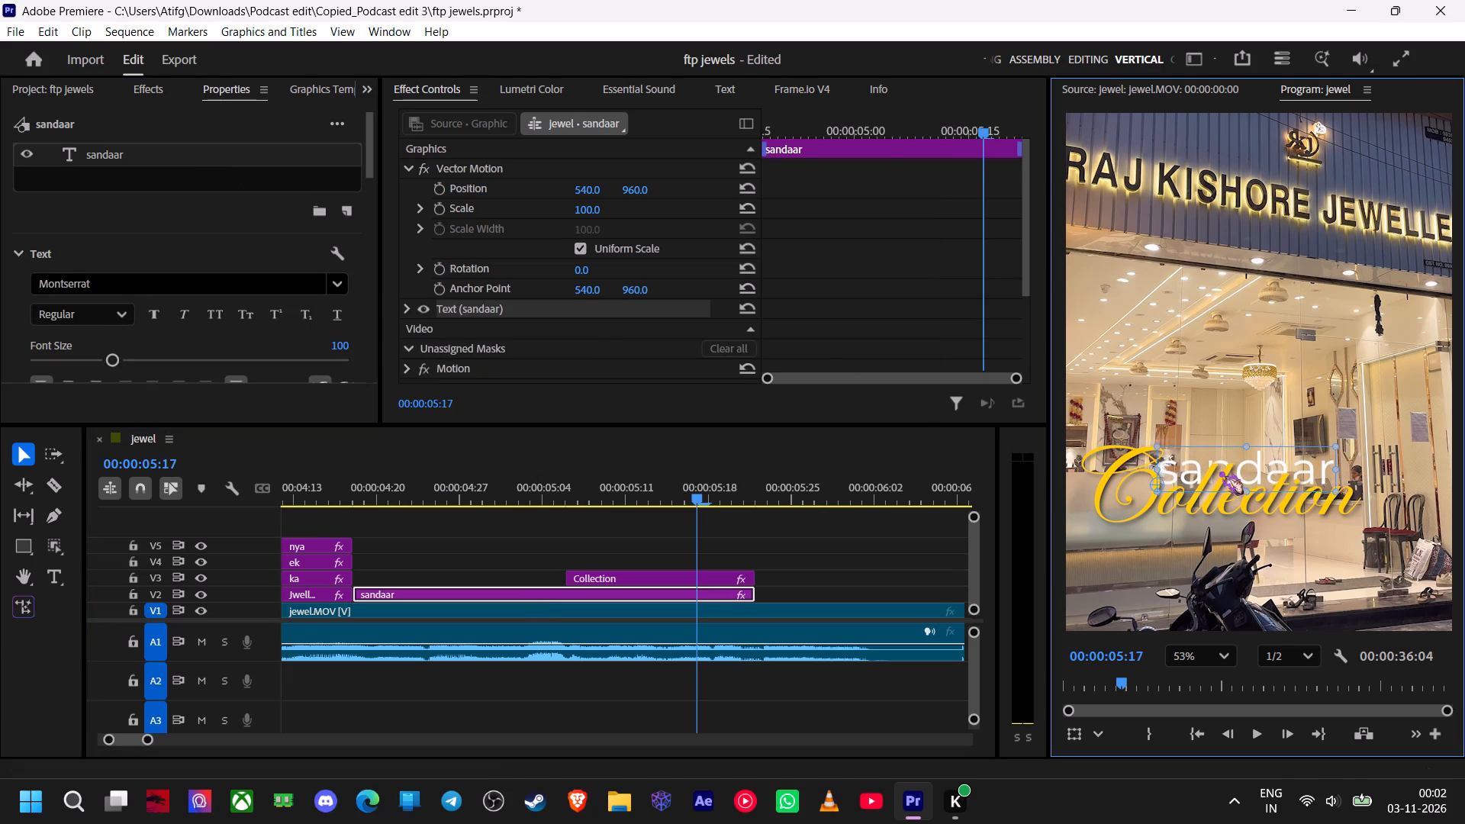
drag(1220, 472, 1227, 472)
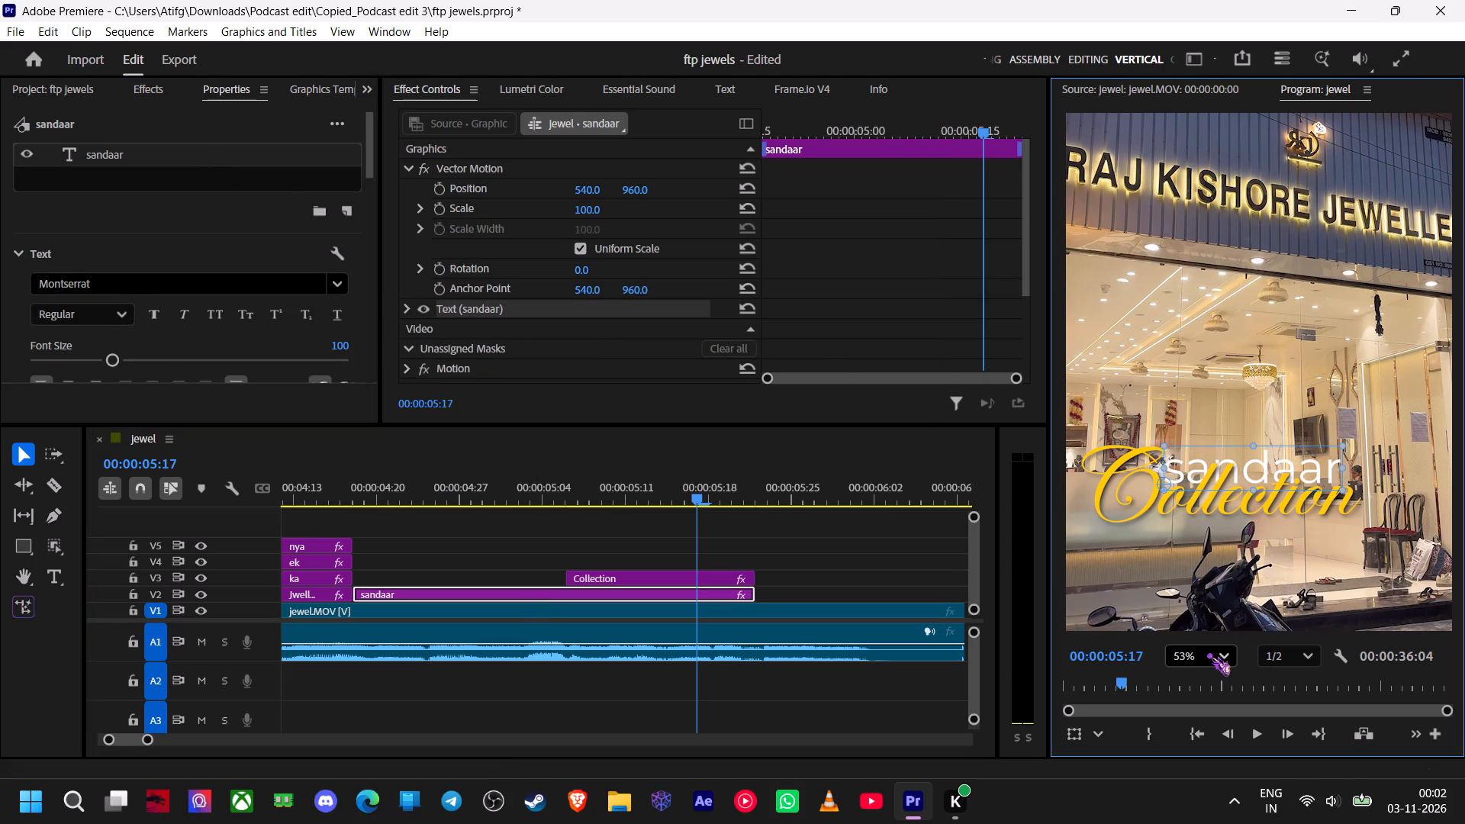
click(1208, 653)
click(1181, 376)
click(798, 551)
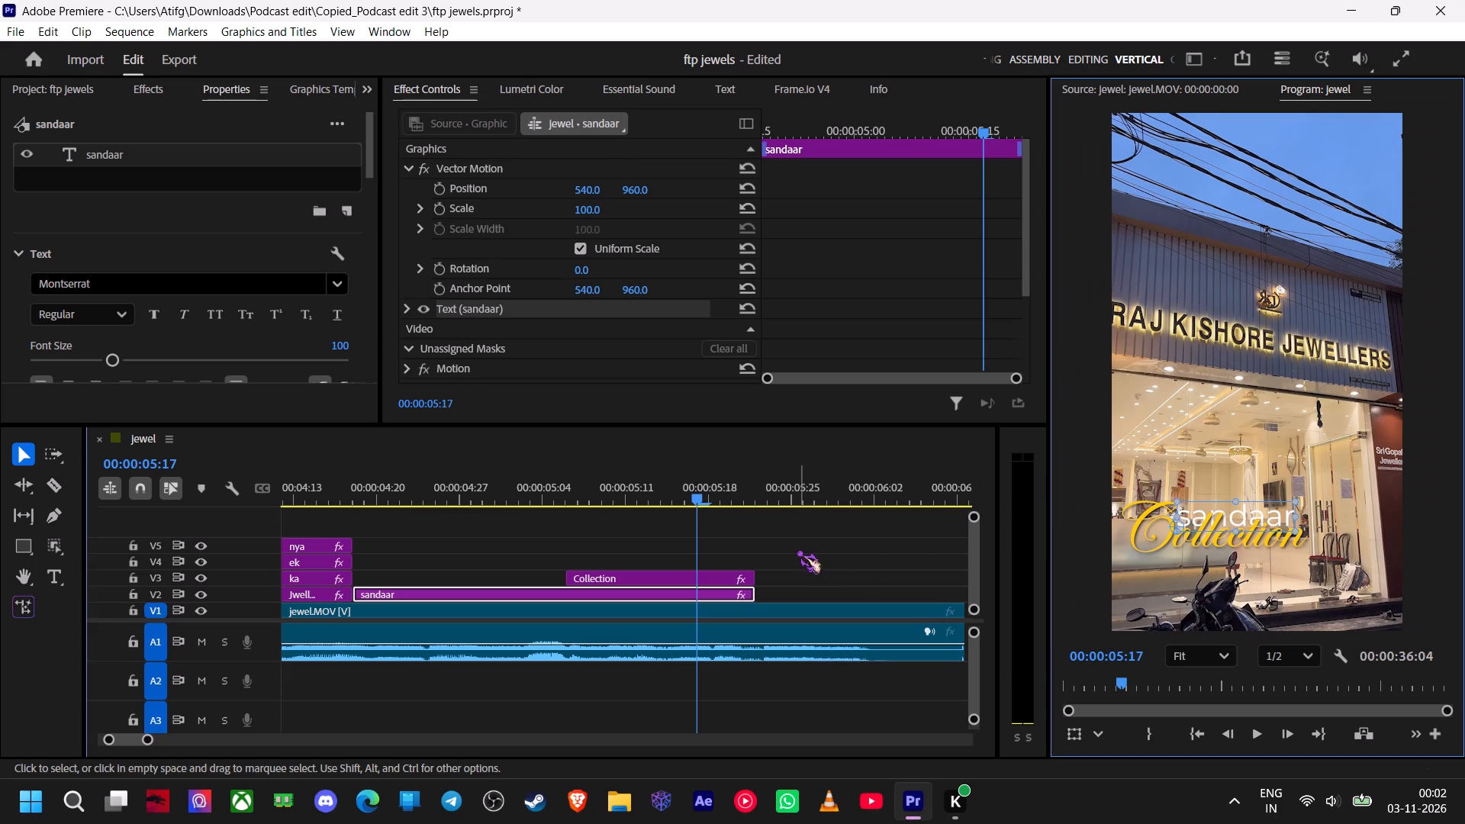
Review the captions around 00:00:03:27 to 00:00:05:22 to check the repositioned "sandaar" and "Collection" texts.
drag(688, 487, 253, 513)
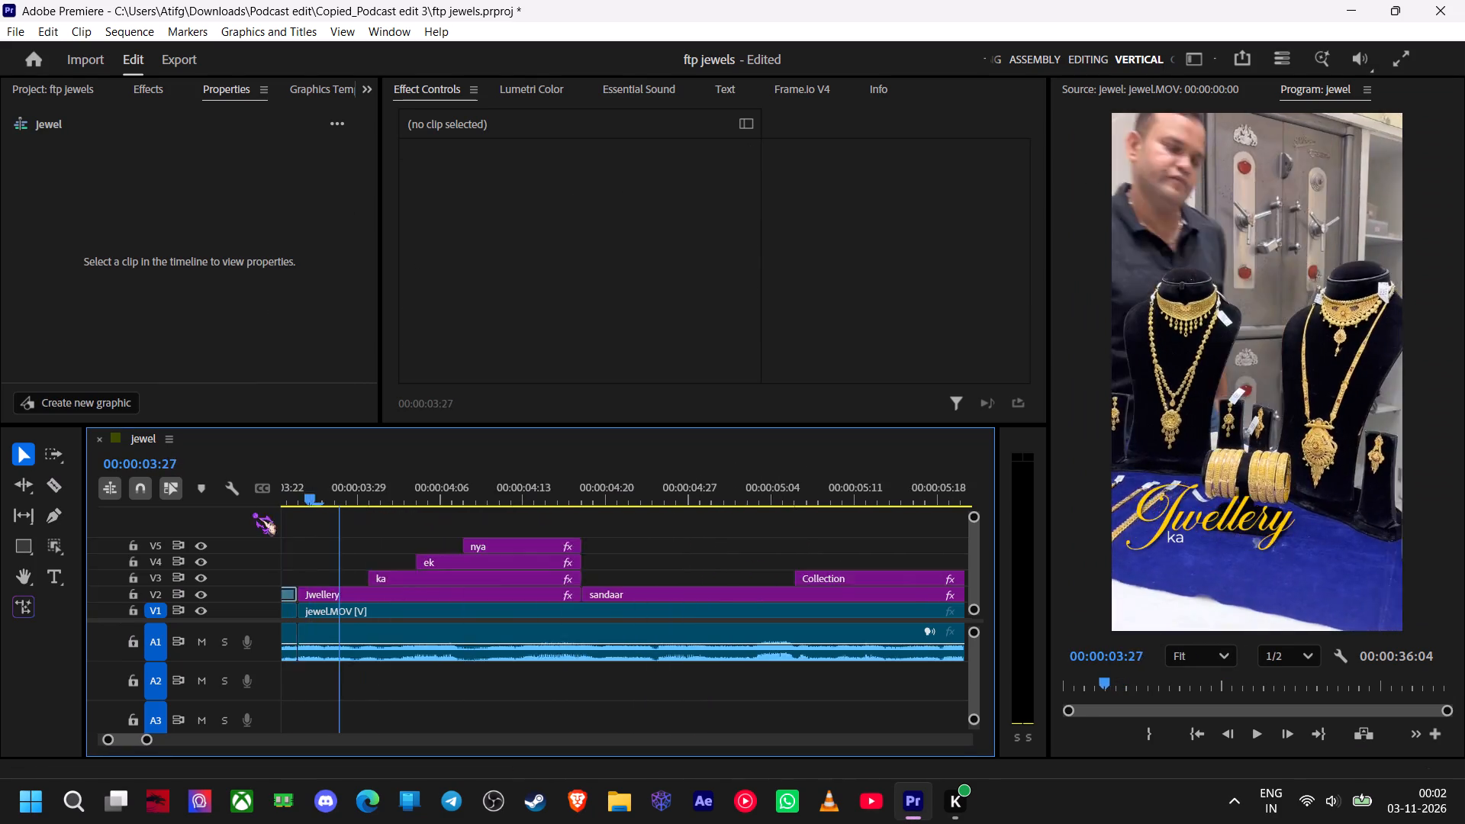
drag(253, 513, 767, 510)
key(space)
key(space)
key(space)
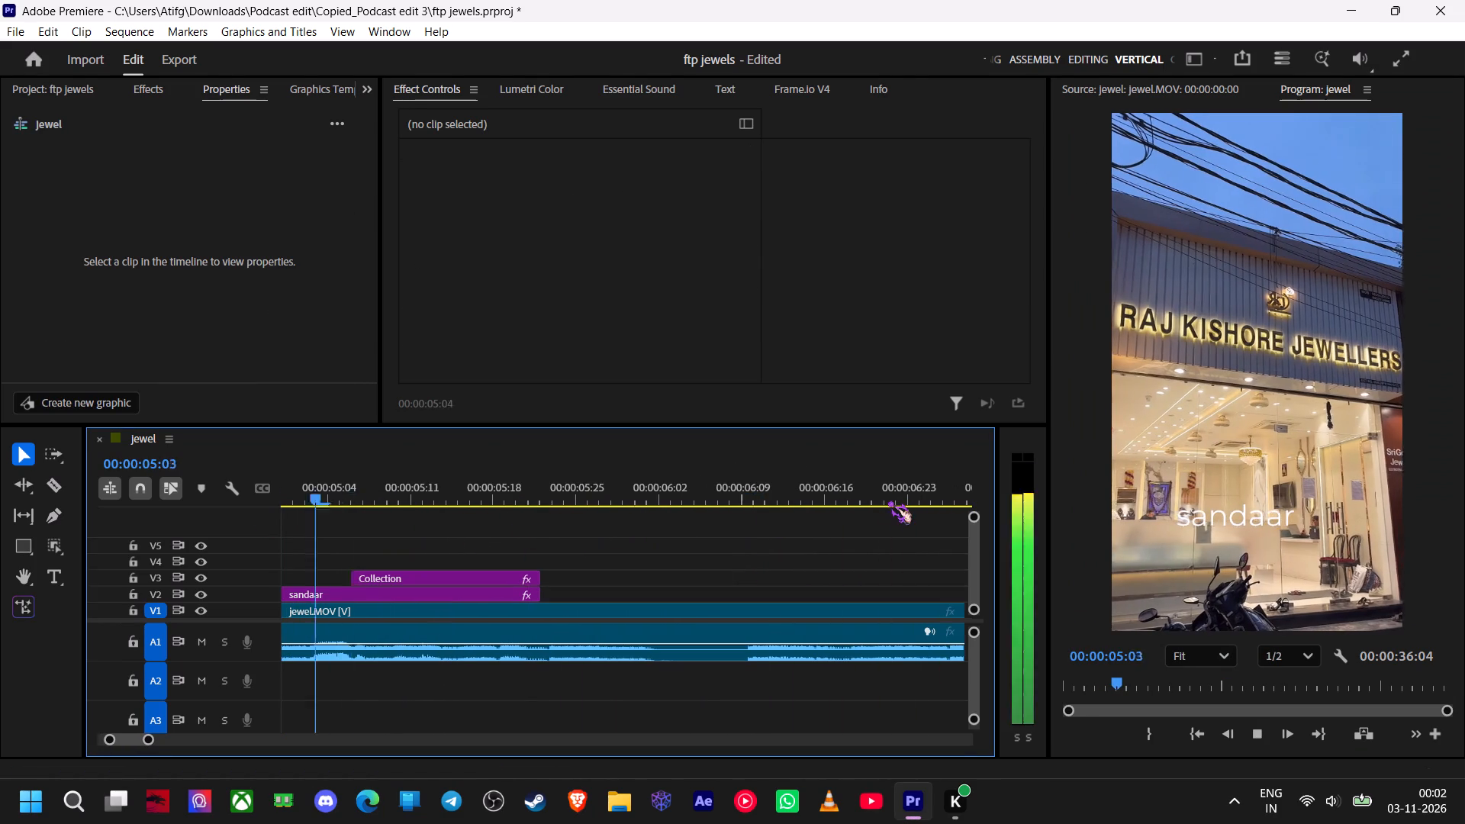
key(space)
drag(404, 490, 247, 520)
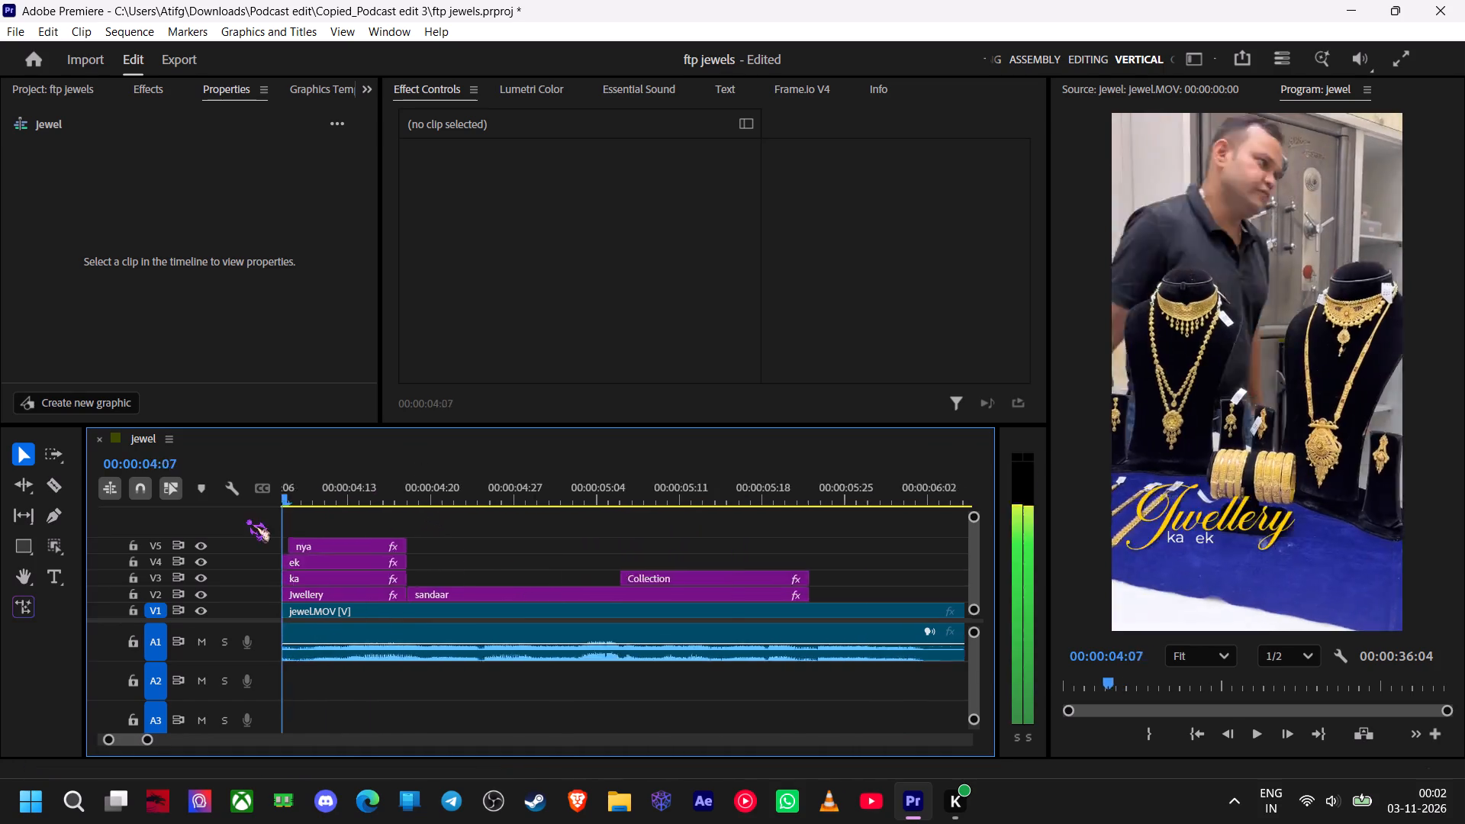
drag(247, 520, 640, 527)
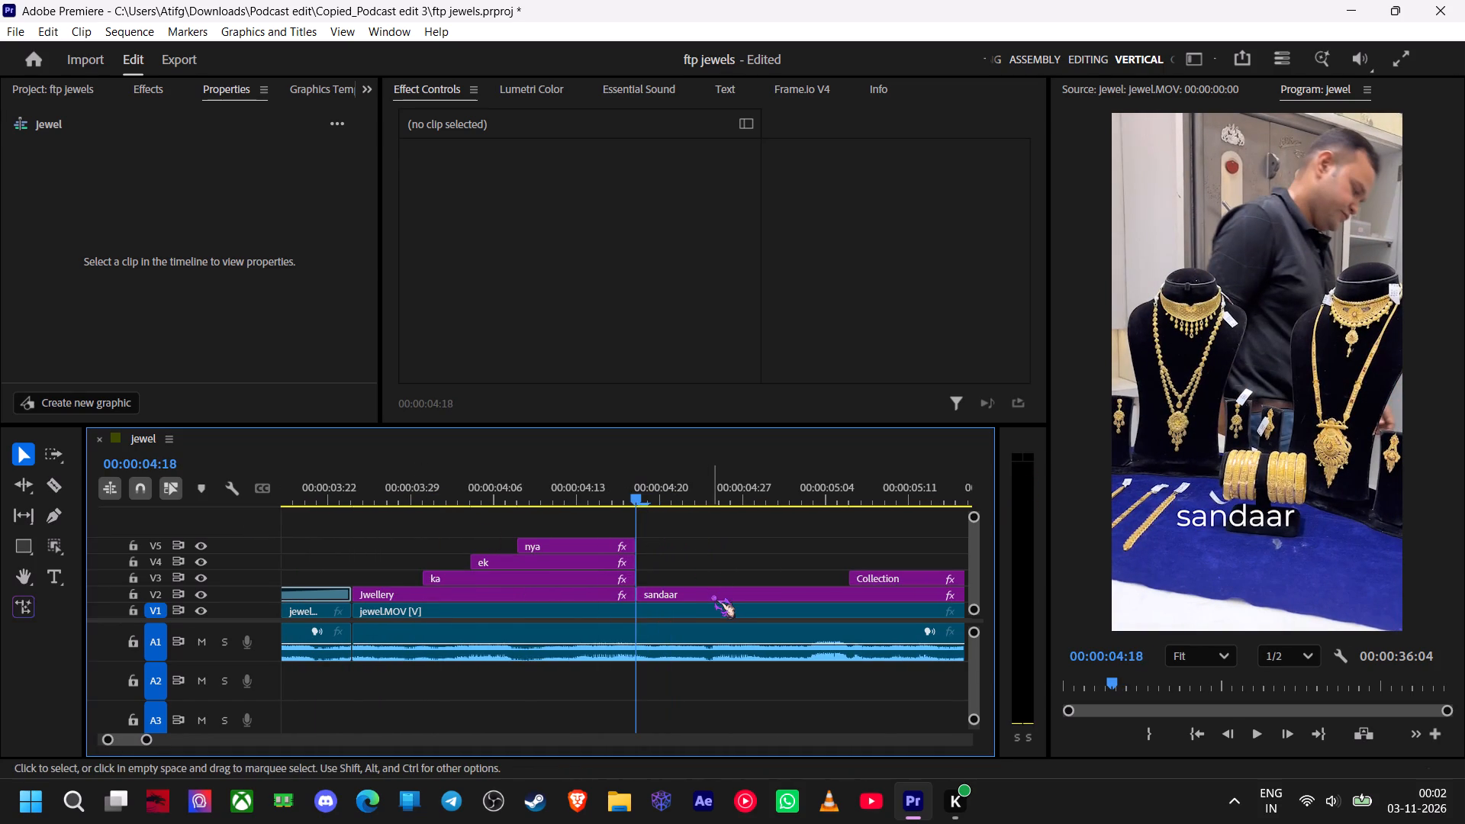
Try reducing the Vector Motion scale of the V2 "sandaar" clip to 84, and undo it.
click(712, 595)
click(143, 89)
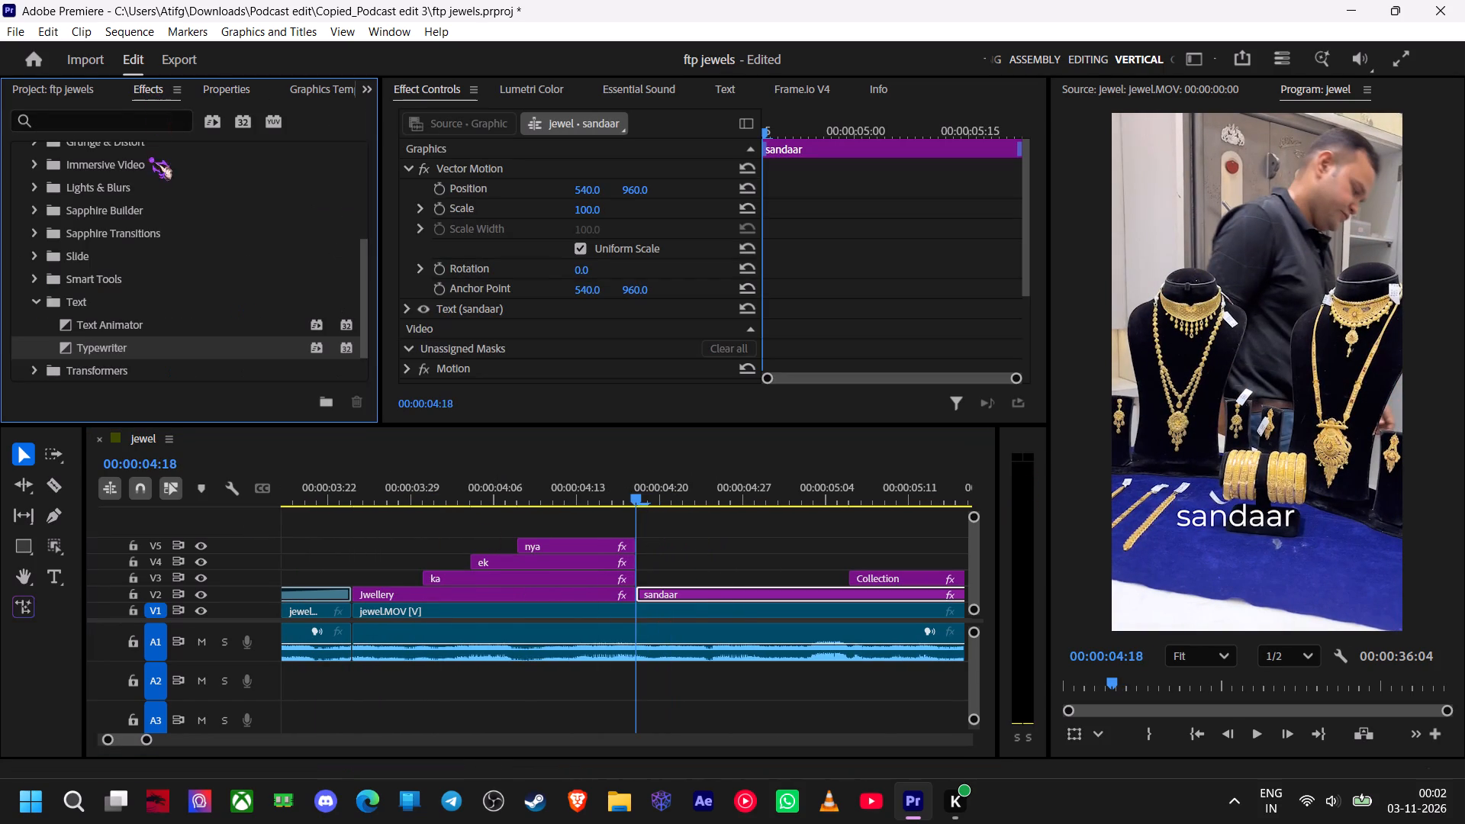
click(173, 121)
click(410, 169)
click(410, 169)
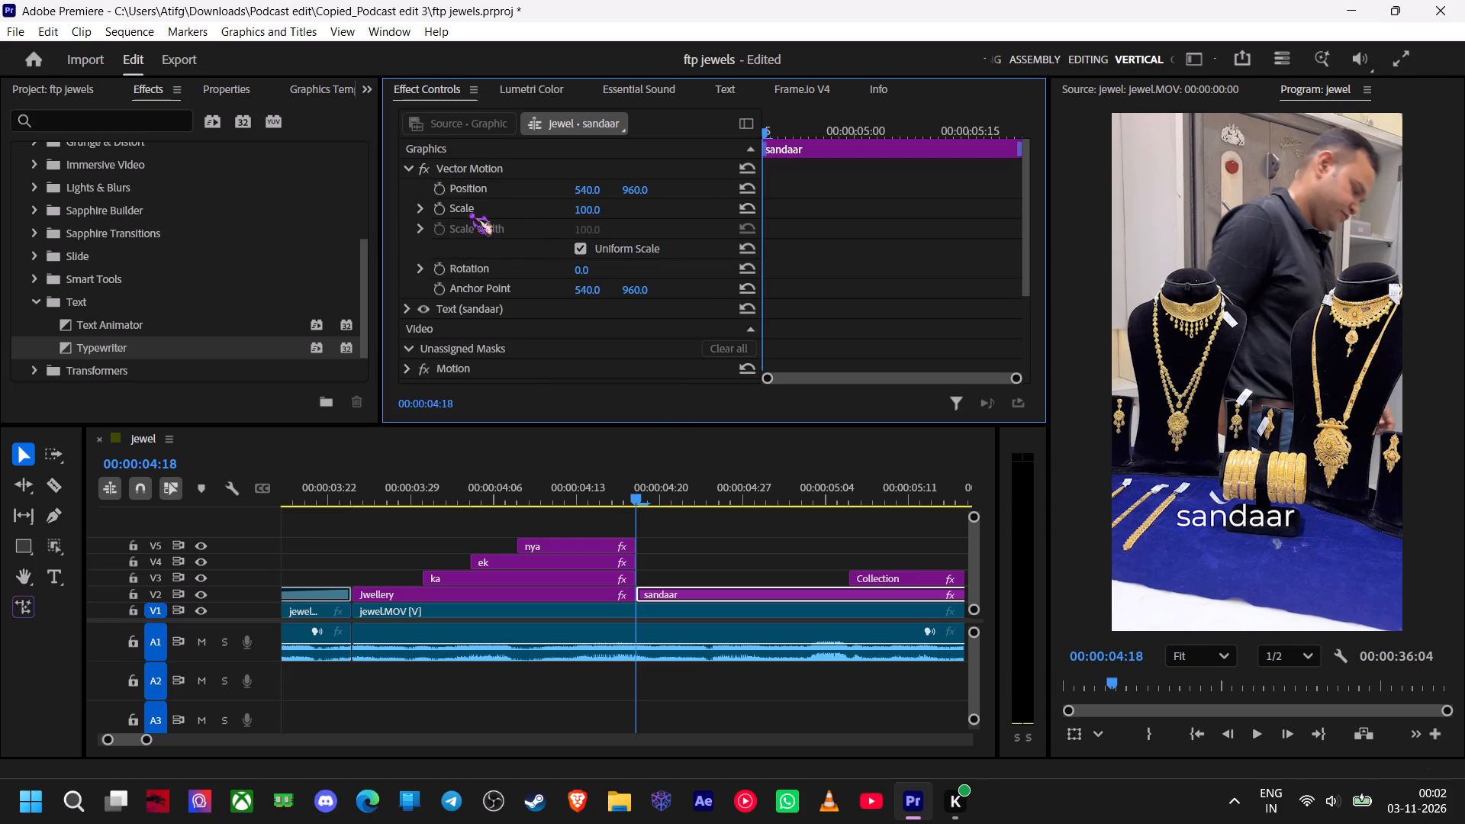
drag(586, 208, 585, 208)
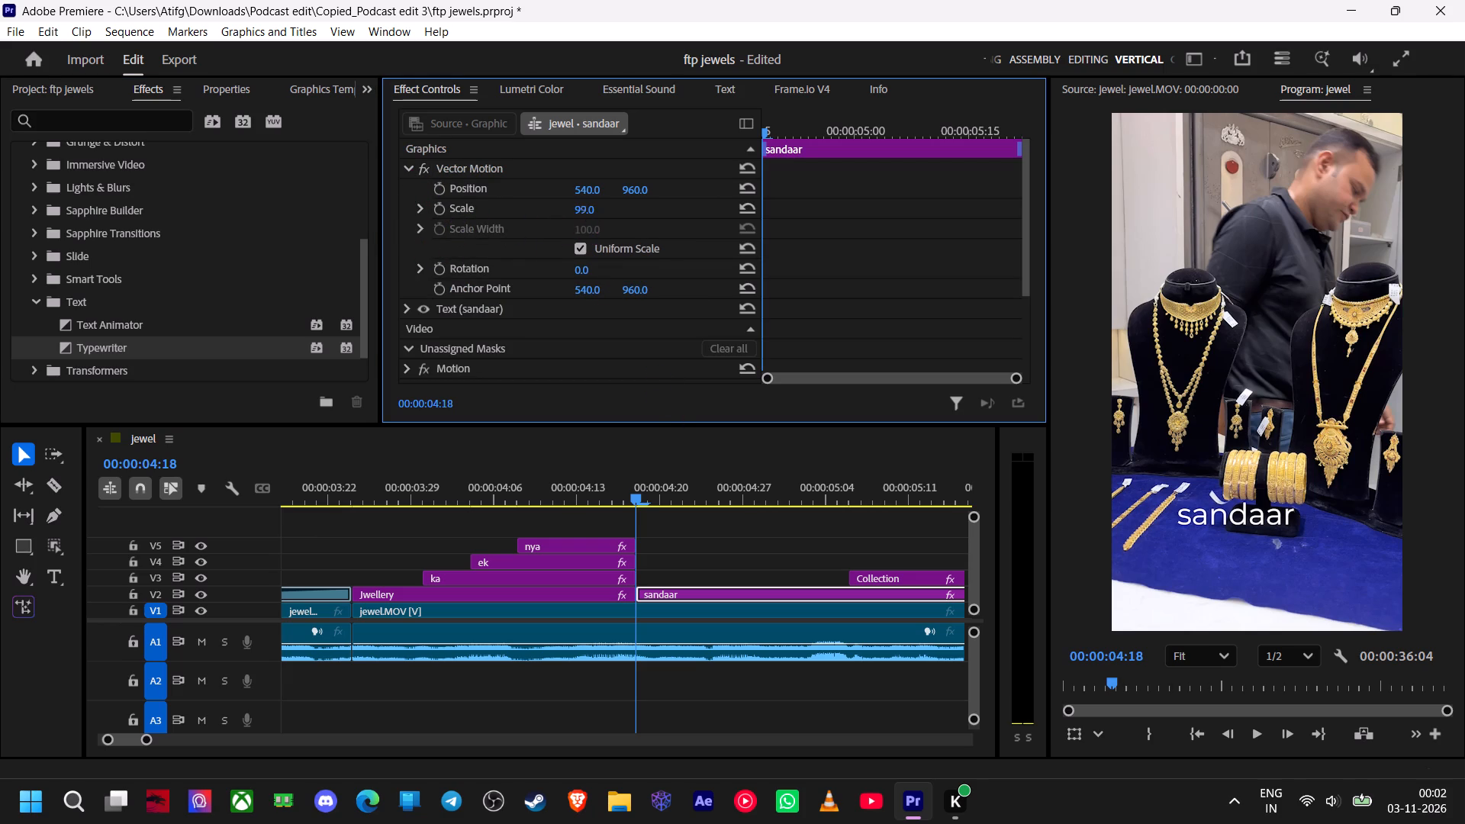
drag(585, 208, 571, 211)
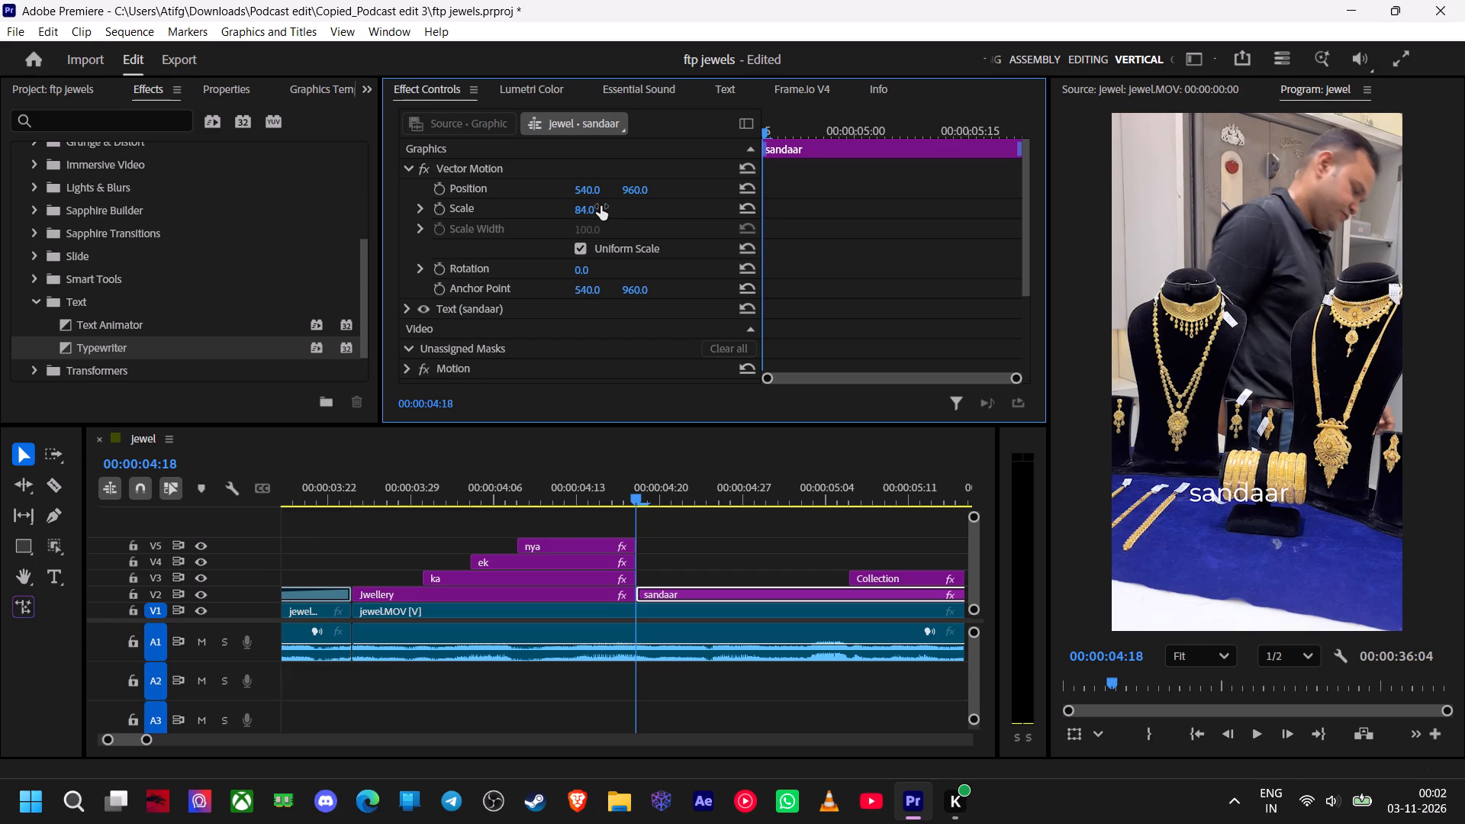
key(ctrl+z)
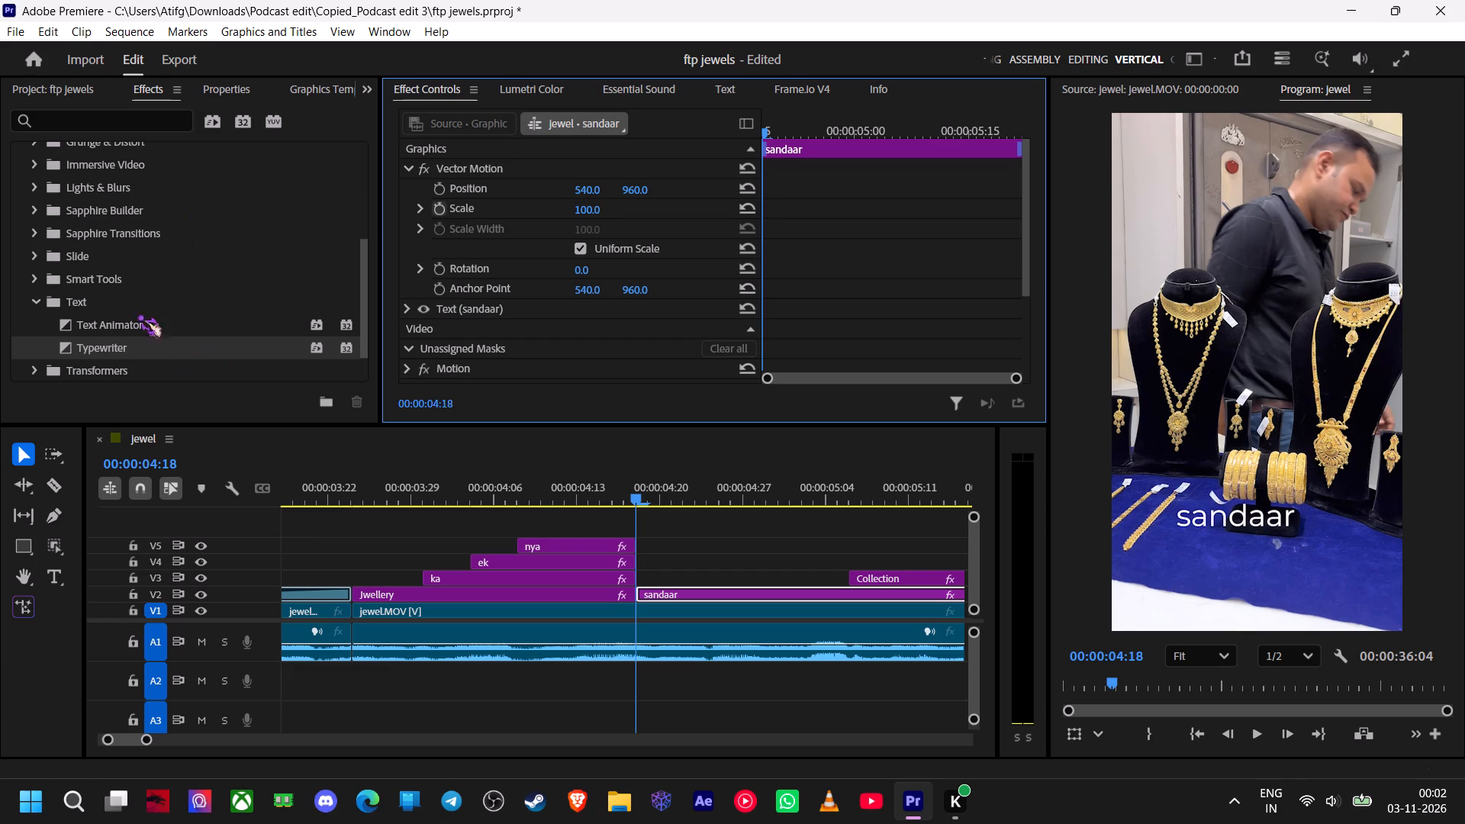
Find the Transform video effect by searching "trans" and apply it to the "sandaar" clip on V2.
click(130, 123)
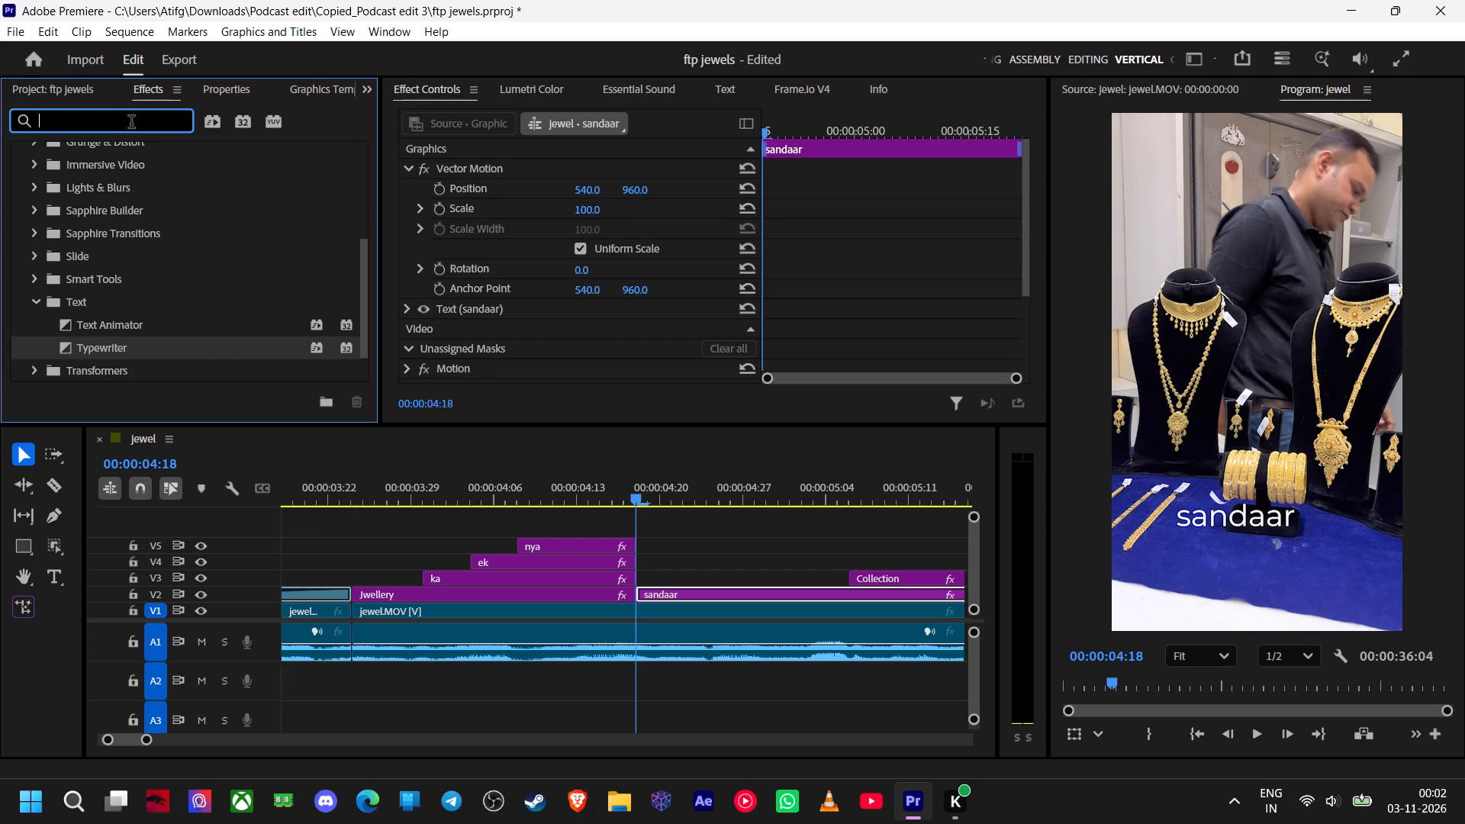
text(tra)
key(n)
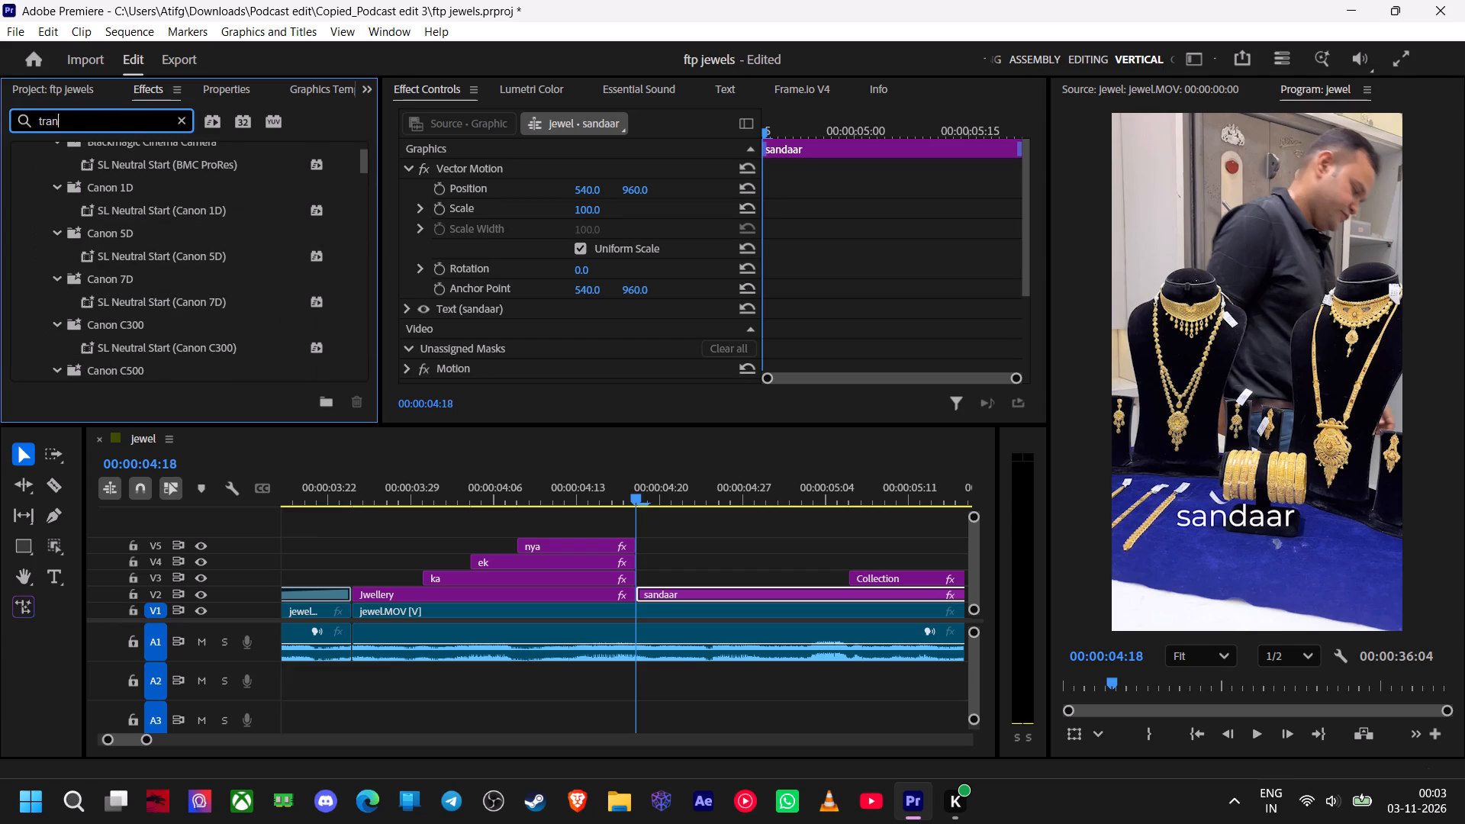
key(s)
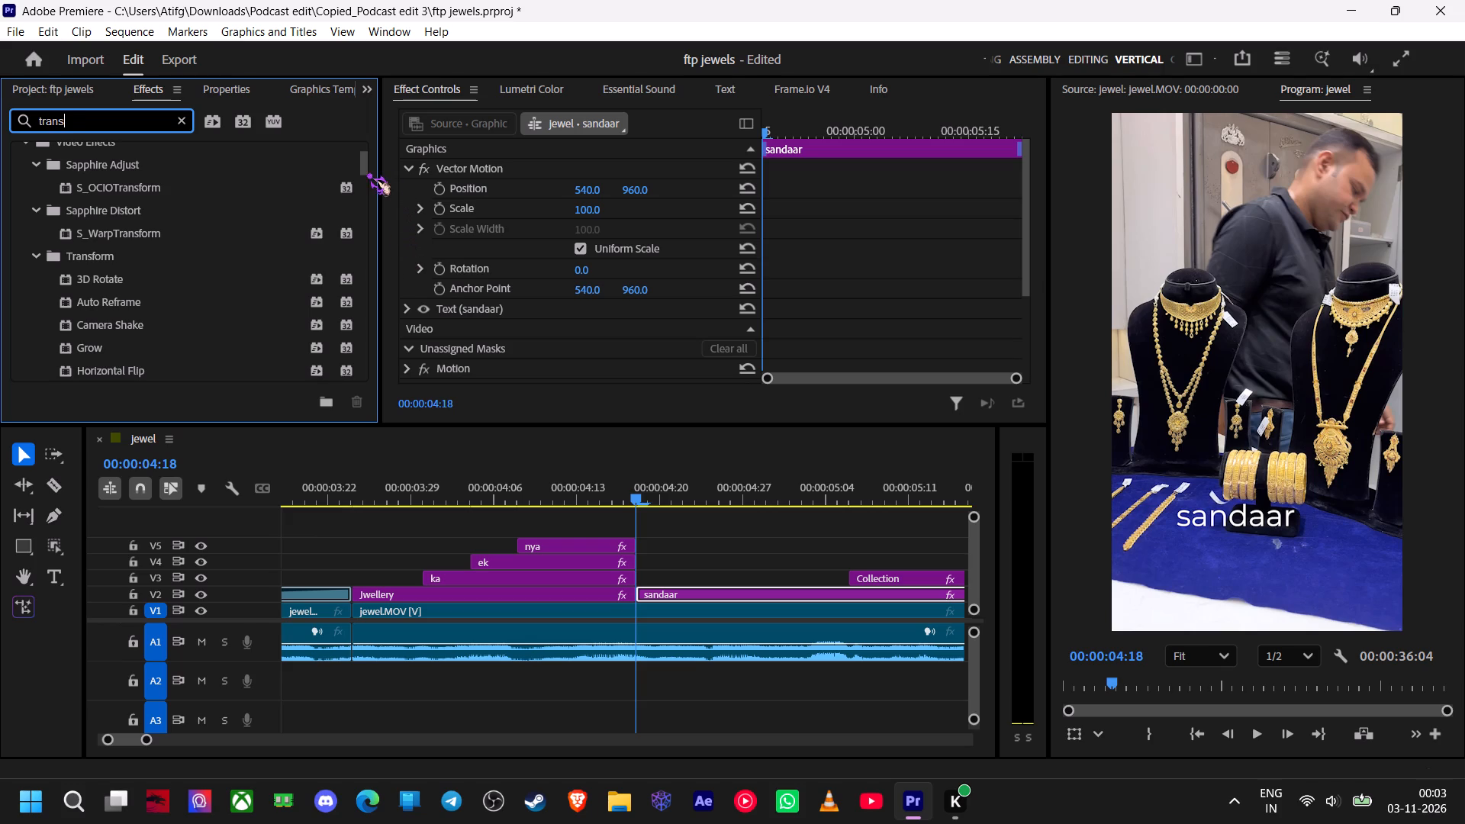
drag(363, 169, 373, 249)
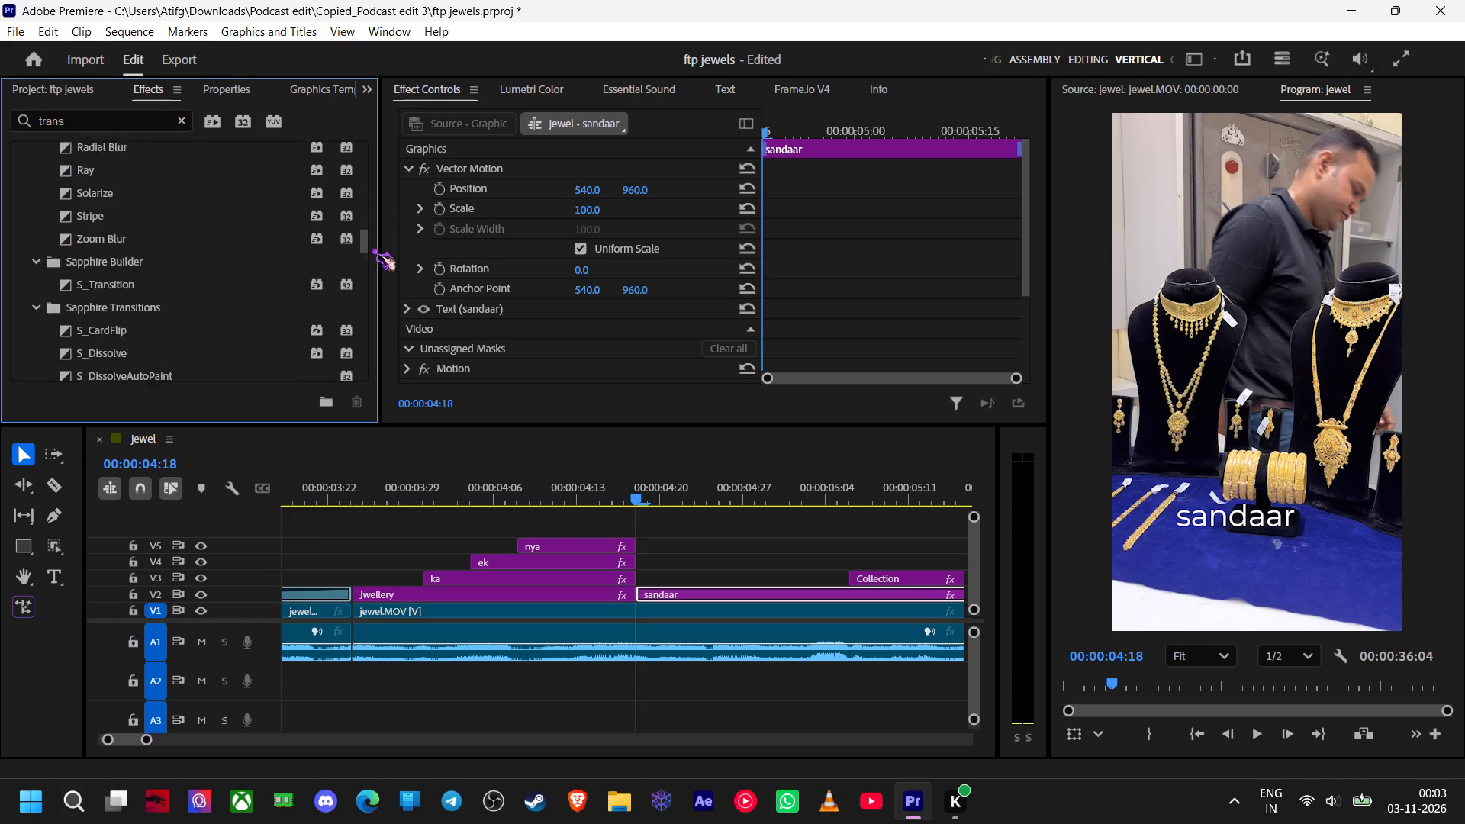
drag(373, 249, 407, 226)
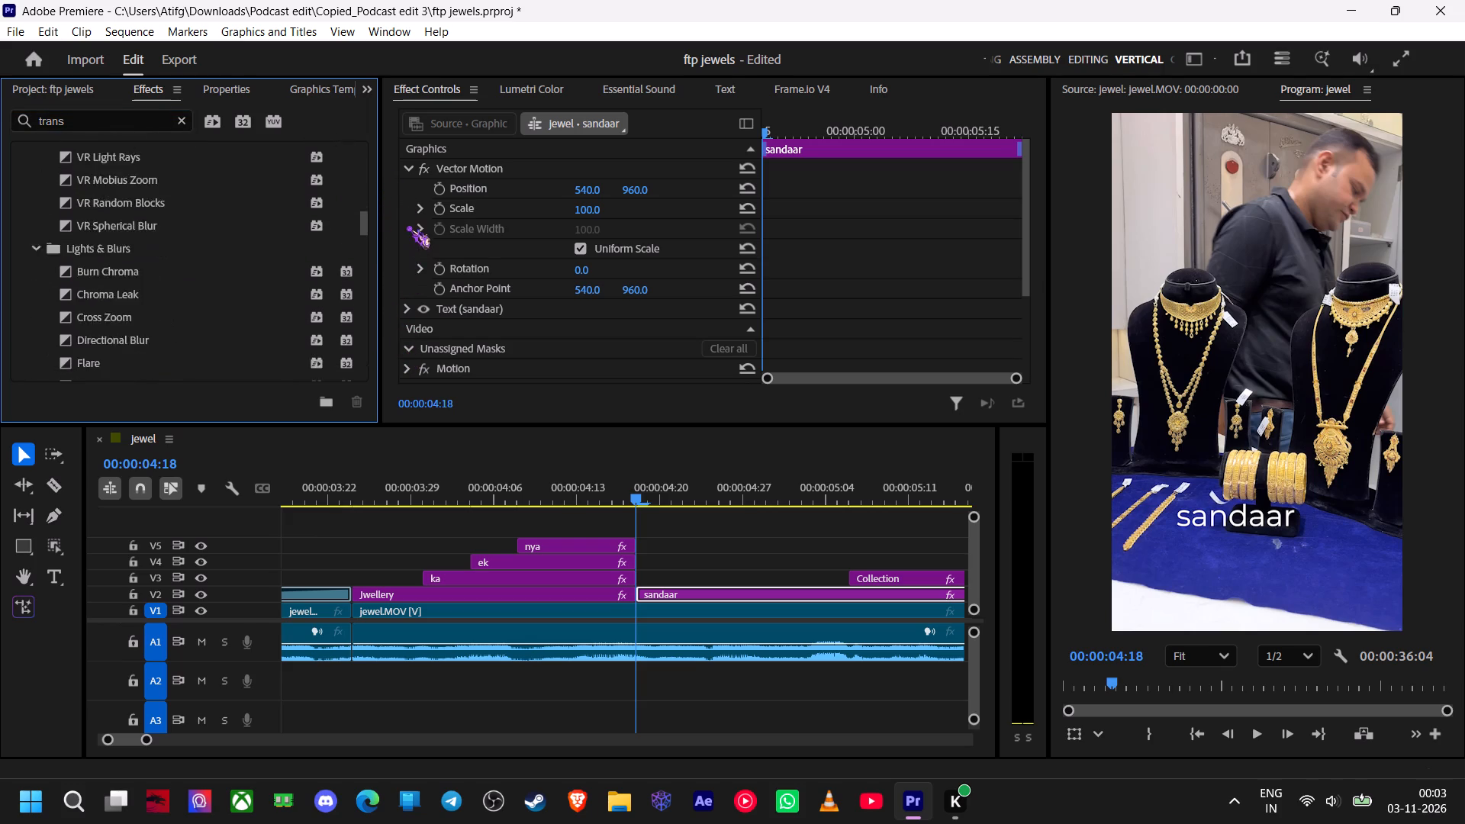
drag(407, 226, 411, 172)
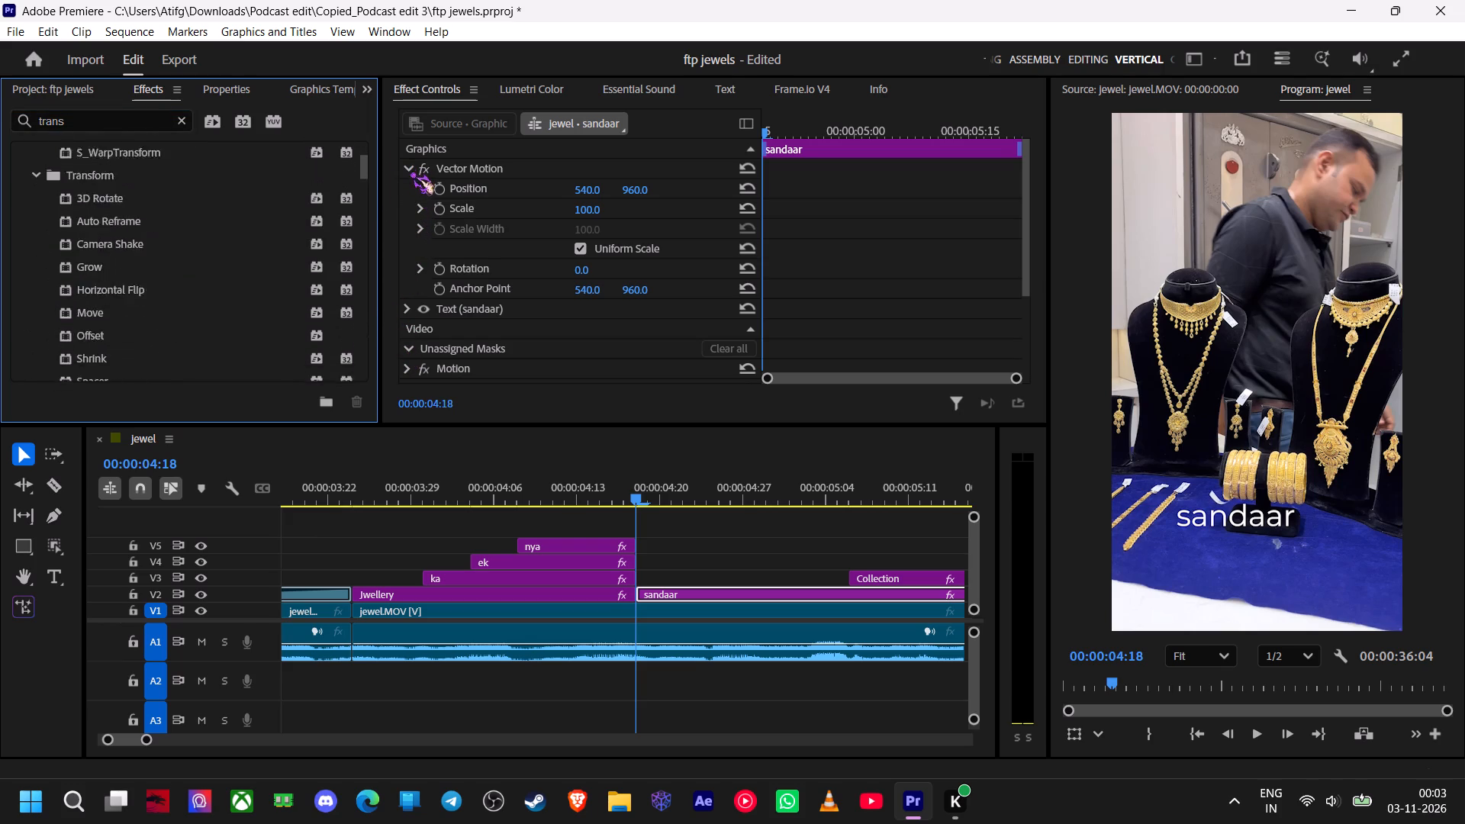
drag(411, 172, 413, 179)
drag(131, 296, 145, 296)
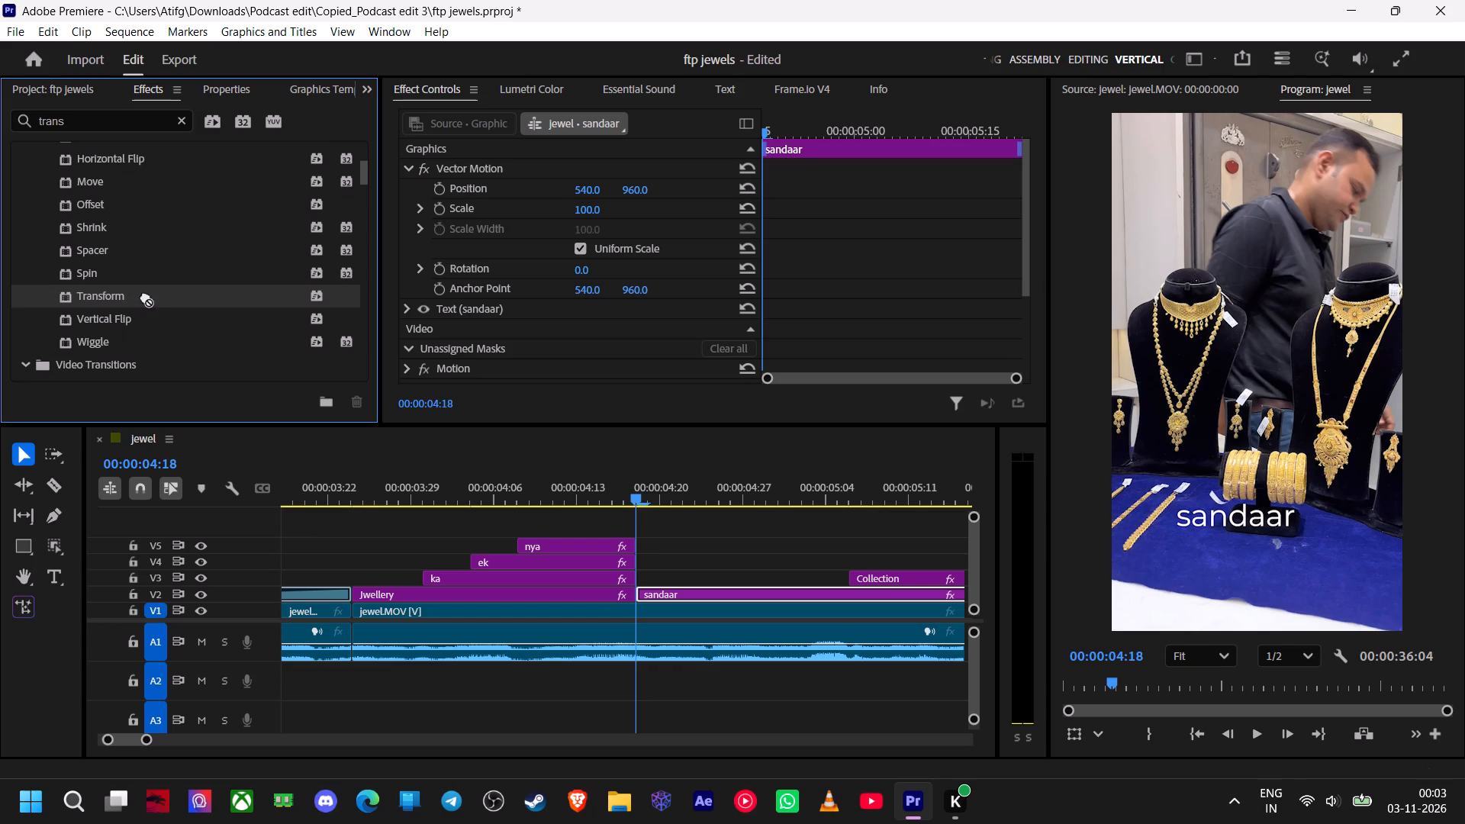
drag(145, 296, 664, 596)
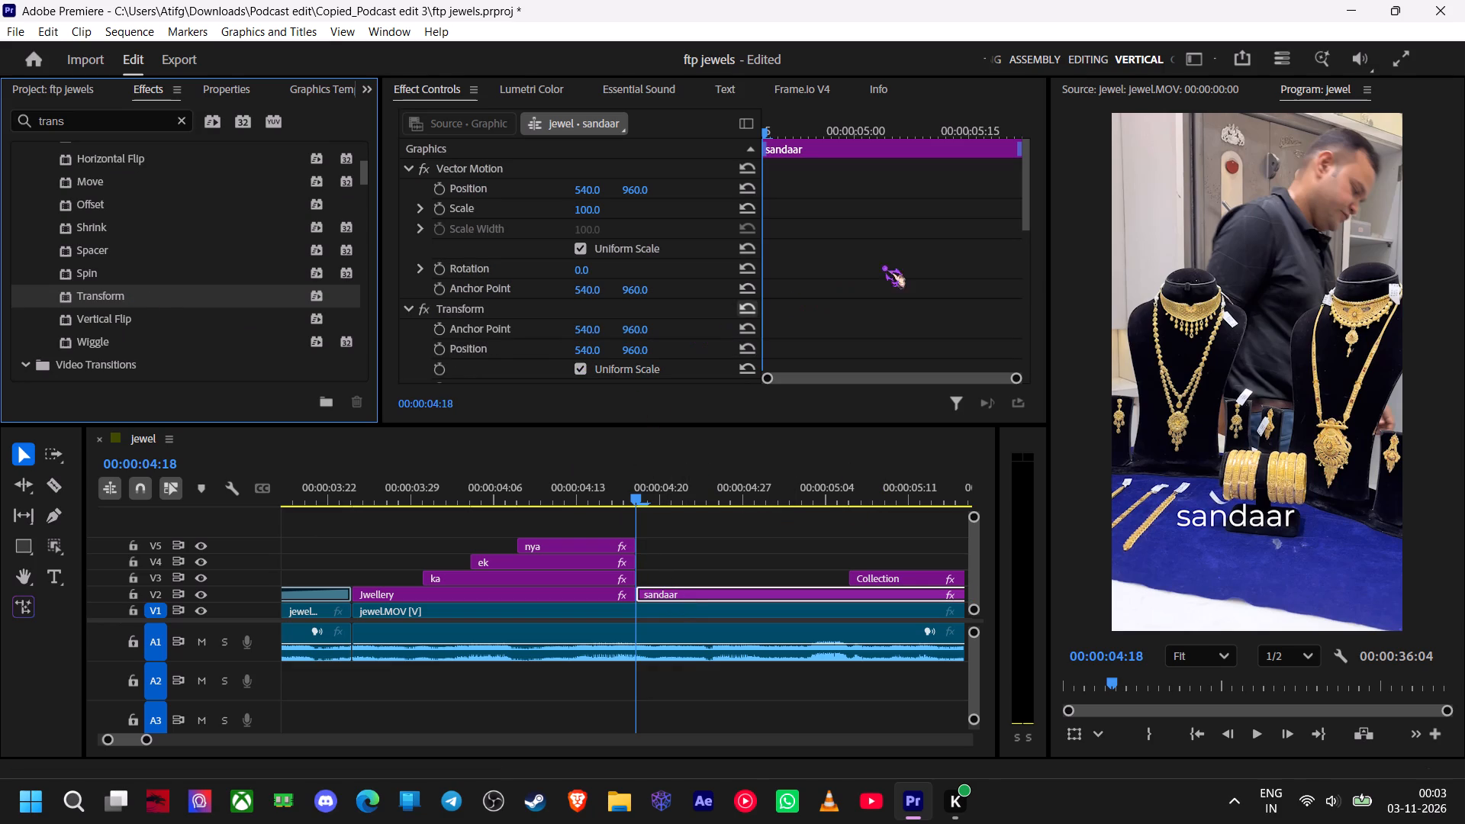
Set the Transform effect's Shutter Angle to 180 on the "sandaar" clip.
drag(1026, 222, 1038, 265)
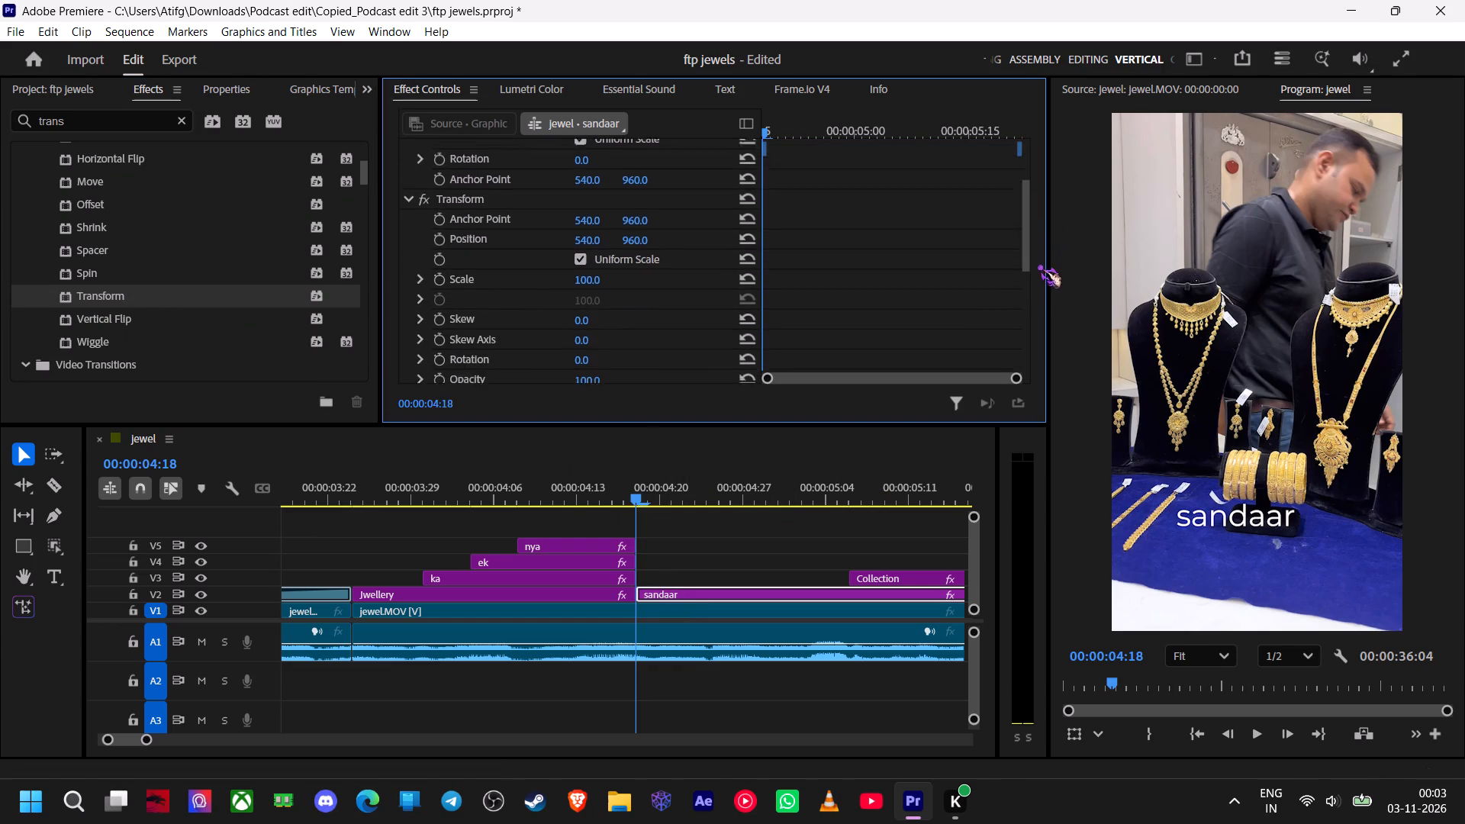
drag(1038, 265, 1051, 311)
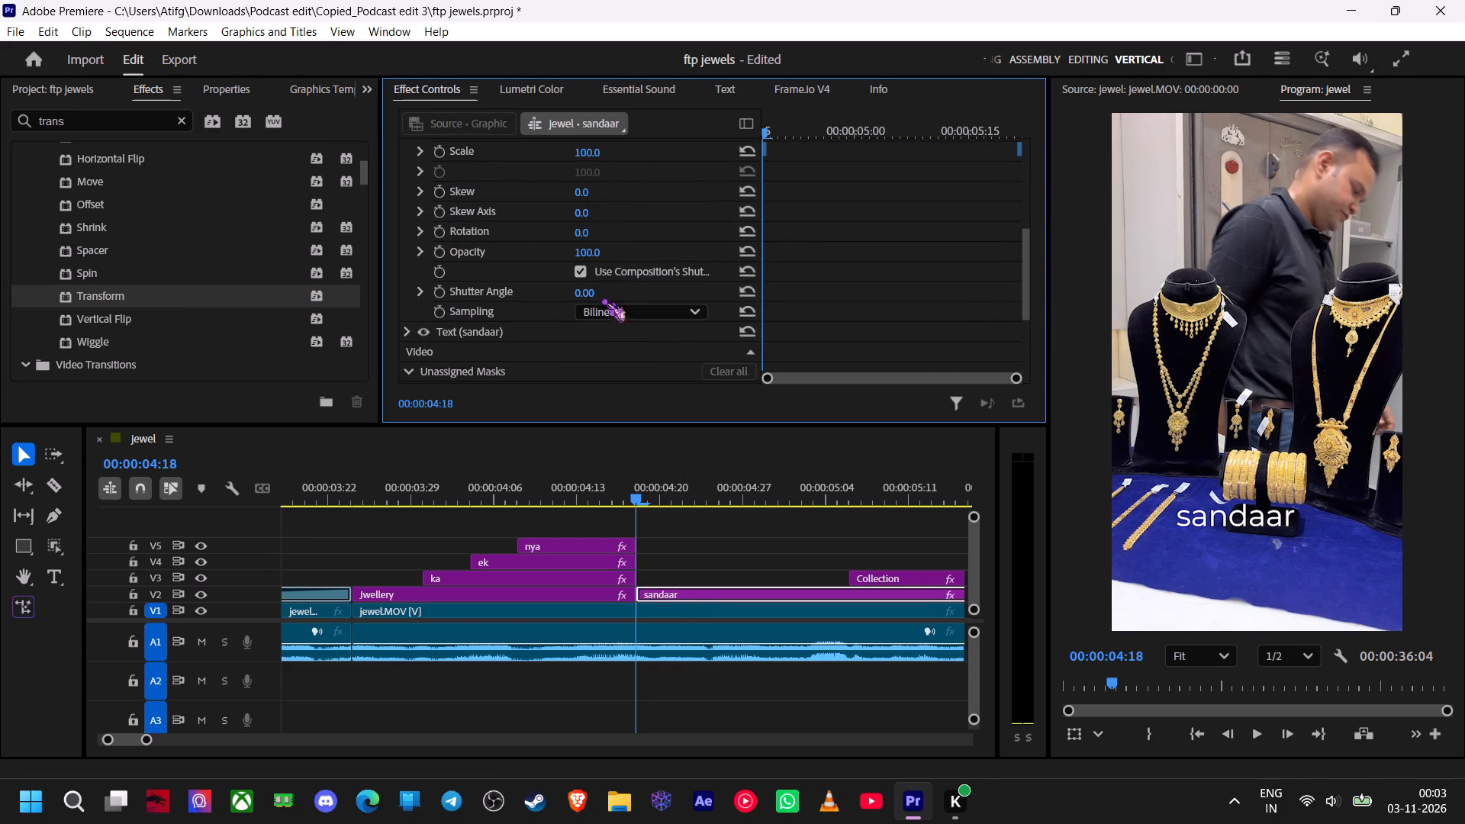
click(588, 292)
key(BackSpace)
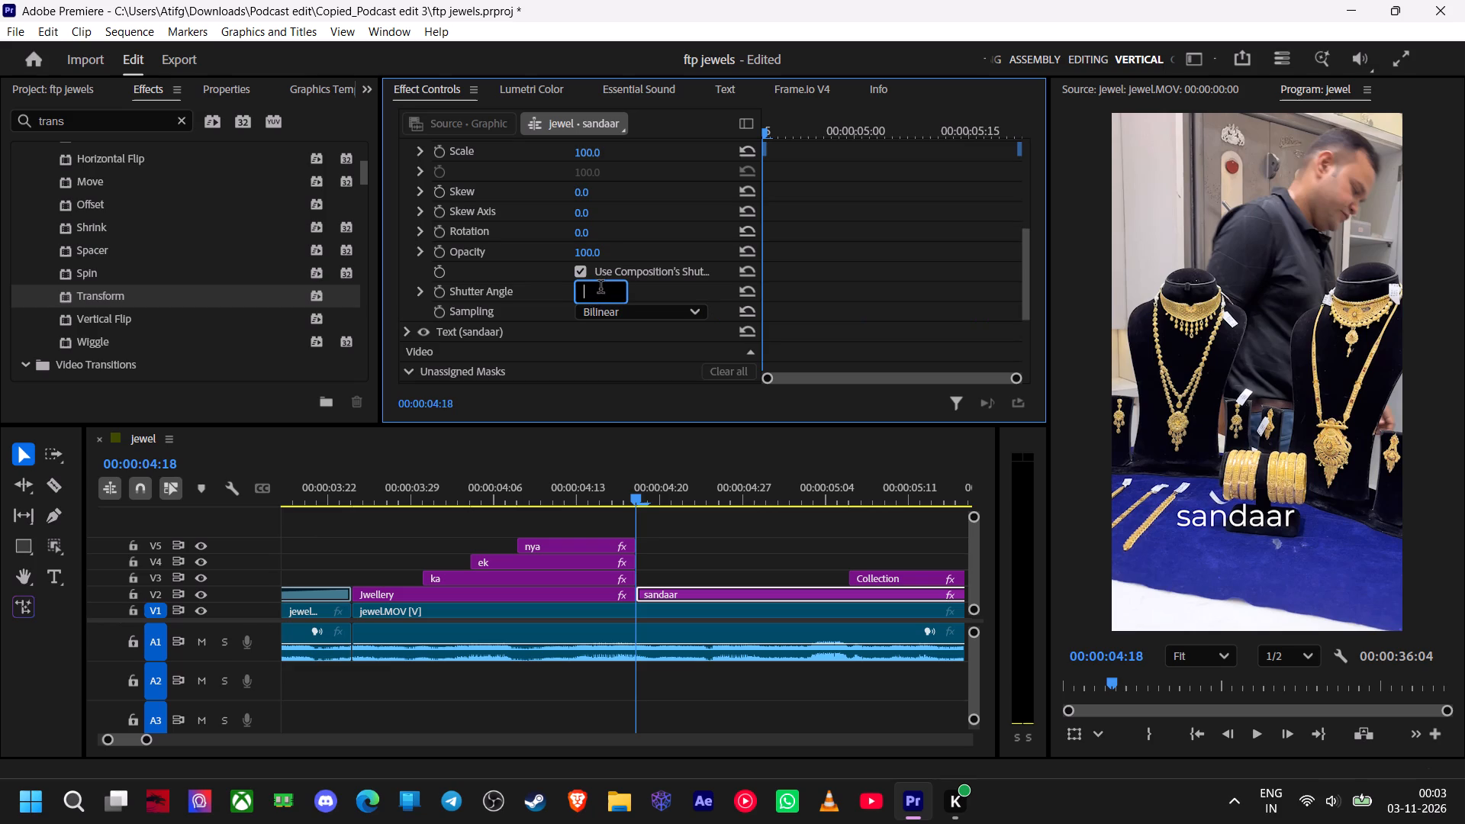
text(180)
key(Return)
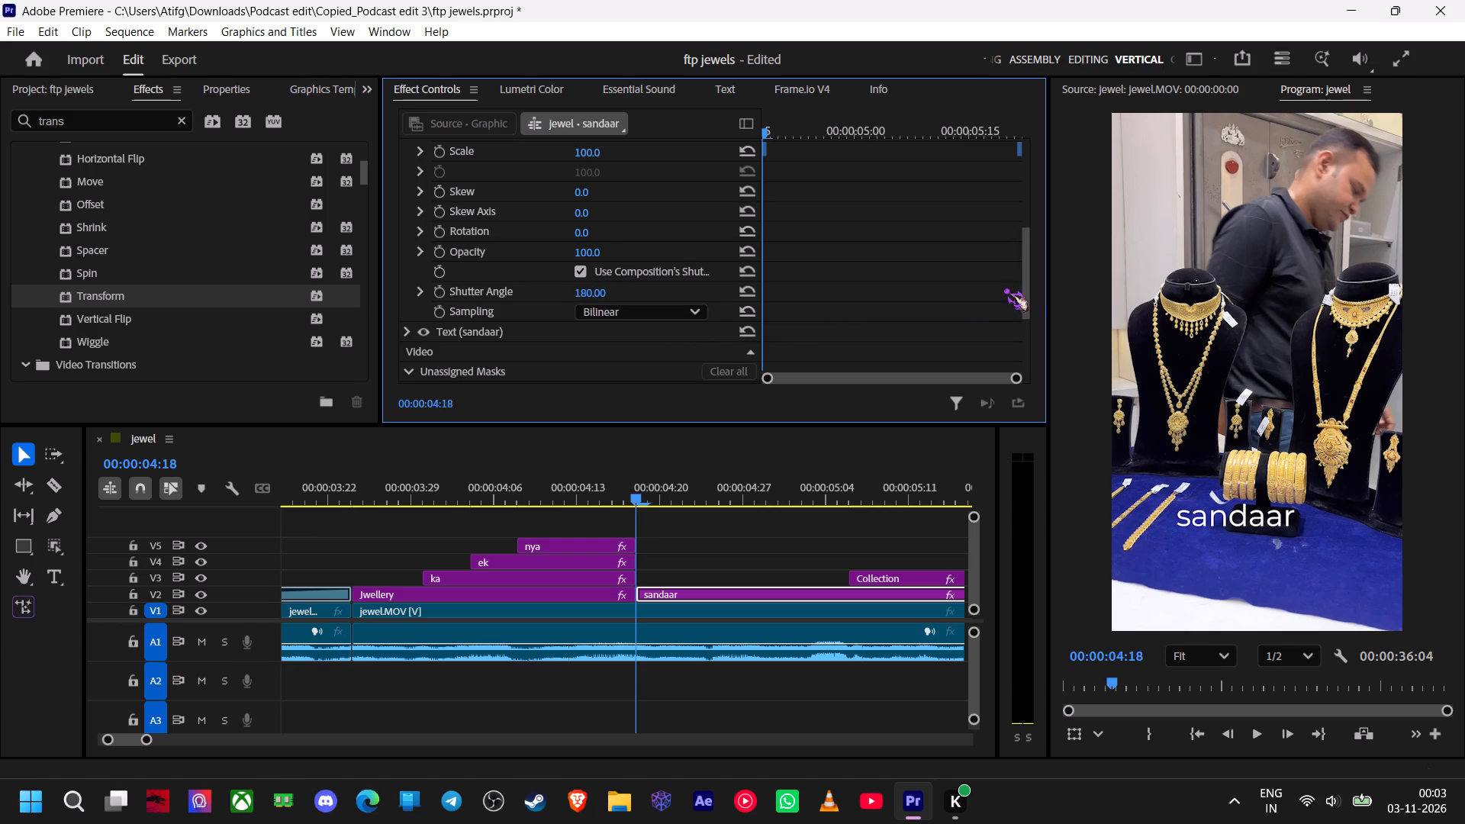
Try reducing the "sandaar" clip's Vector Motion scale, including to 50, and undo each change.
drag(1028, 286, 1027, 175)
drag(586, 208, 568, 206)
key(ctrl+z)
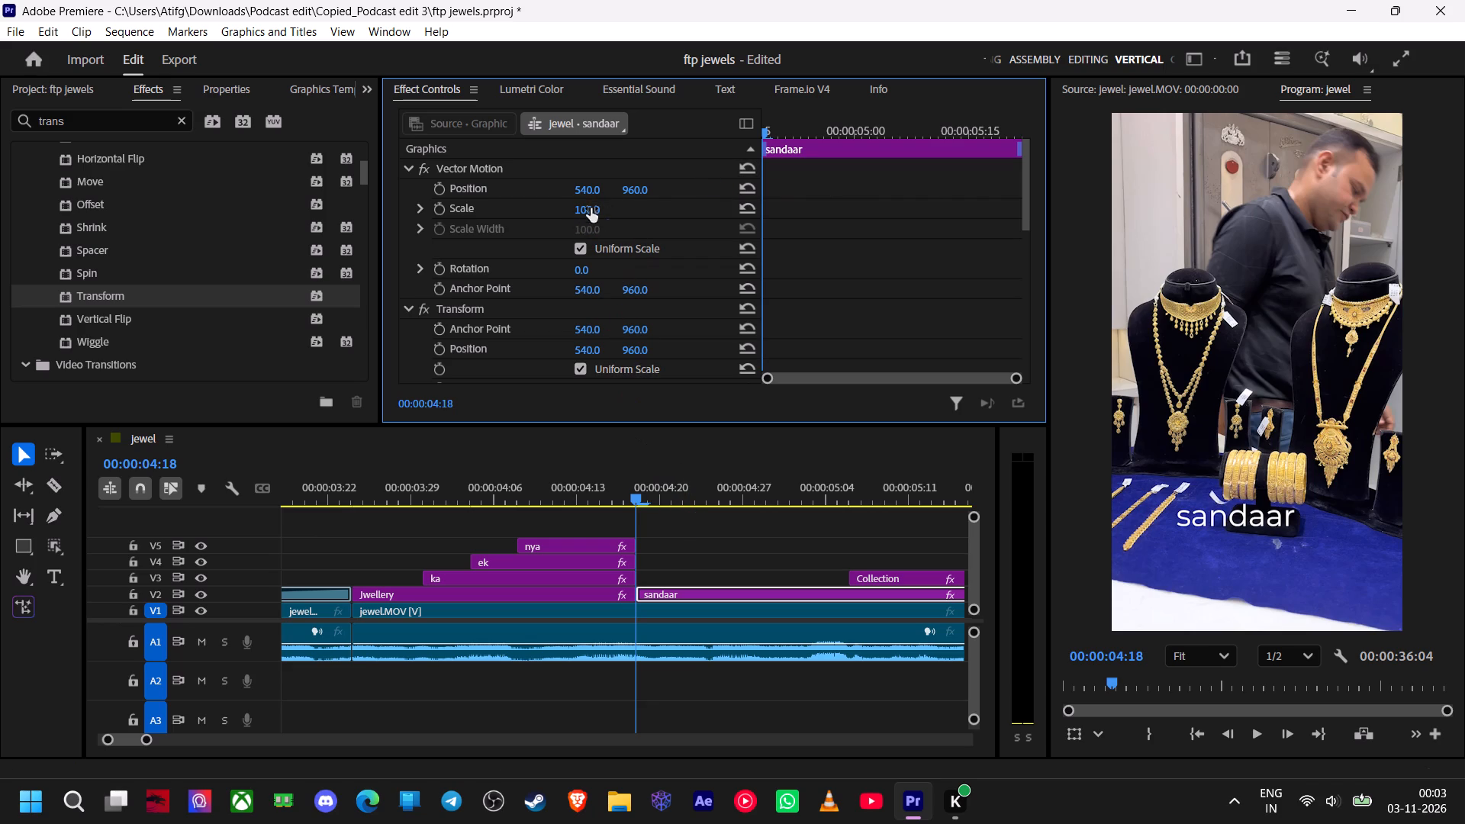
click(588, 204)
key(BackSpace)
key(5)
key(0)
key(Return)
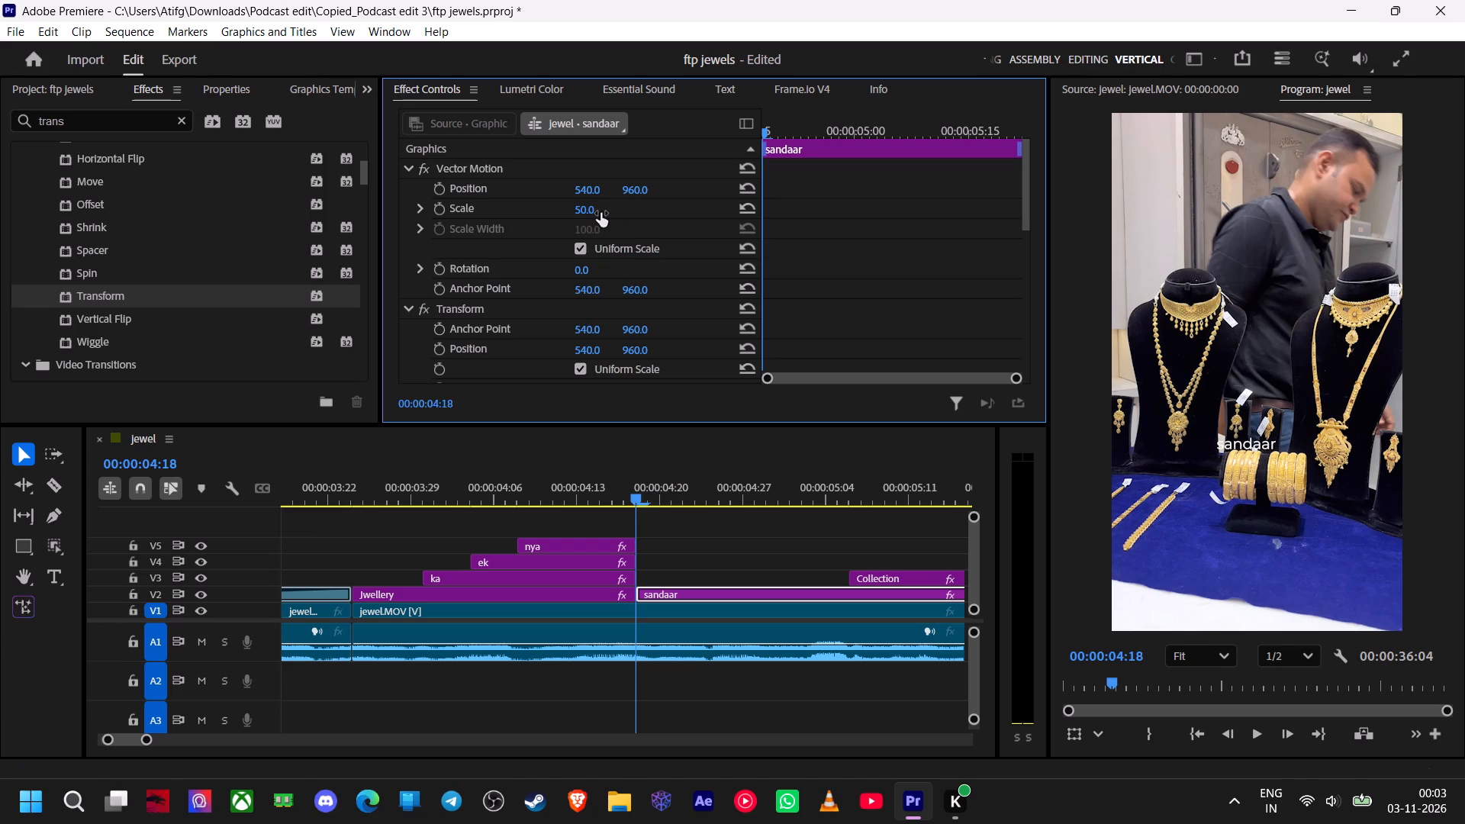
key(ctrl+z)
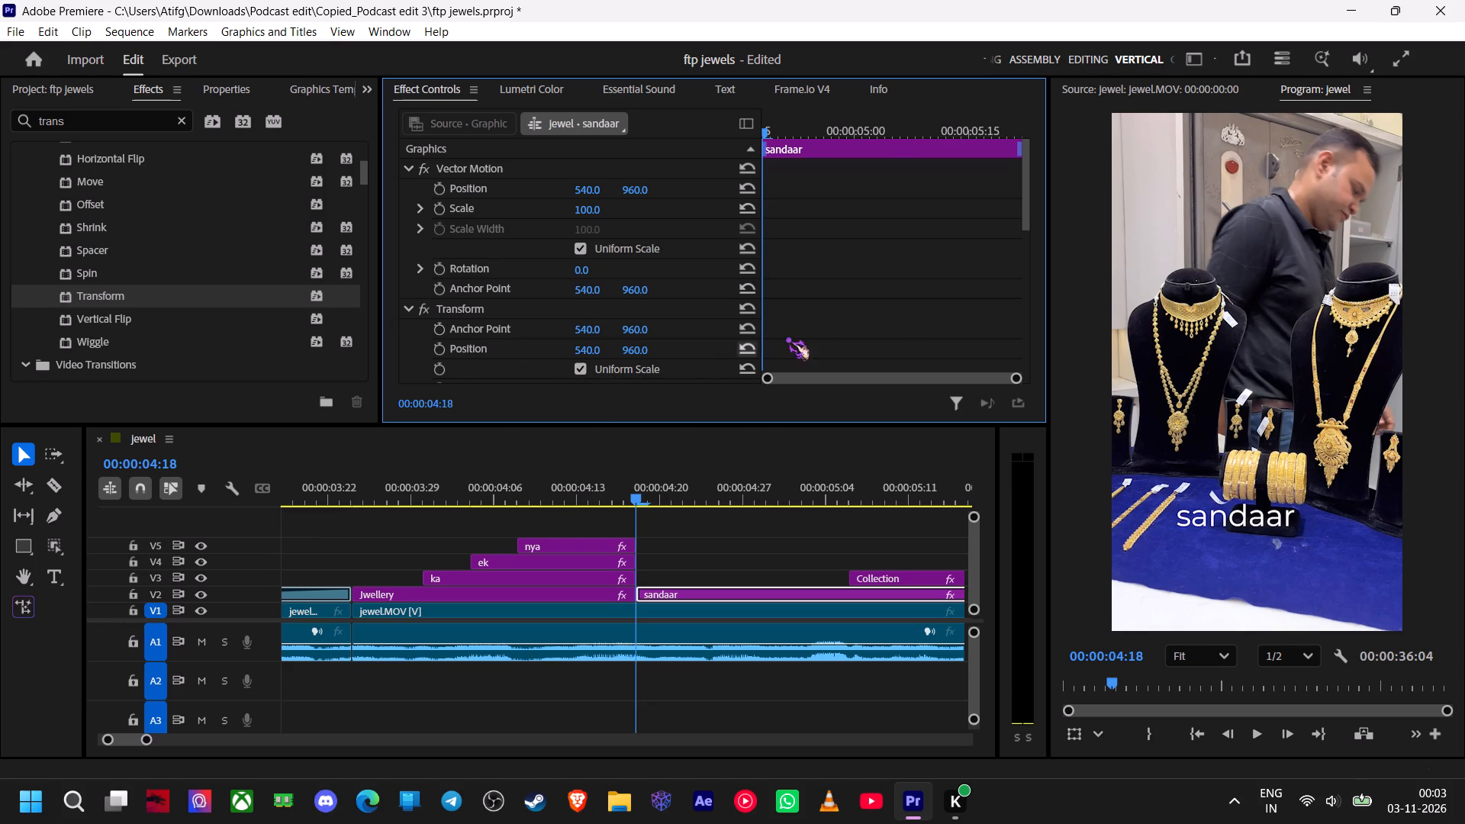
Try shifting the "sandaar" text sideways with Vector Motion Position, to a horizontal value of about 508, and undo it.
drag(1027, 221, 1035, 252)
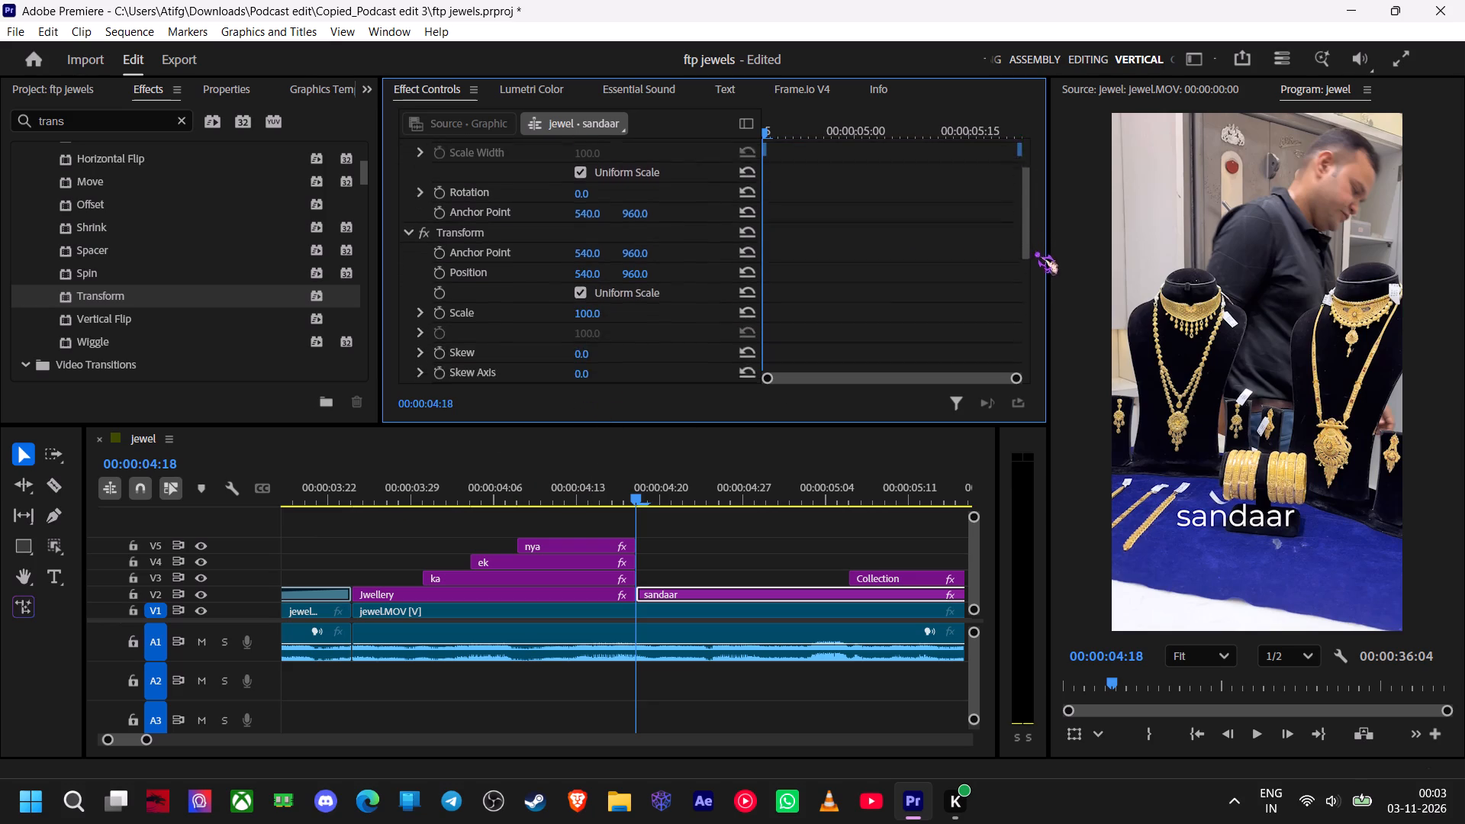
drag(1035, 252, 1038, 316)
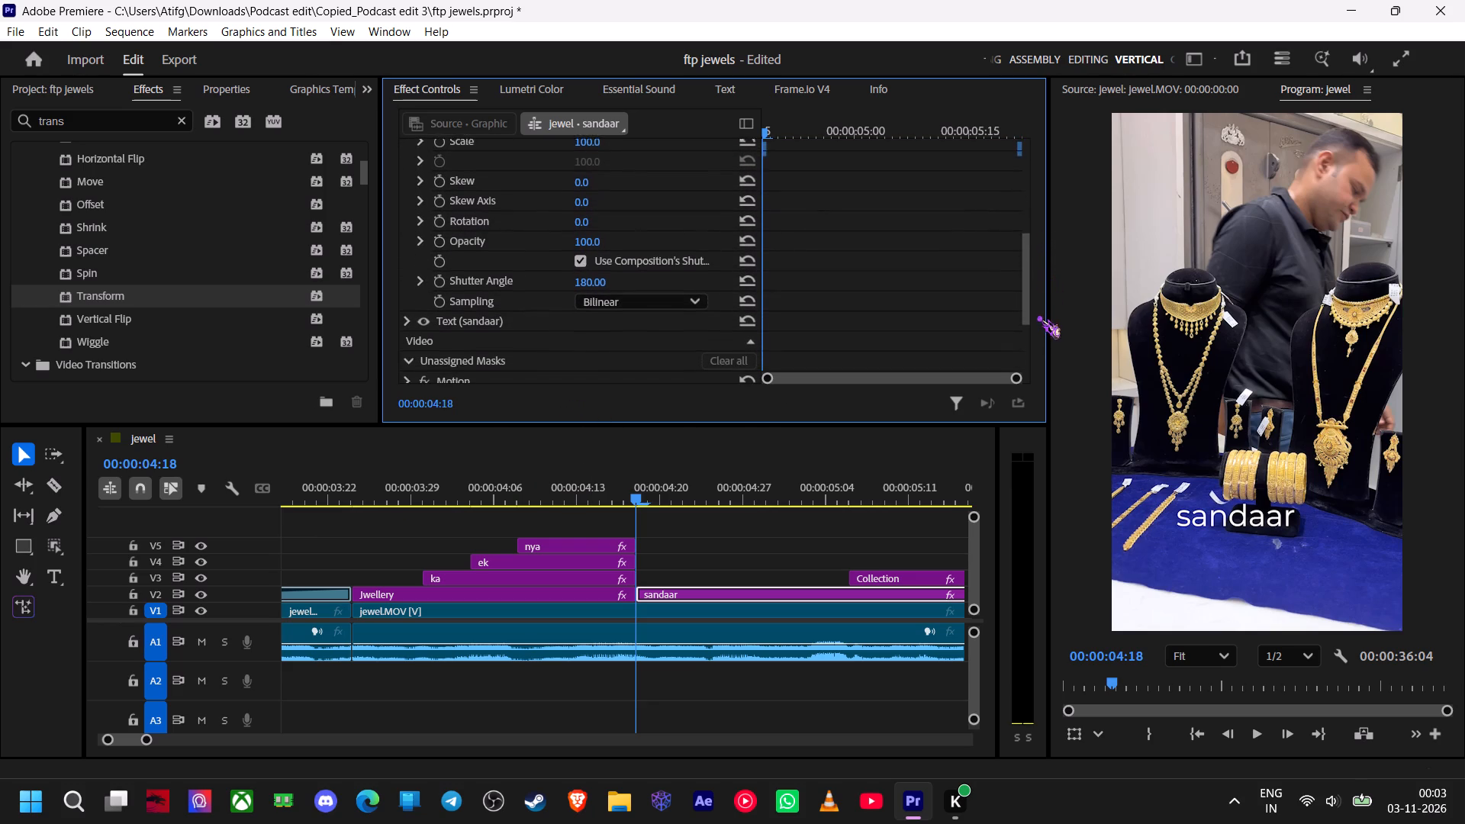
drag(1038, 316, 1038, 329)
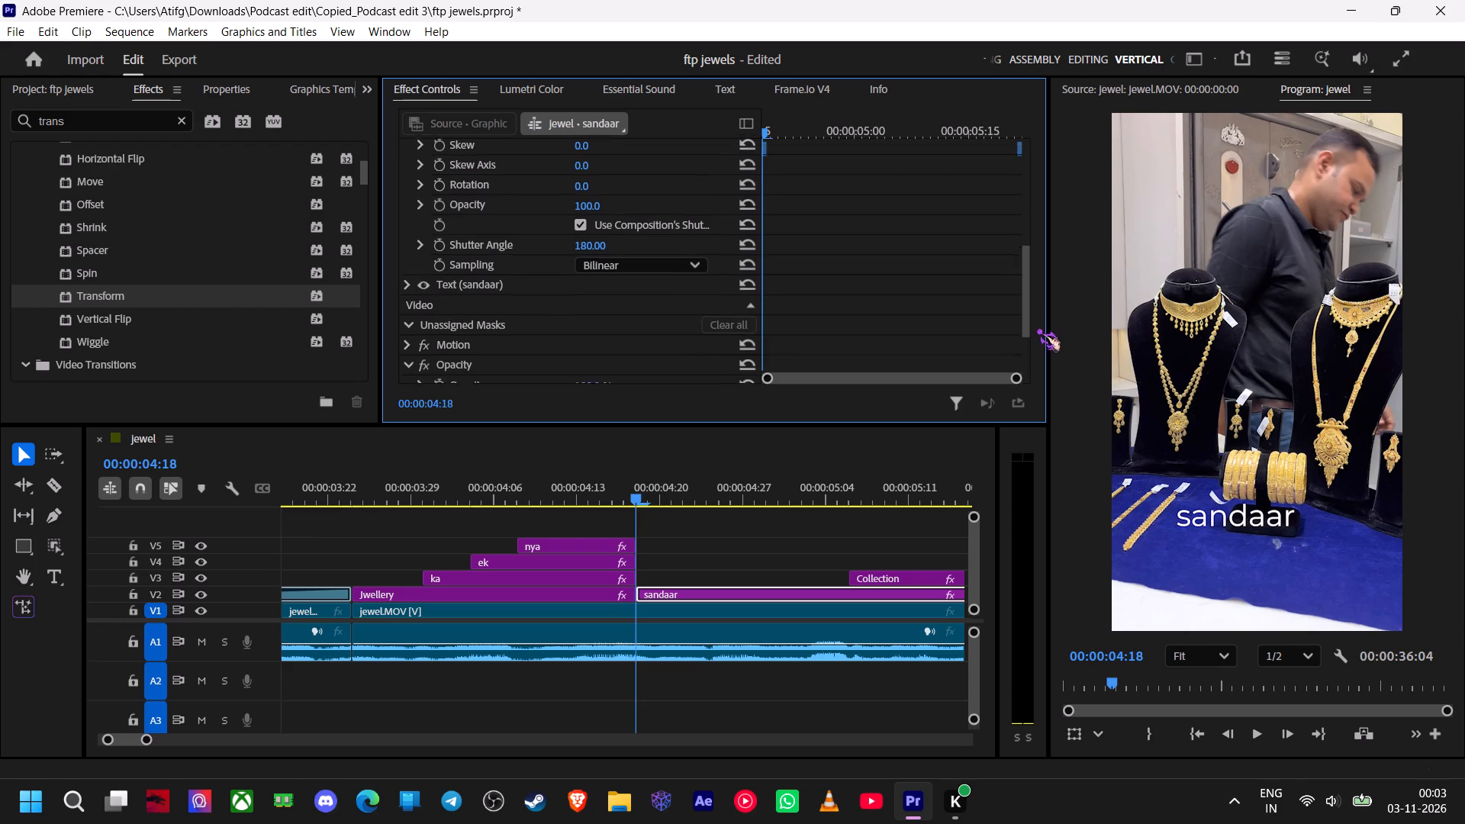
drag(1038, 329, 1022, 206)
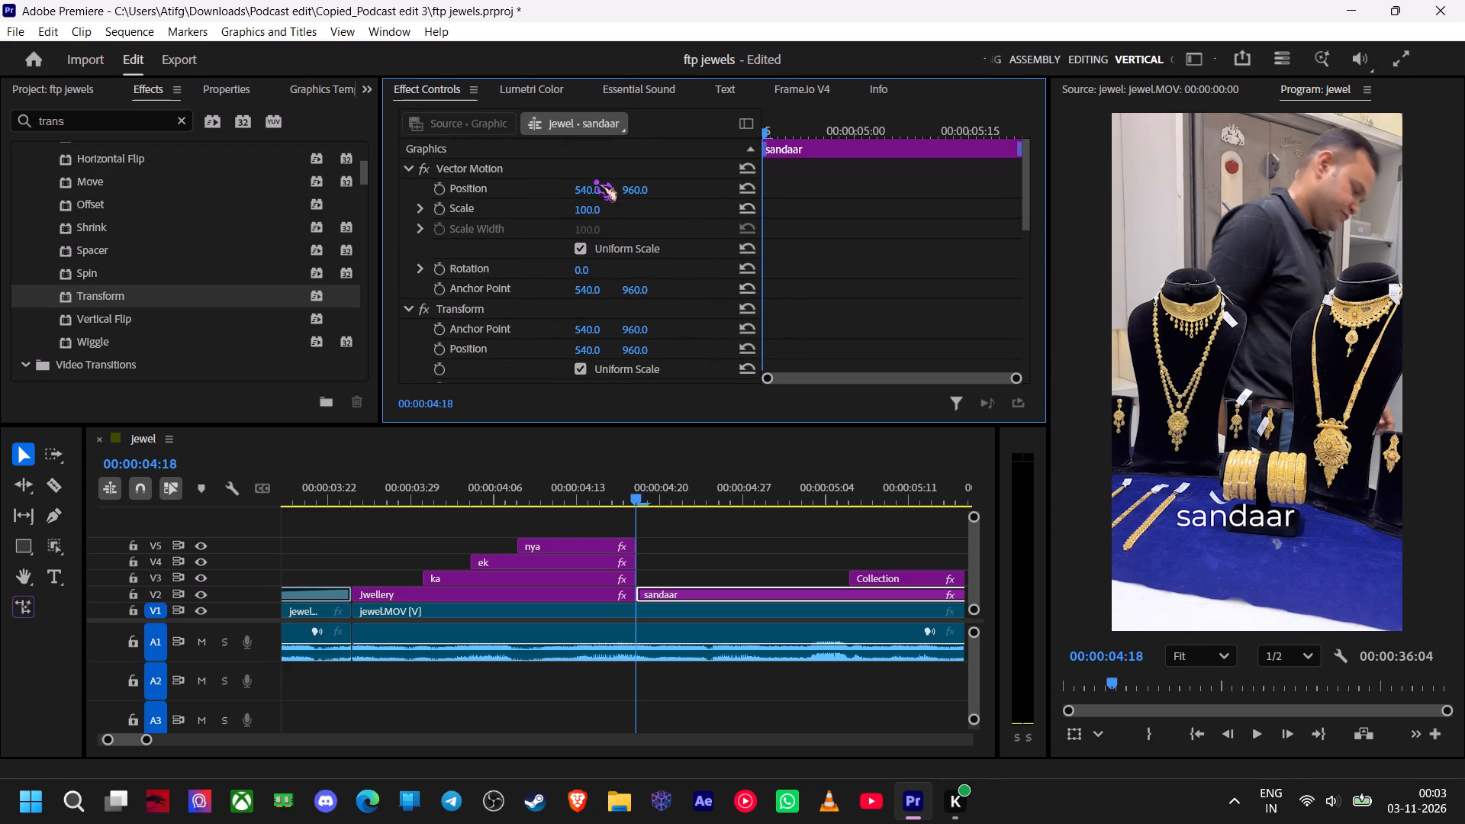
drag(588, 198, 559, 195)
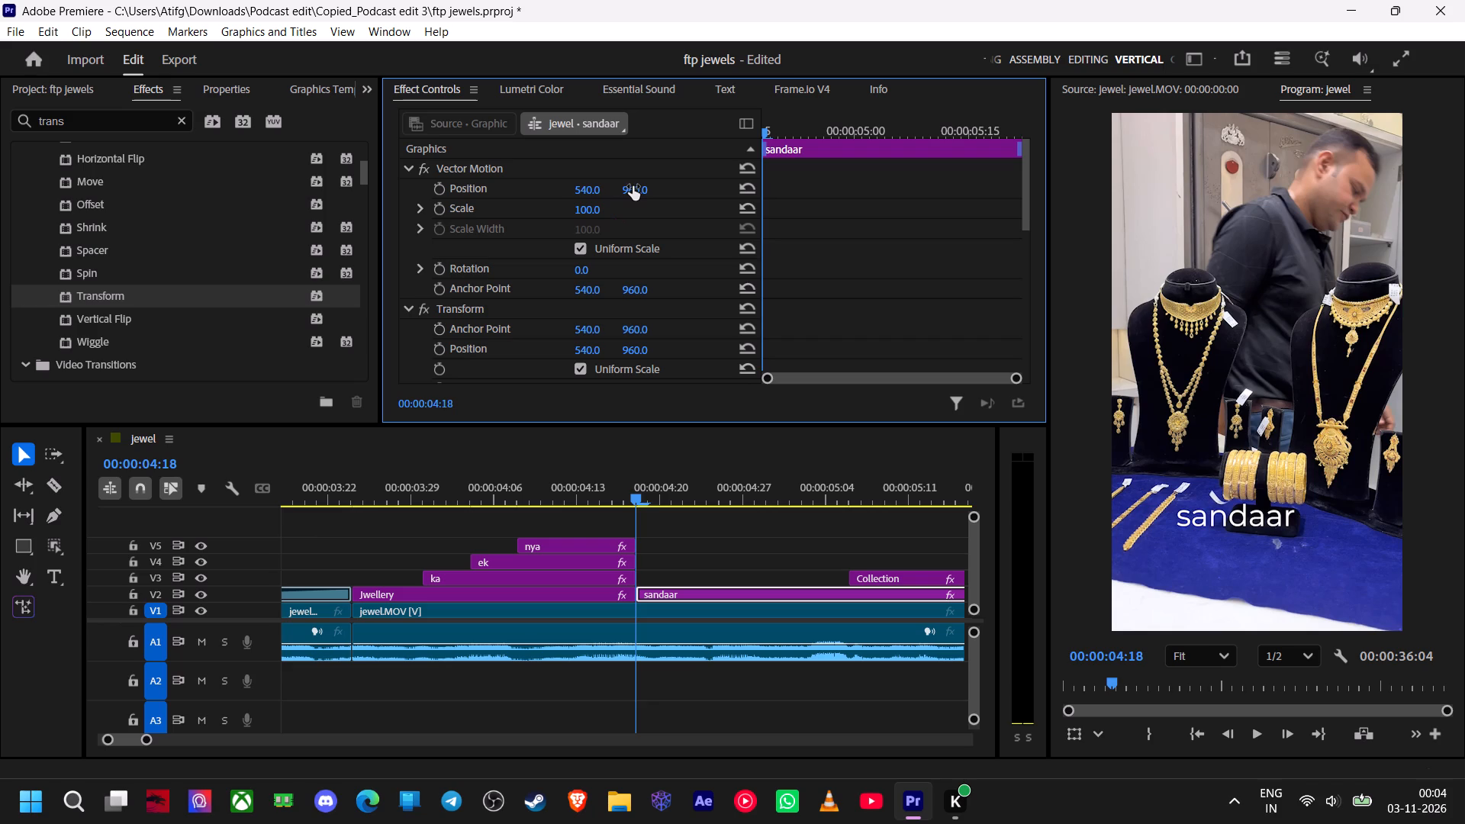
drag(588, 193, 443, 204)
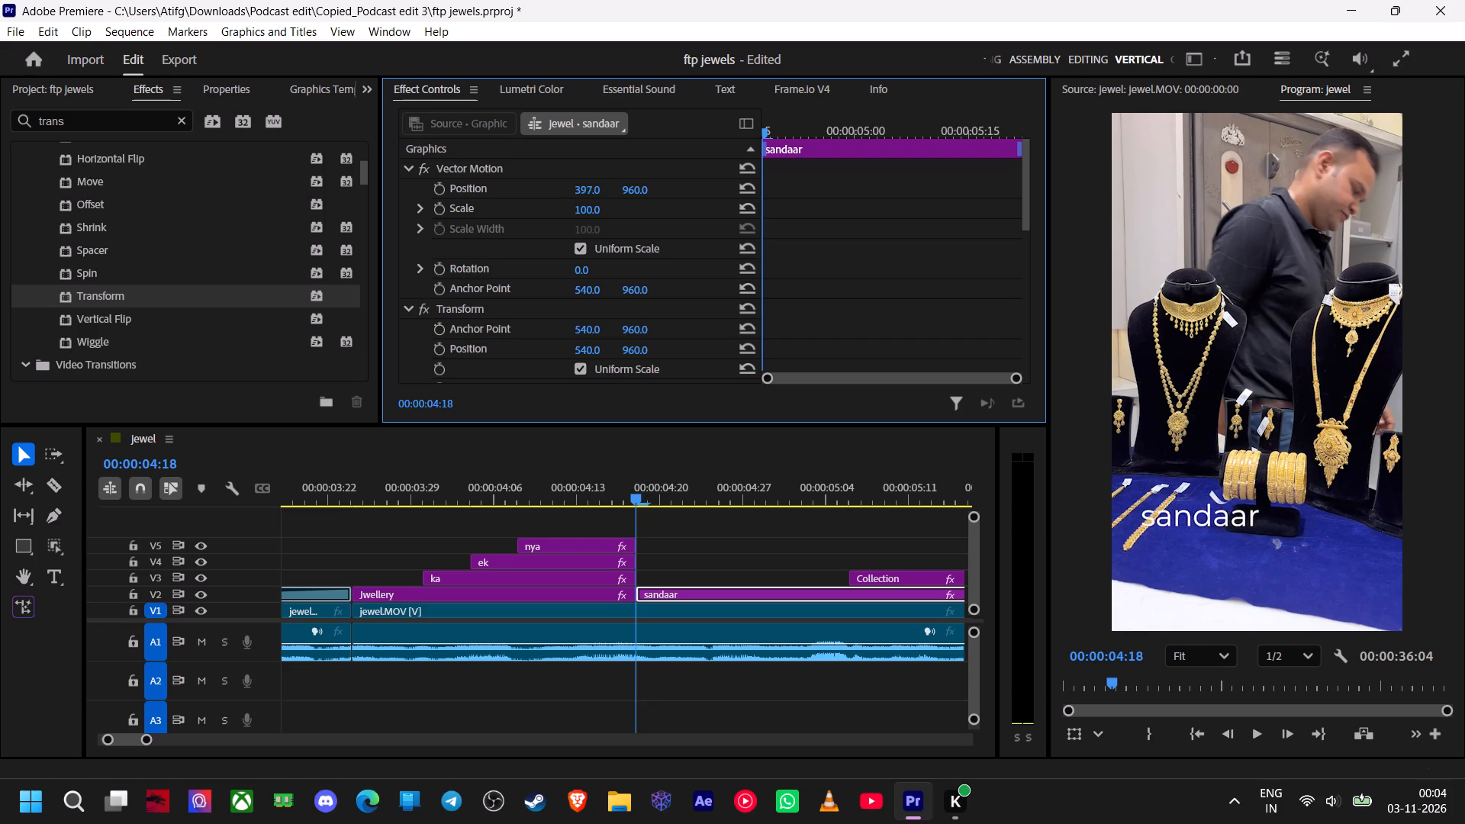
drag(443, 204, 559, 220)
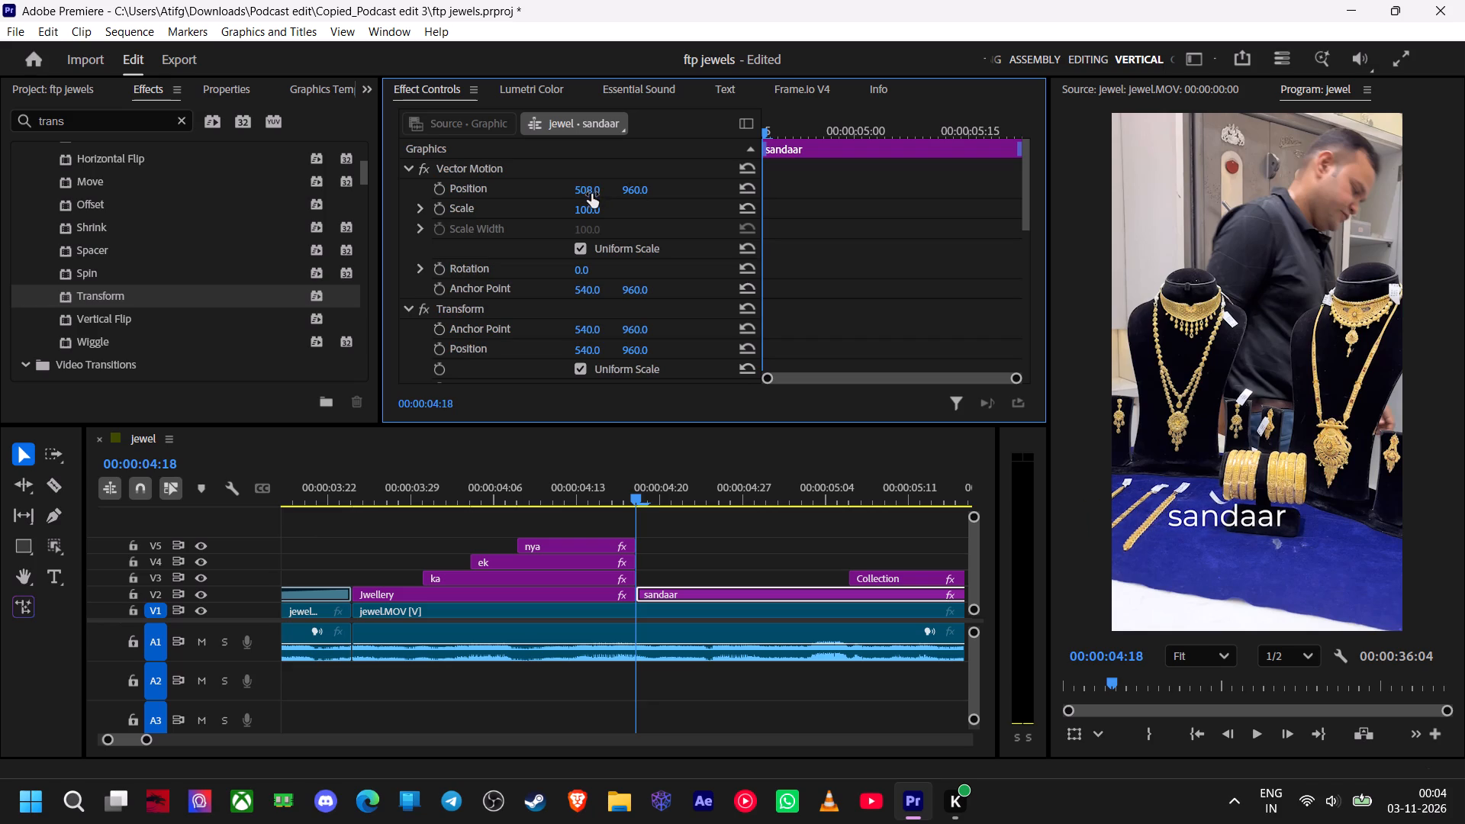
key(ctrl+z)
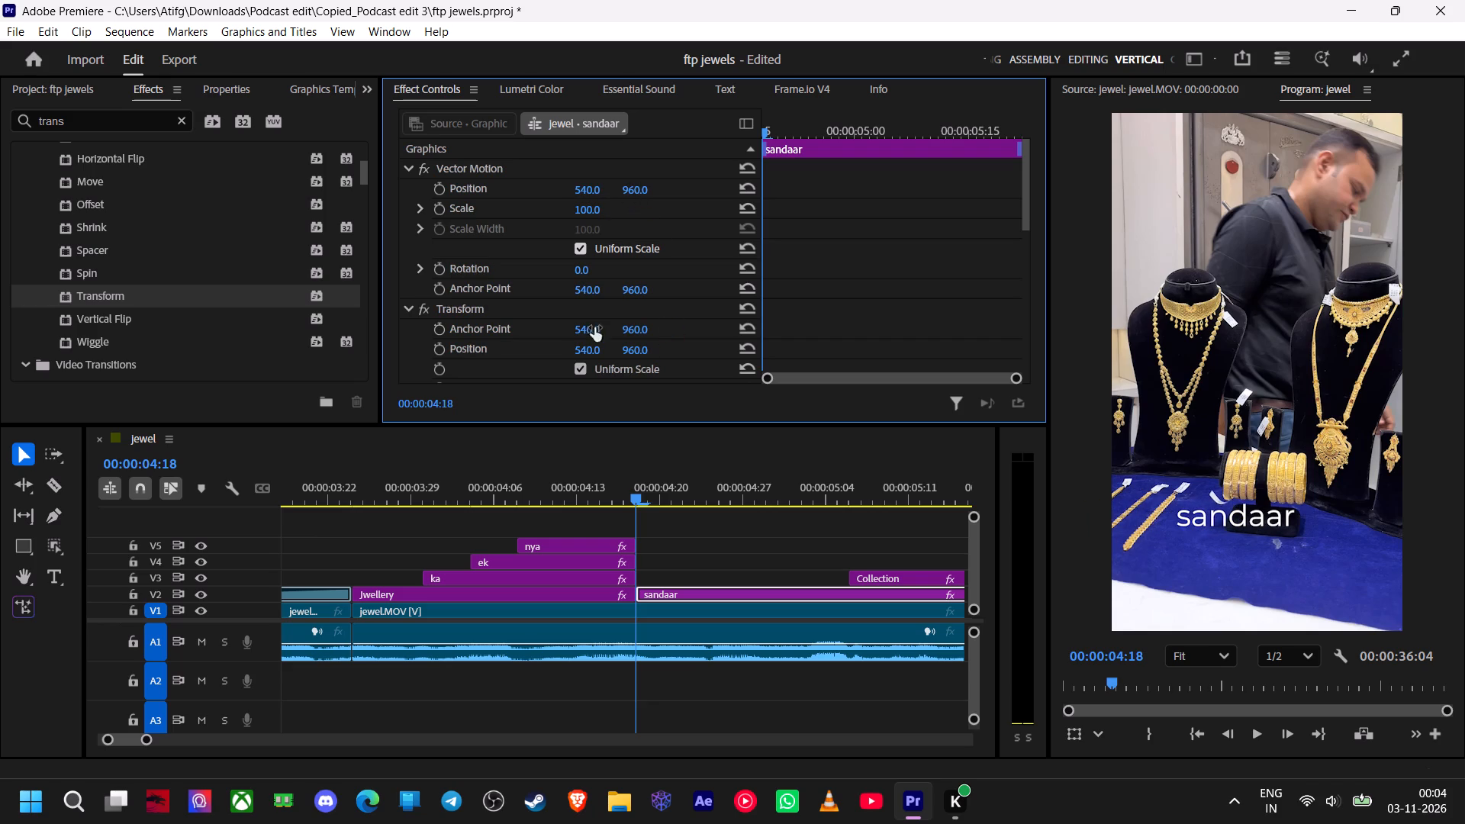
Keyframe "sandaar" Vector Motion Position from 540, 1473 at 00:00:04:18 to 540, 960 at about 00:00:05:01, so it rises from below.
click(443, 186)
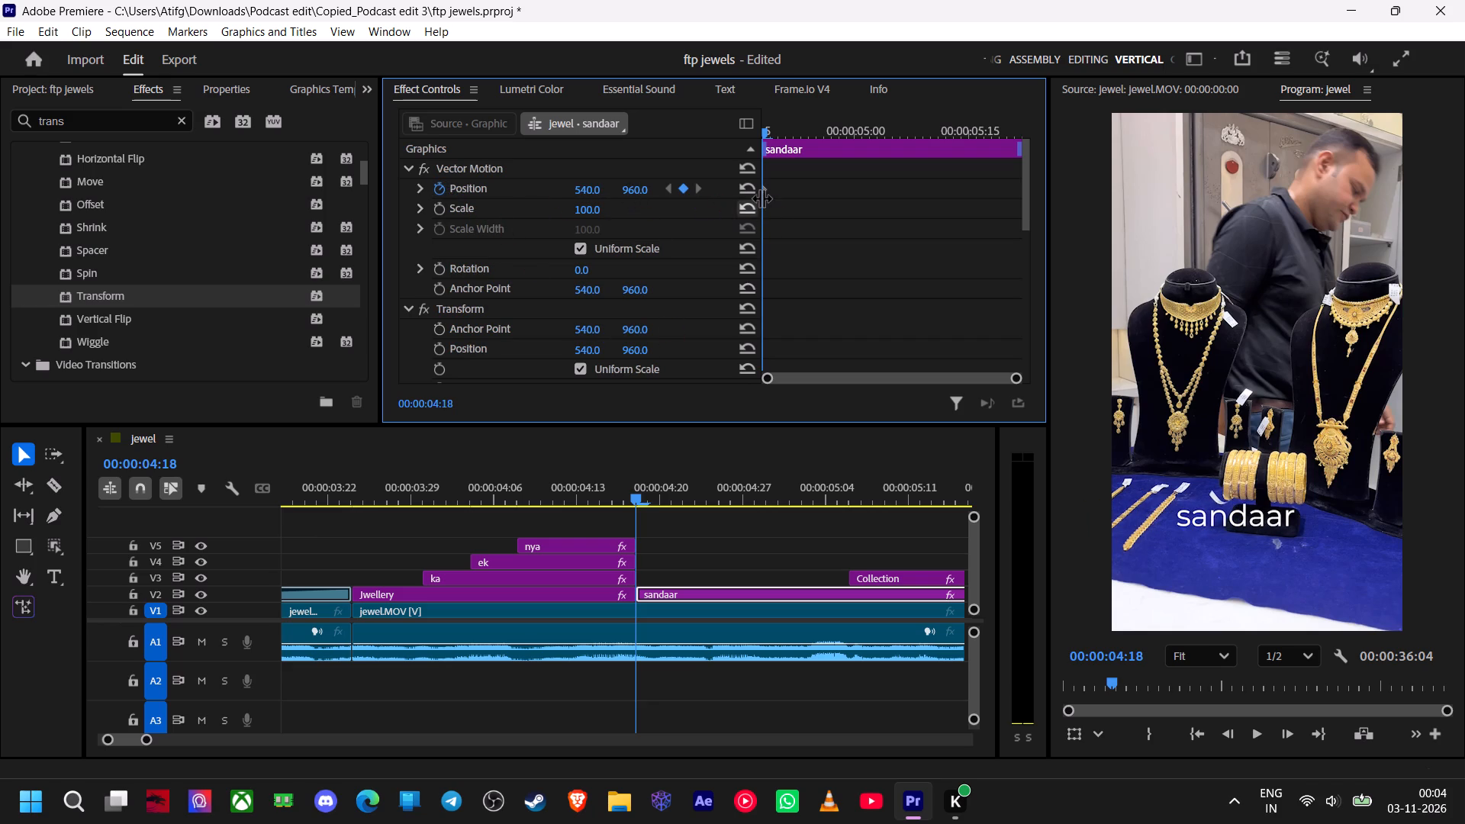
drag(768, 190, 858, 190)
drag(628, 188, 597, 197)
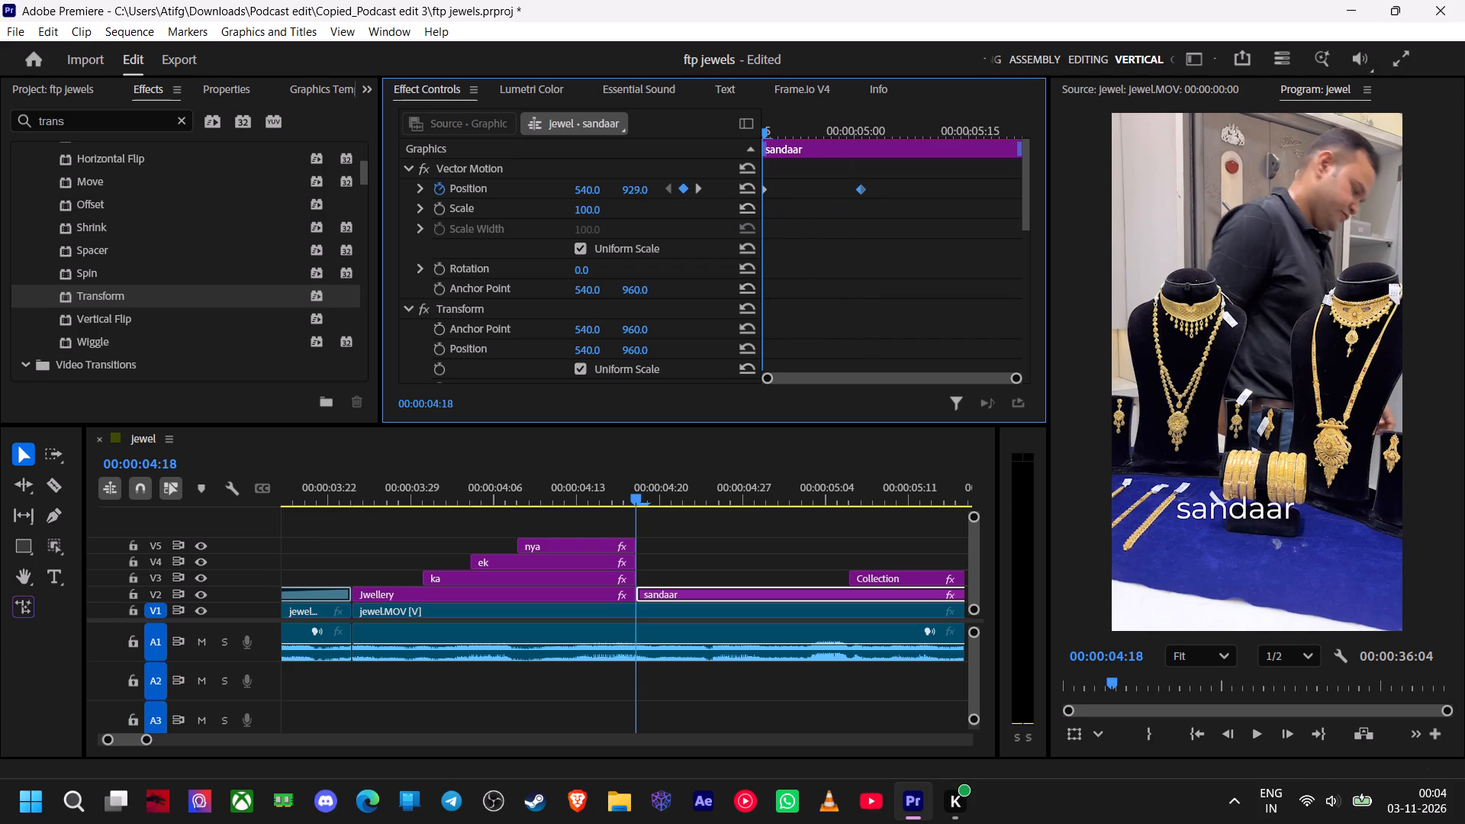
drag(597, 197, 388, 233)
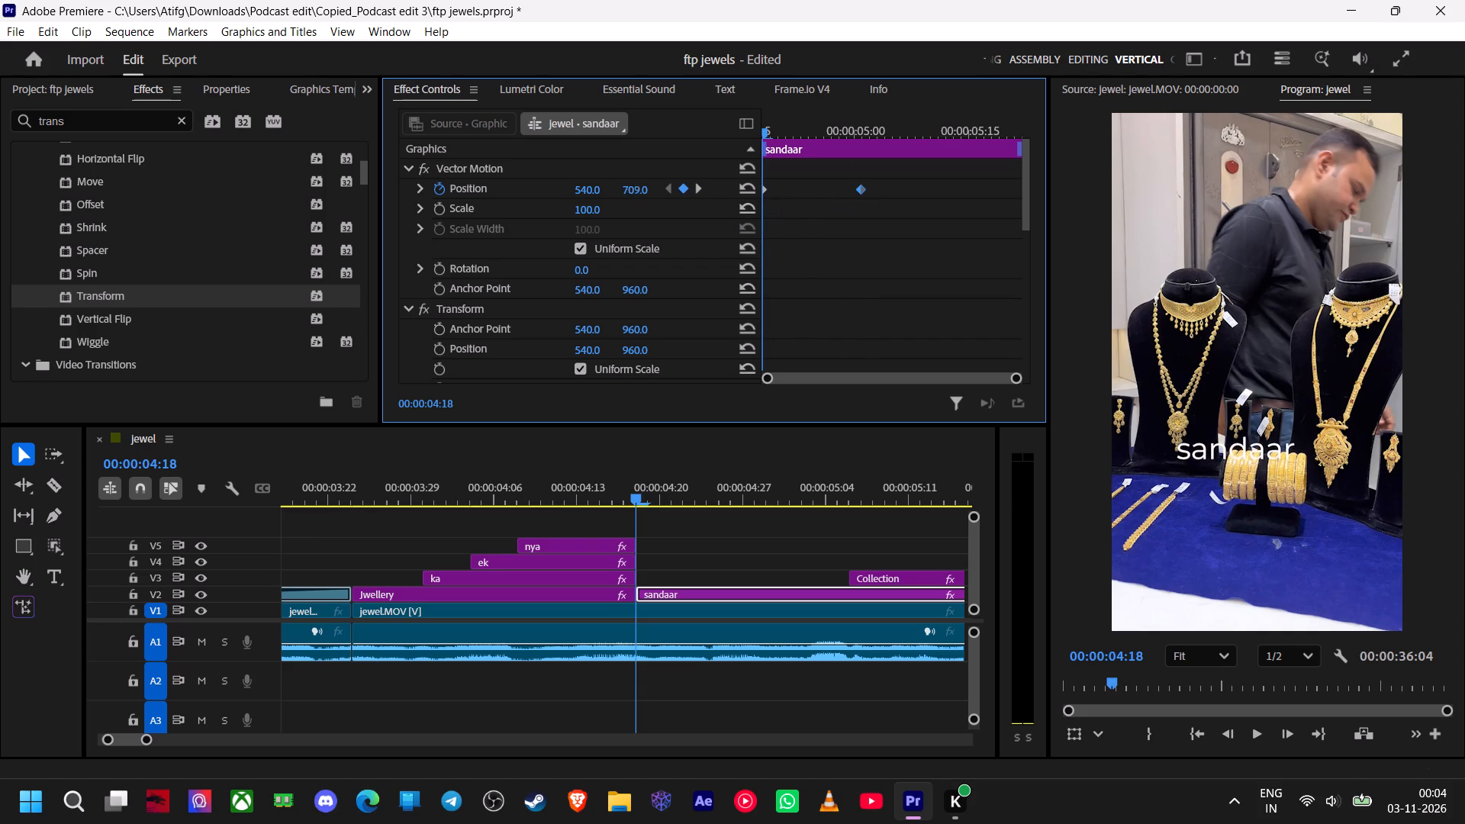
drag(388, 233, 258, 249)
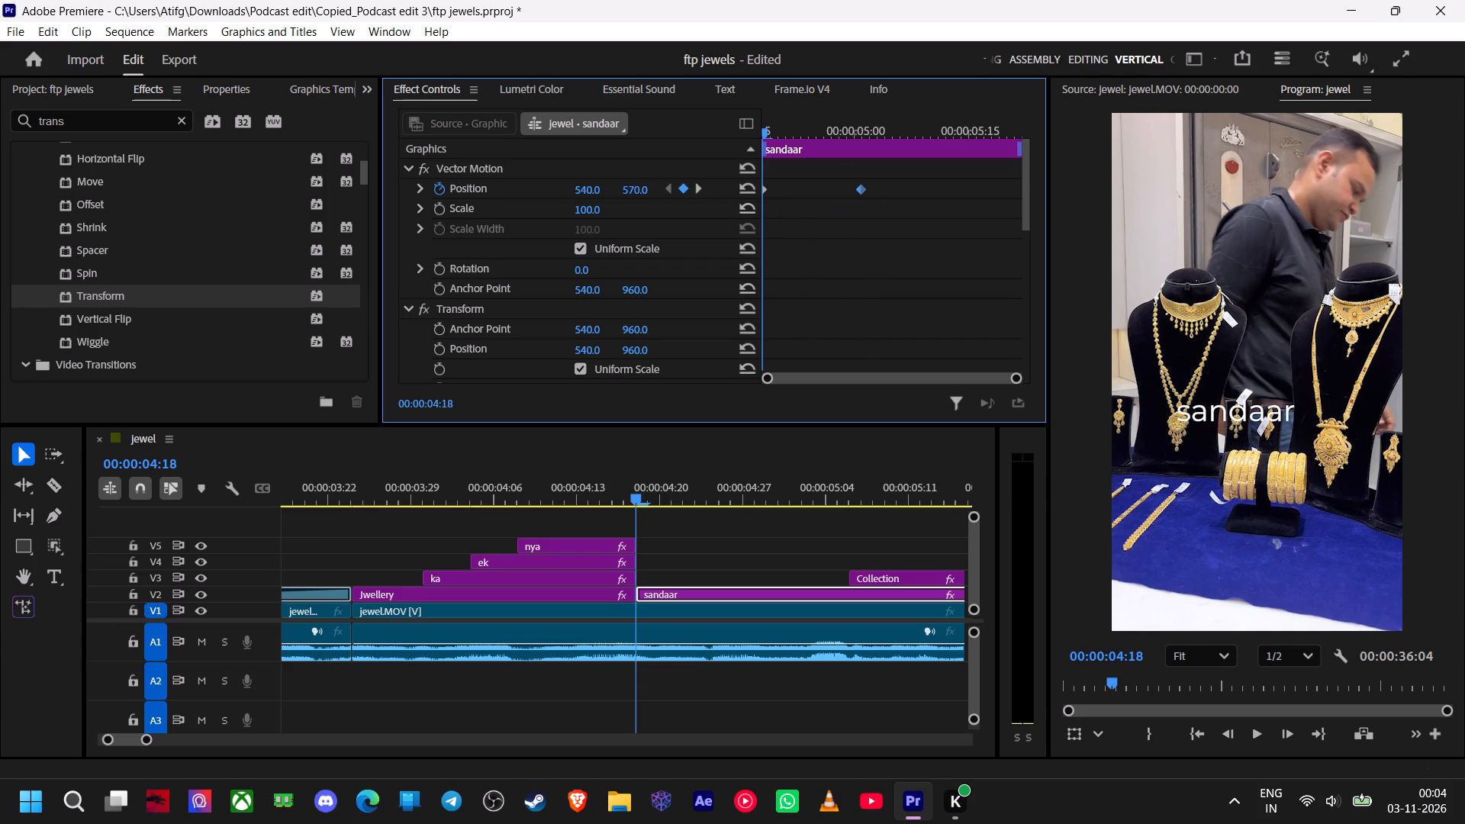
drag(258, 249, 1113, 217)
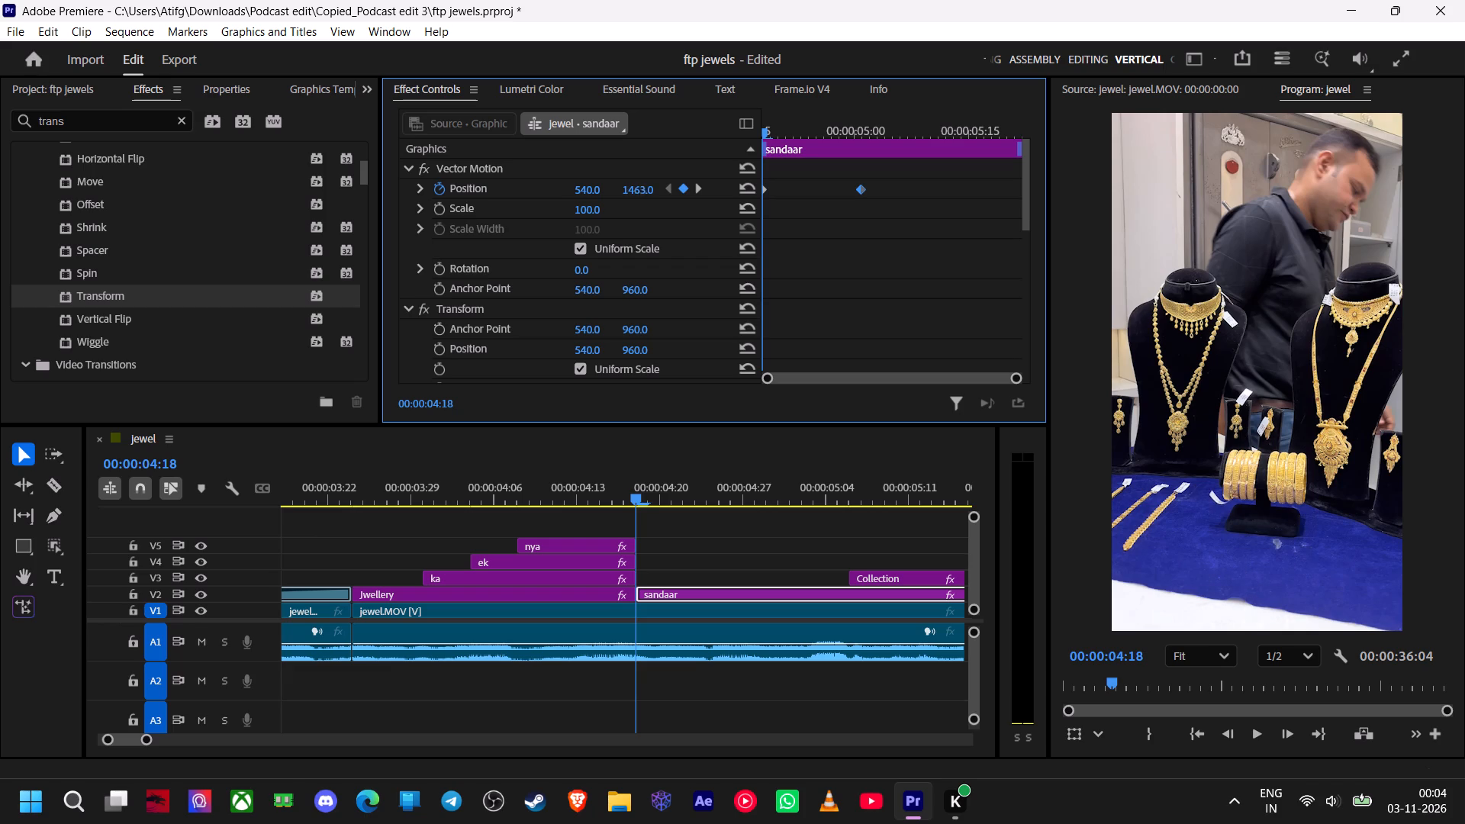
drag(1113, 217, 1122, 217)
Play back the "sandaar" rise from 00:00:04:18 and return to 00:00:05:02, near the second Position keyframe.
key(space)
key(space)
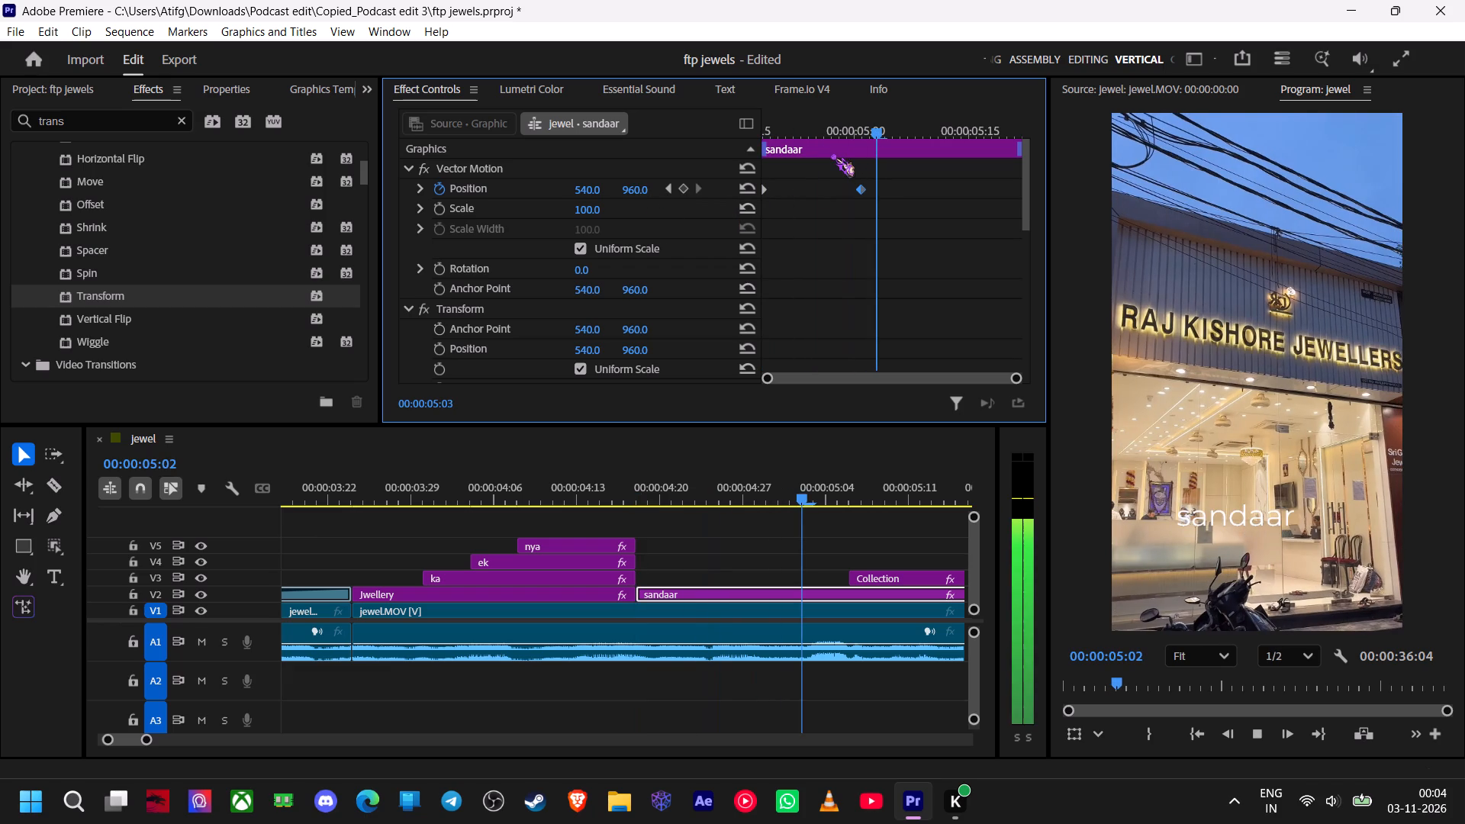
drag(877, 135, 867, 137)
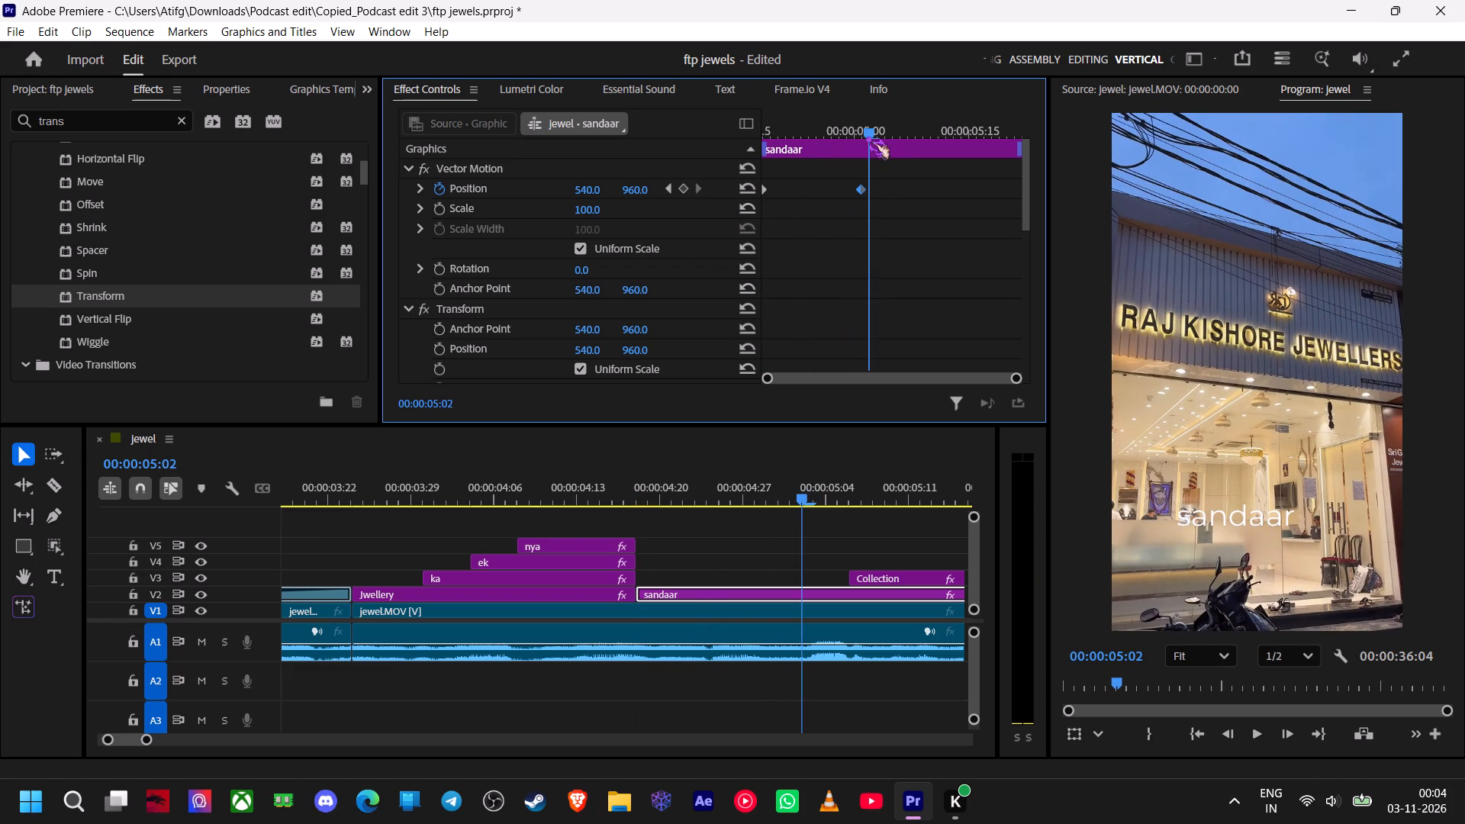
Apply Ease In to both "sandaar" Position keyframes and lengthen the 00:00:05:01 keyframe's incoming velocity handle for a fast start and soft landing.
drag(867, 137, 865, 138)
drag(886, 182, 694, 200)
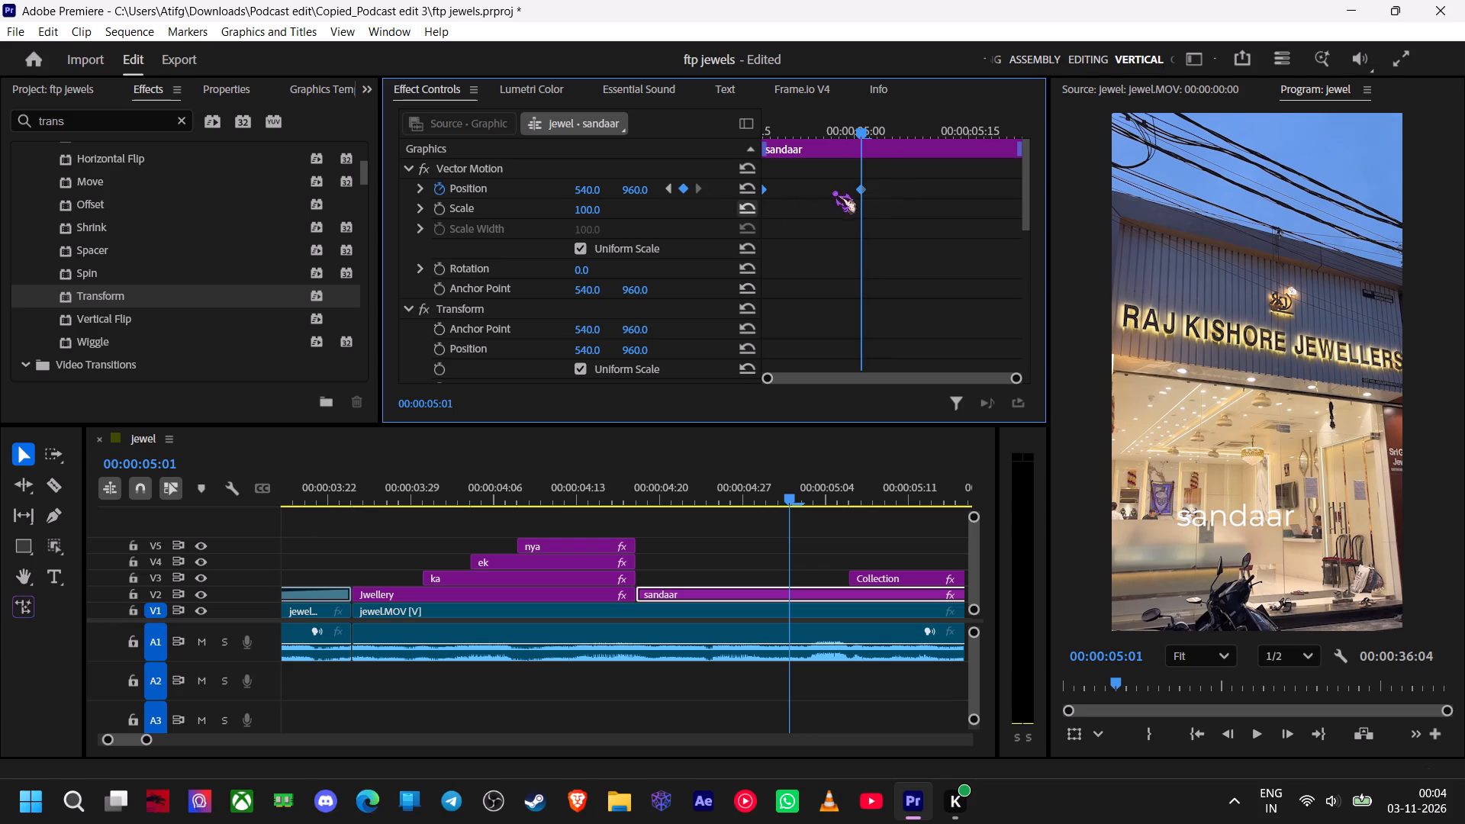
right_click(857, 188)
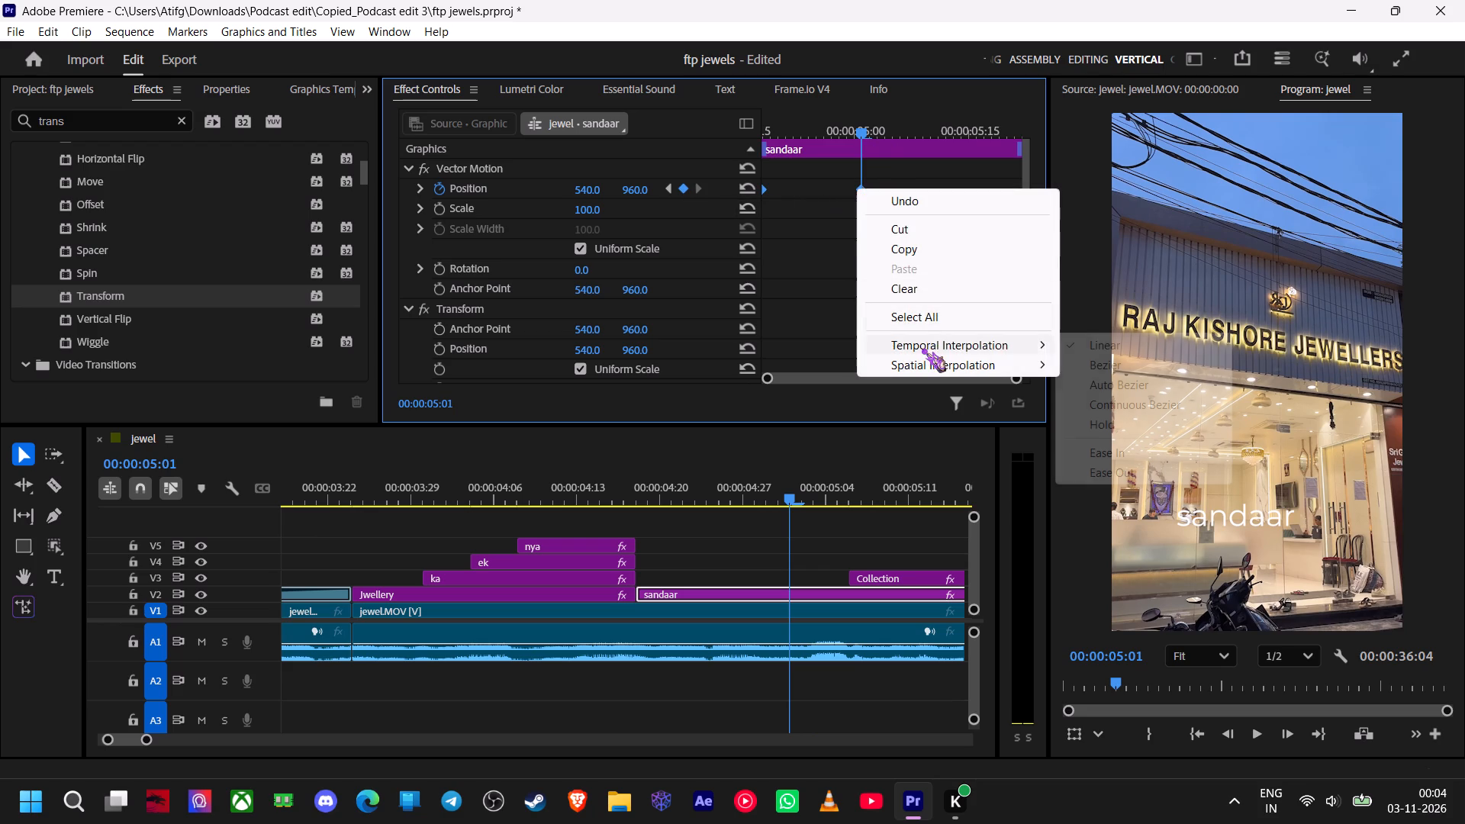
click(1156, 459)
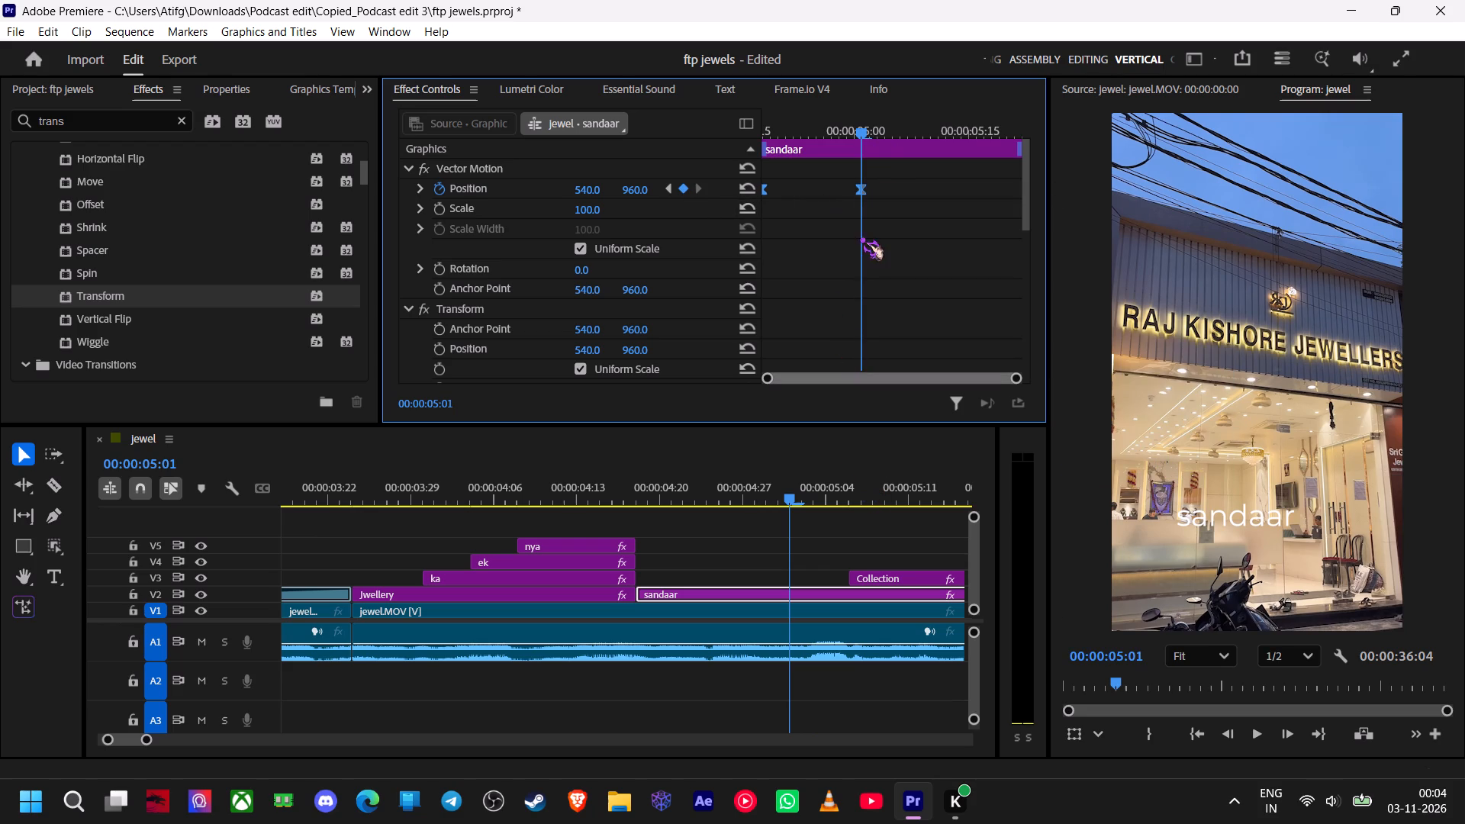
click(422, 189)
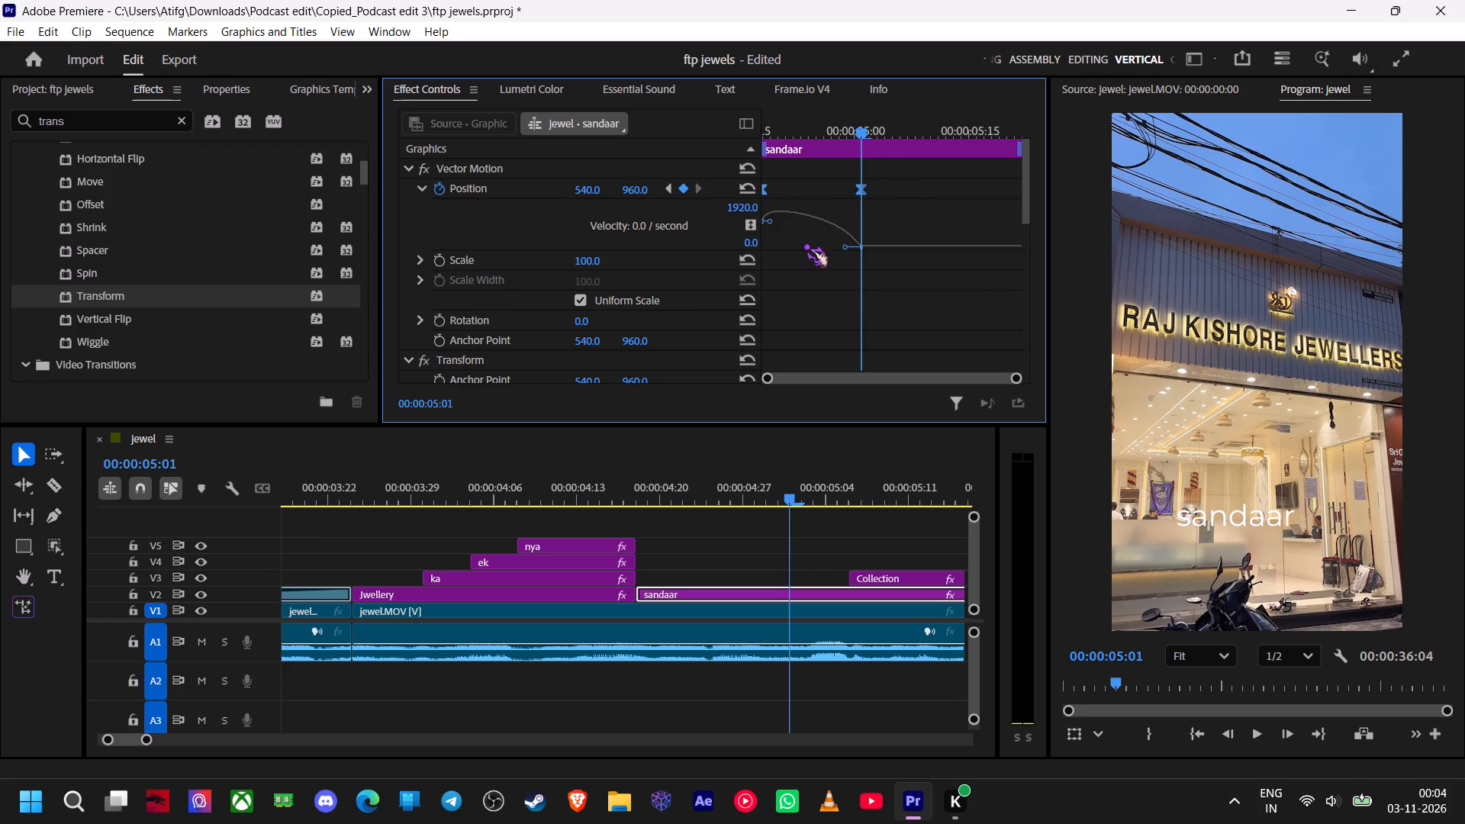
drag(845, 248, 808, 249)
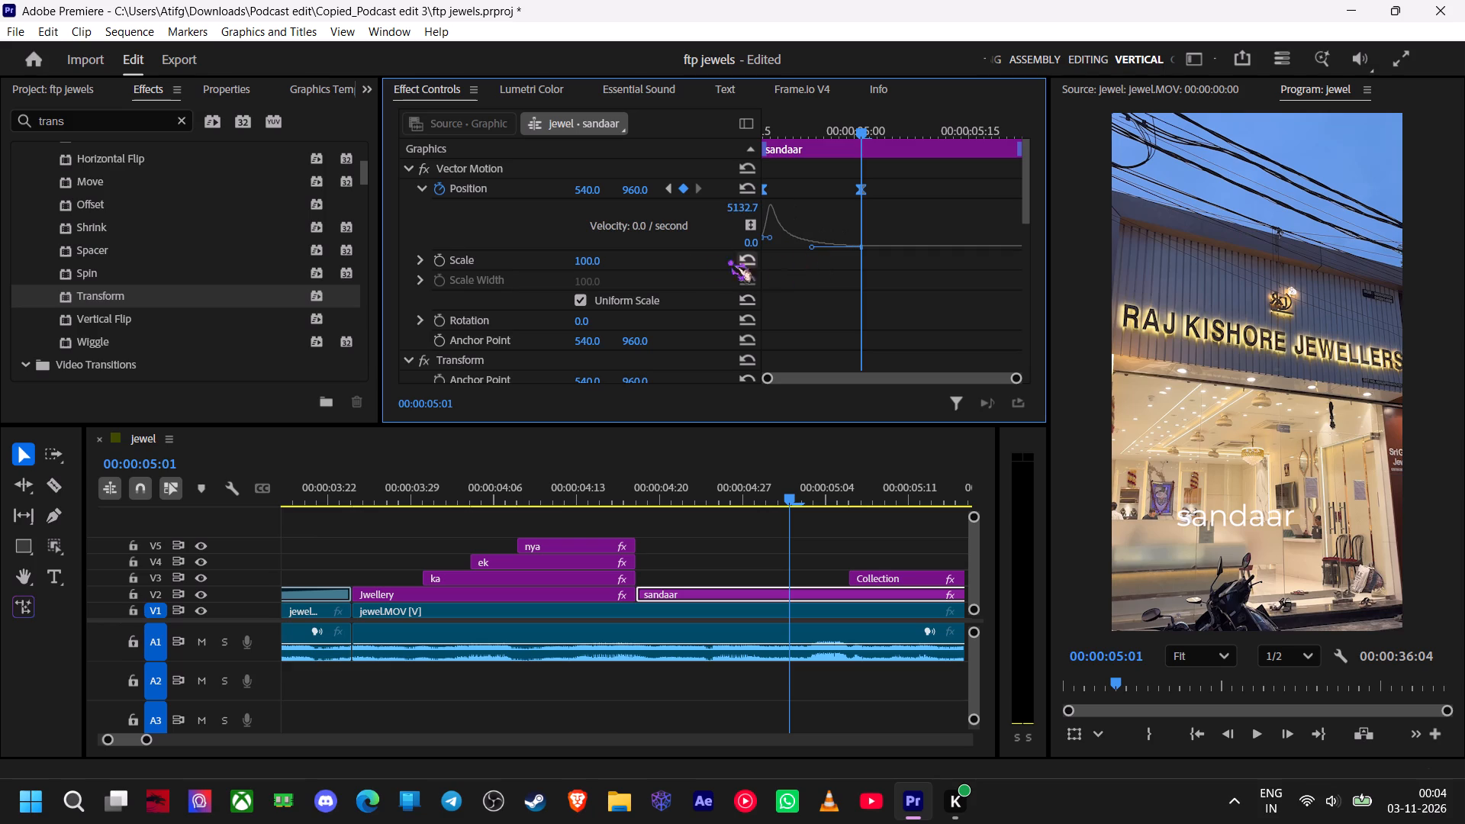
Play back the eased "sandaar" rise from before the "Jwellery" captions end through to "Collection".
drag(781, 491, 508, 523)
key(space)
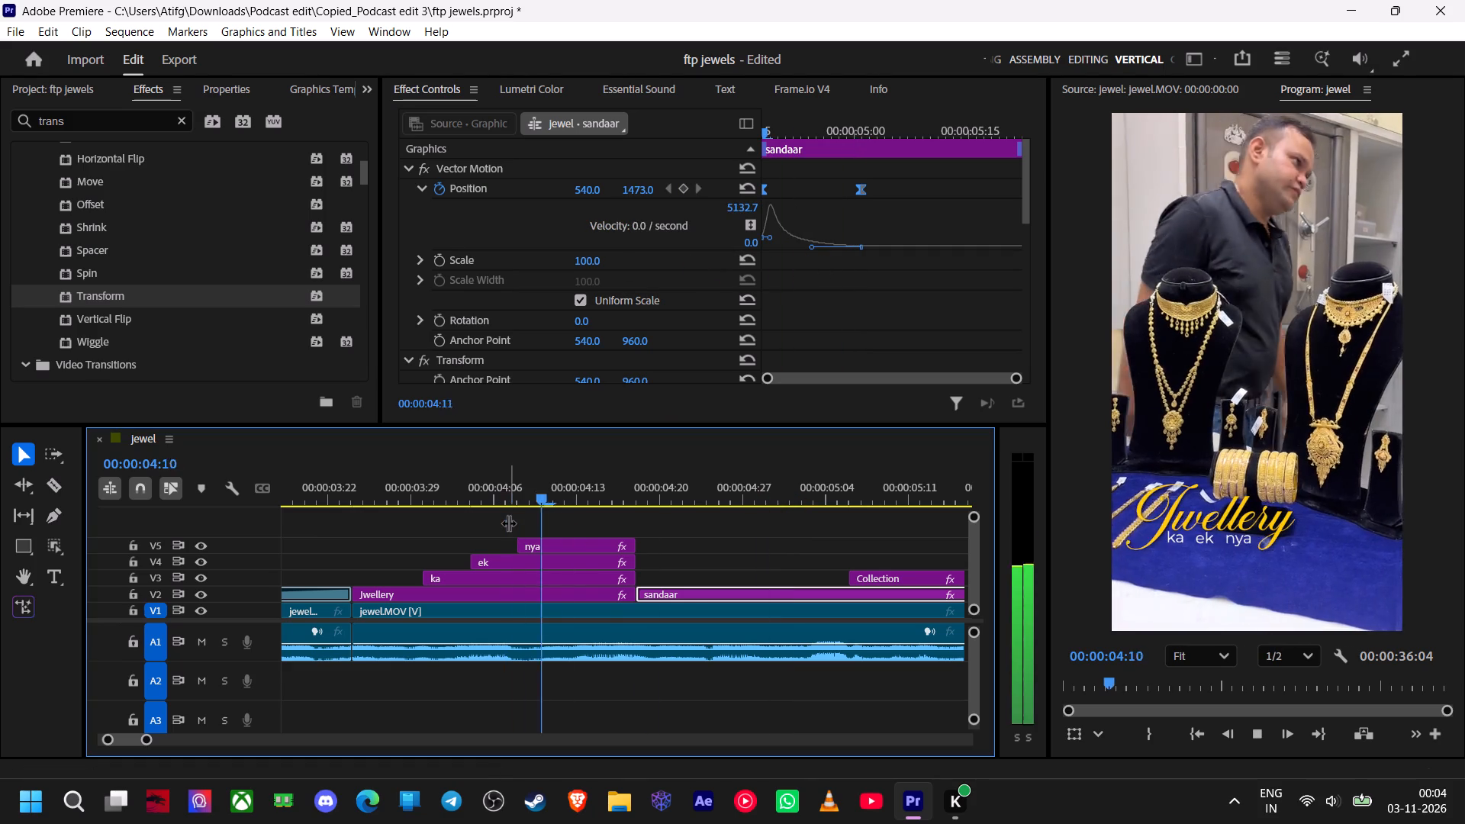
key(space)
key(space)
key(space)
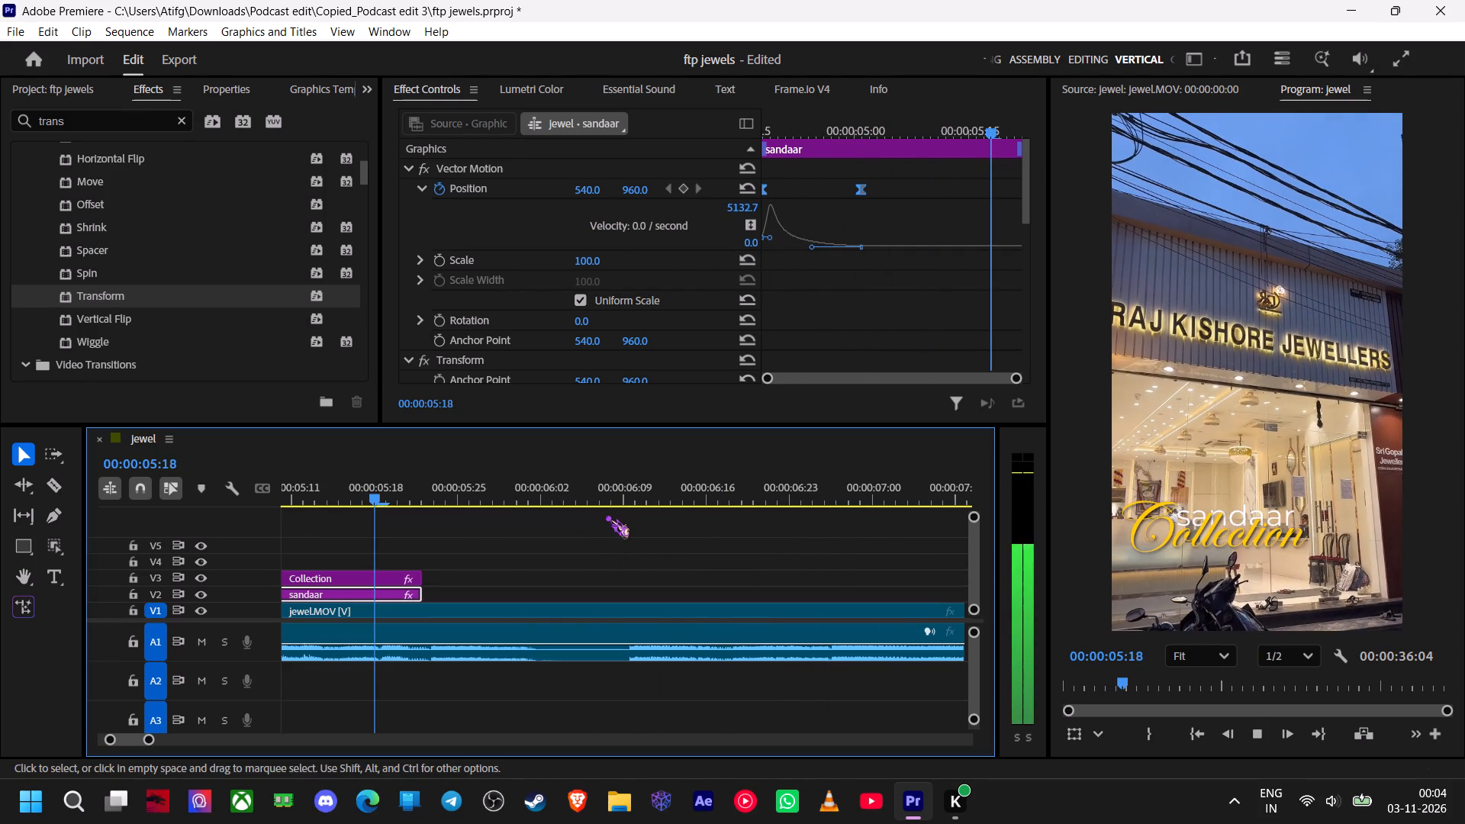
drag(382, 494, 497, 533)
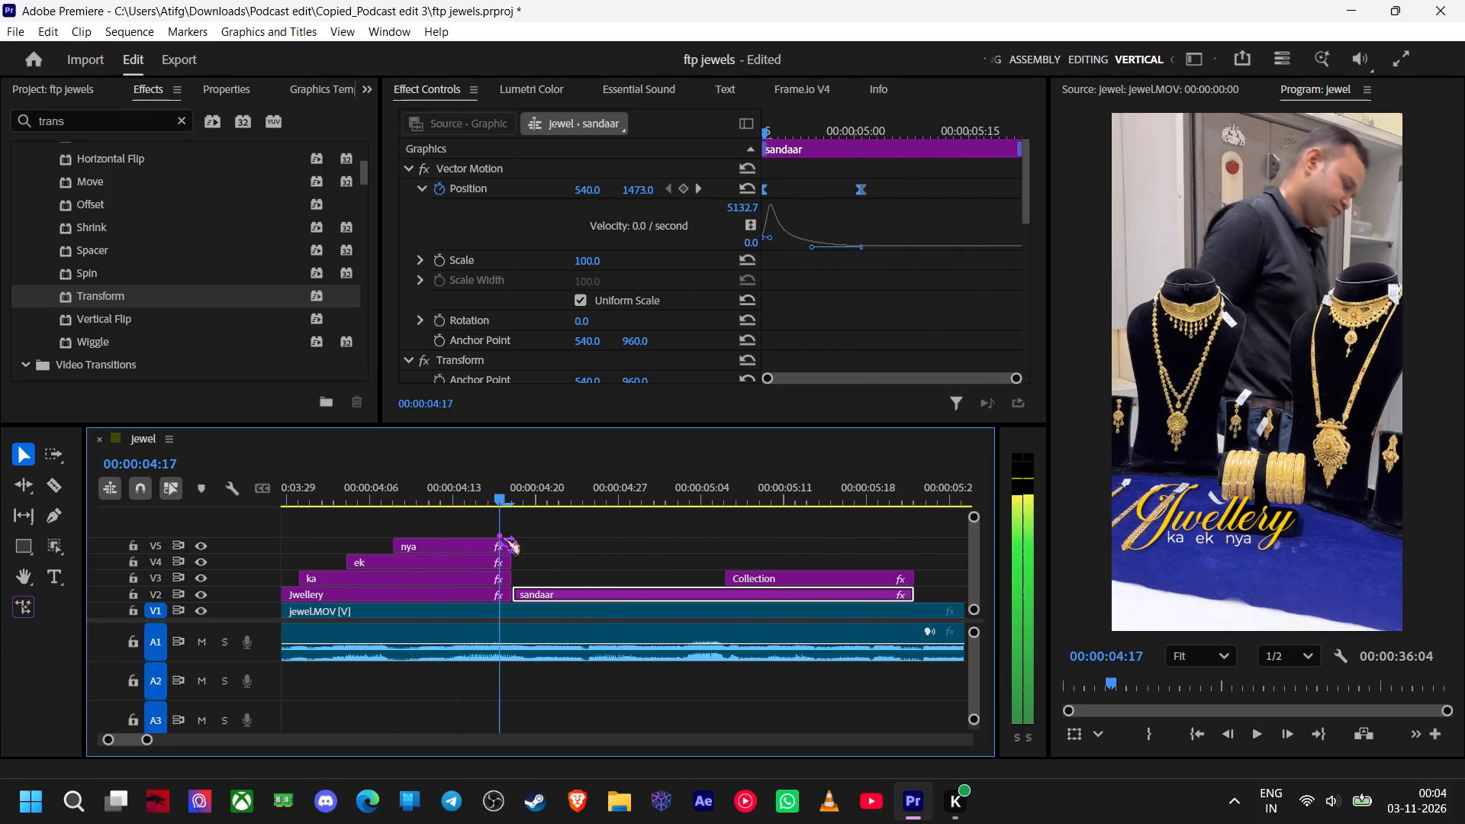
drag(497, 533, 488, 533)
key(space)
key(space)
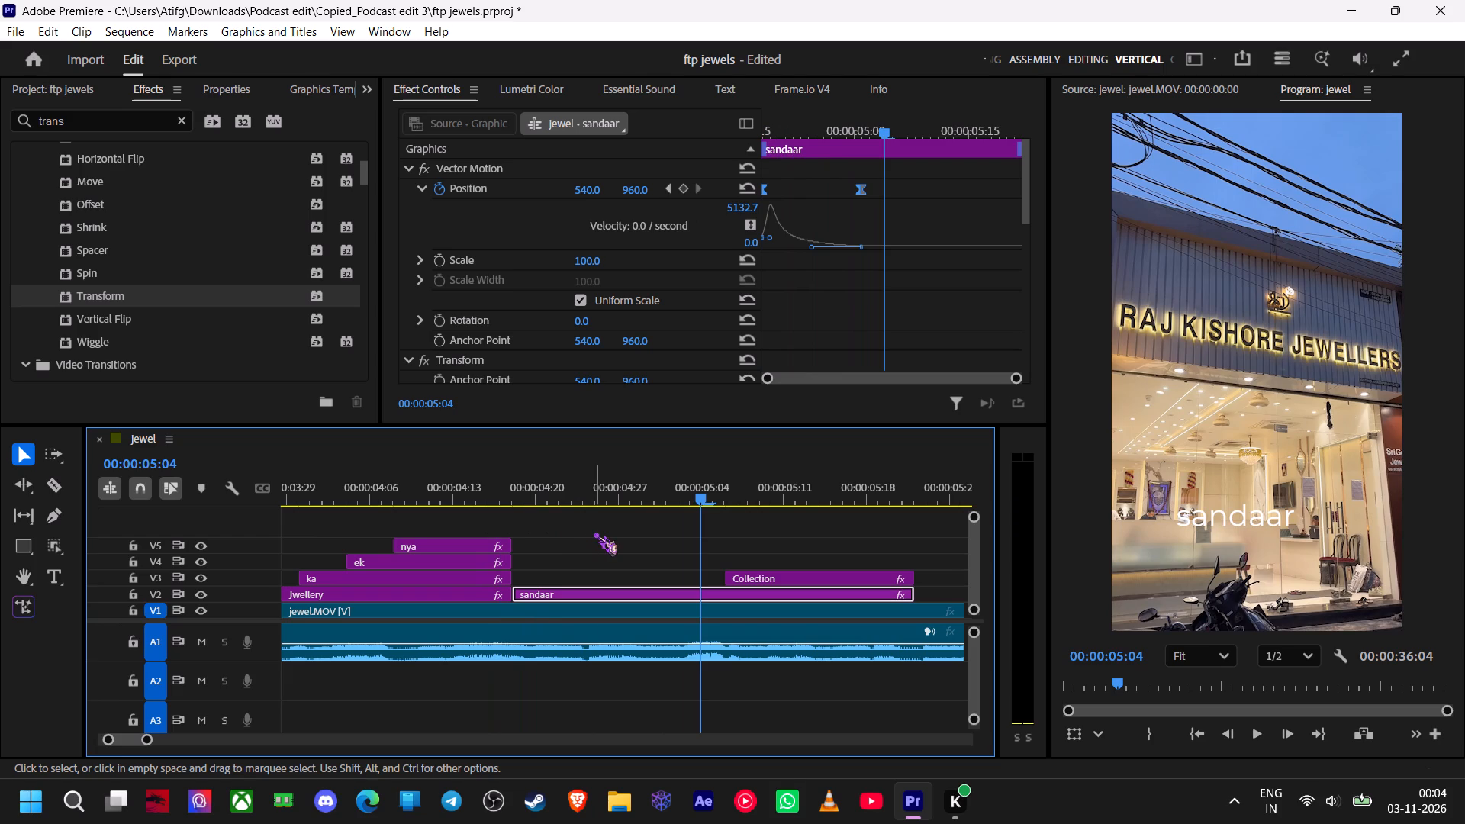
key(space)
key(space)
key(space)
key(space)
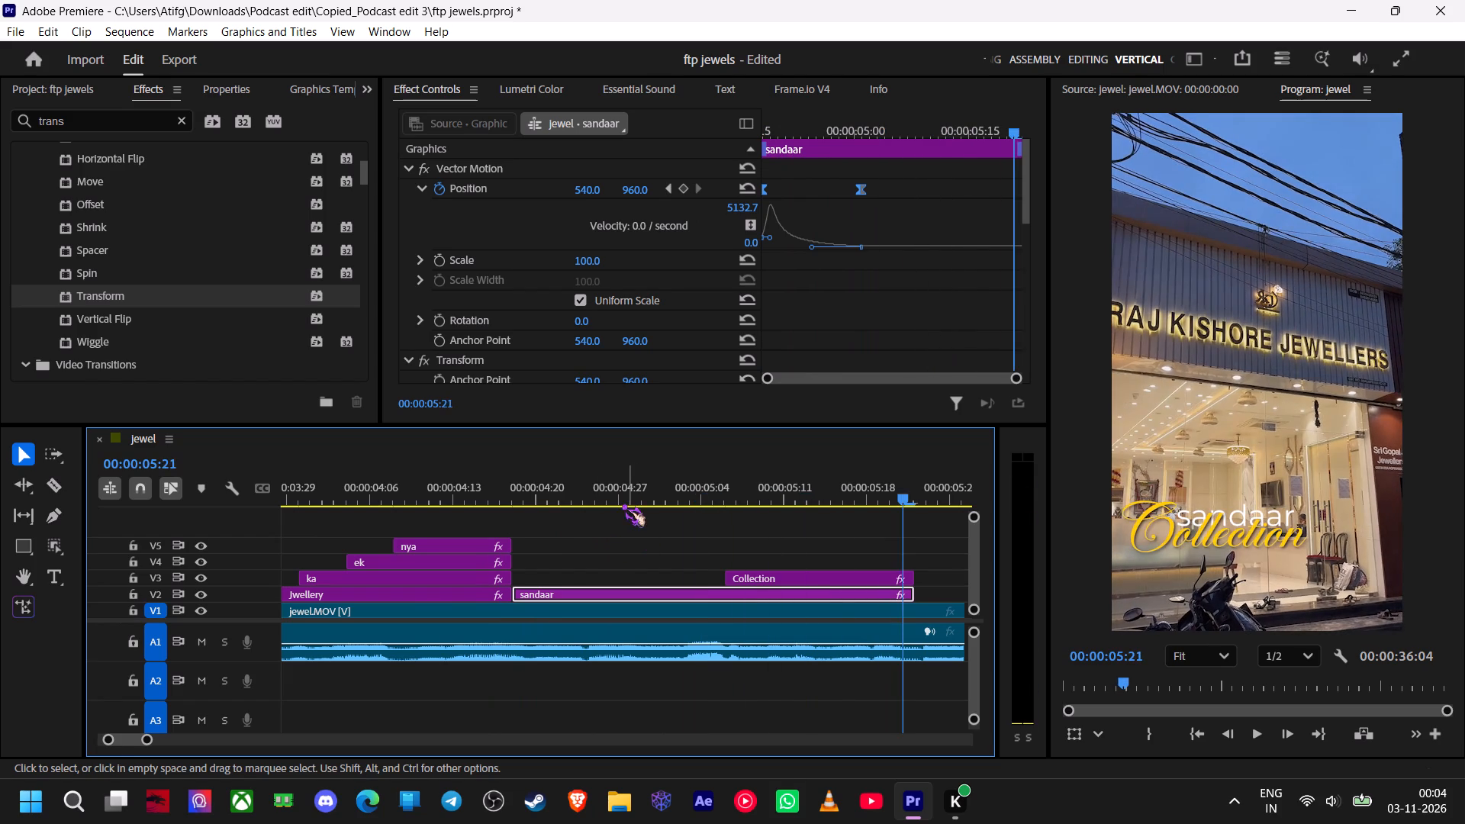
Replay and scrub the "sandaar" rise between about 00:00:04:11 and 00:00:05:01 to examine its speed and easing.
drag(620, 503, 420, 517)
key(space)
key(space)
key(space)
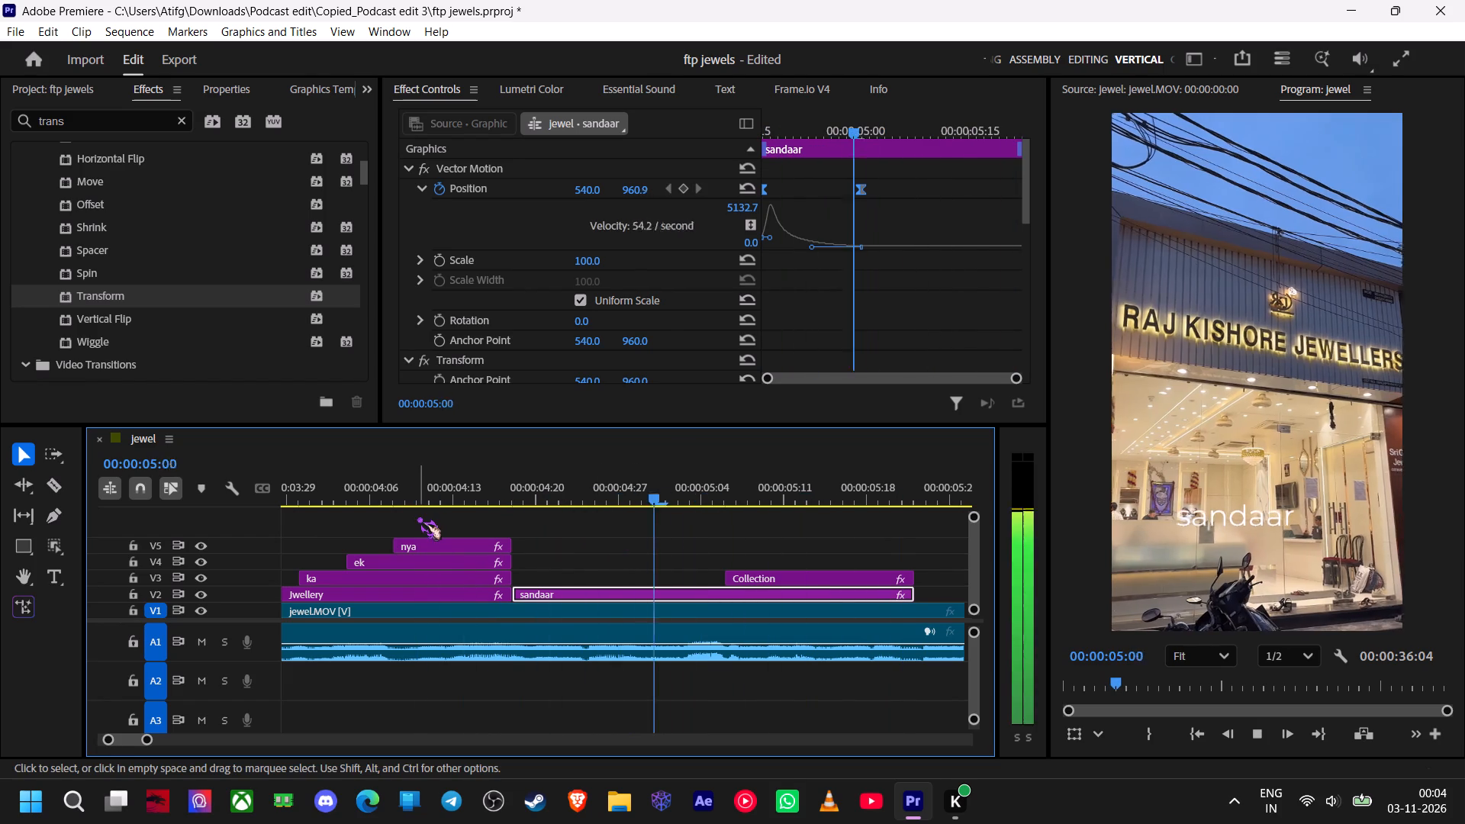
key(space)
drag(678, 498, 427, 529)
key(space)
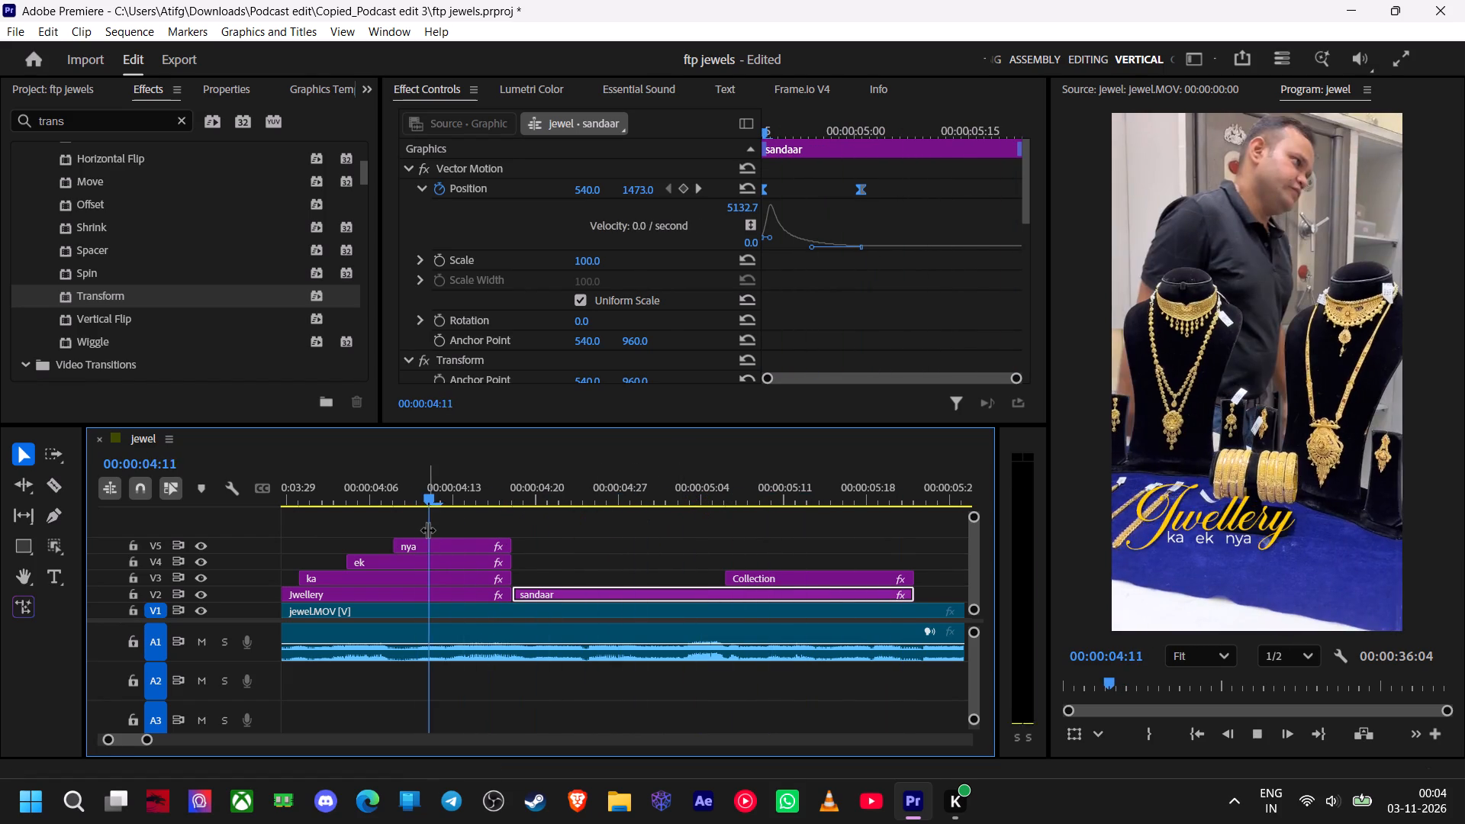
key(space)
drag(631, 497, 571, 514)
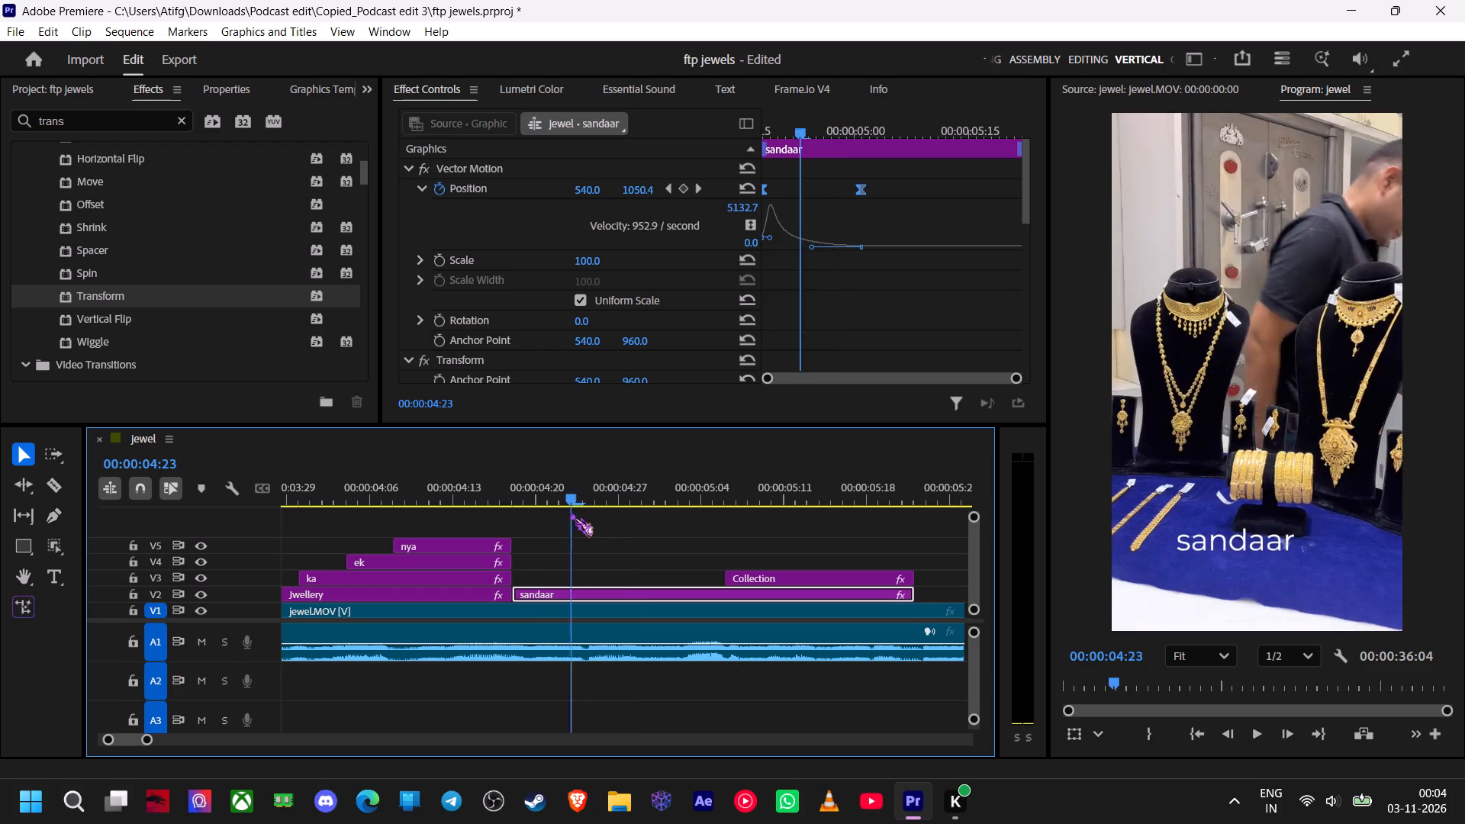
drag(571, 514, 626, 527)
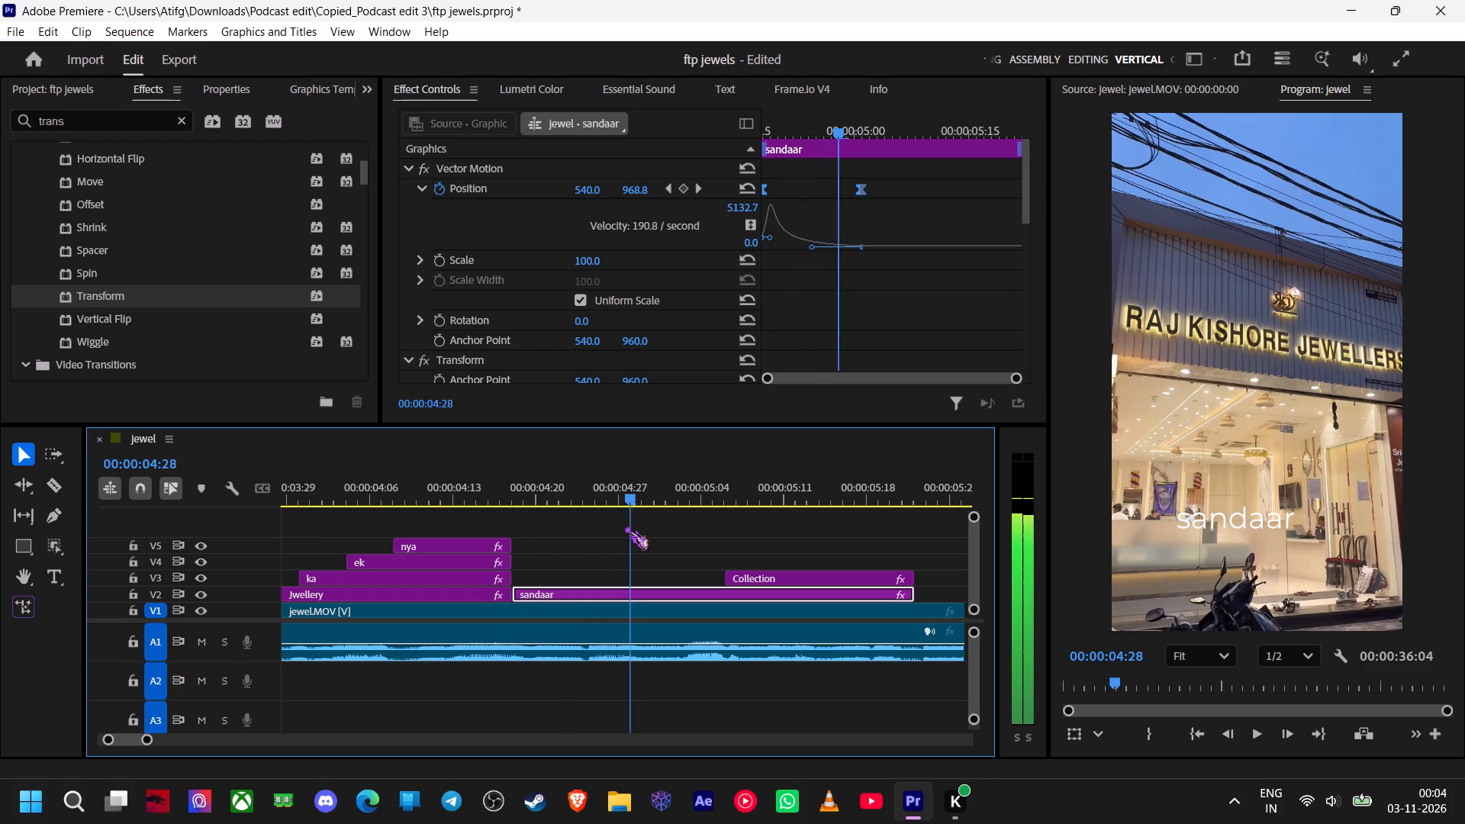
drag(626, 527, 658, 529)
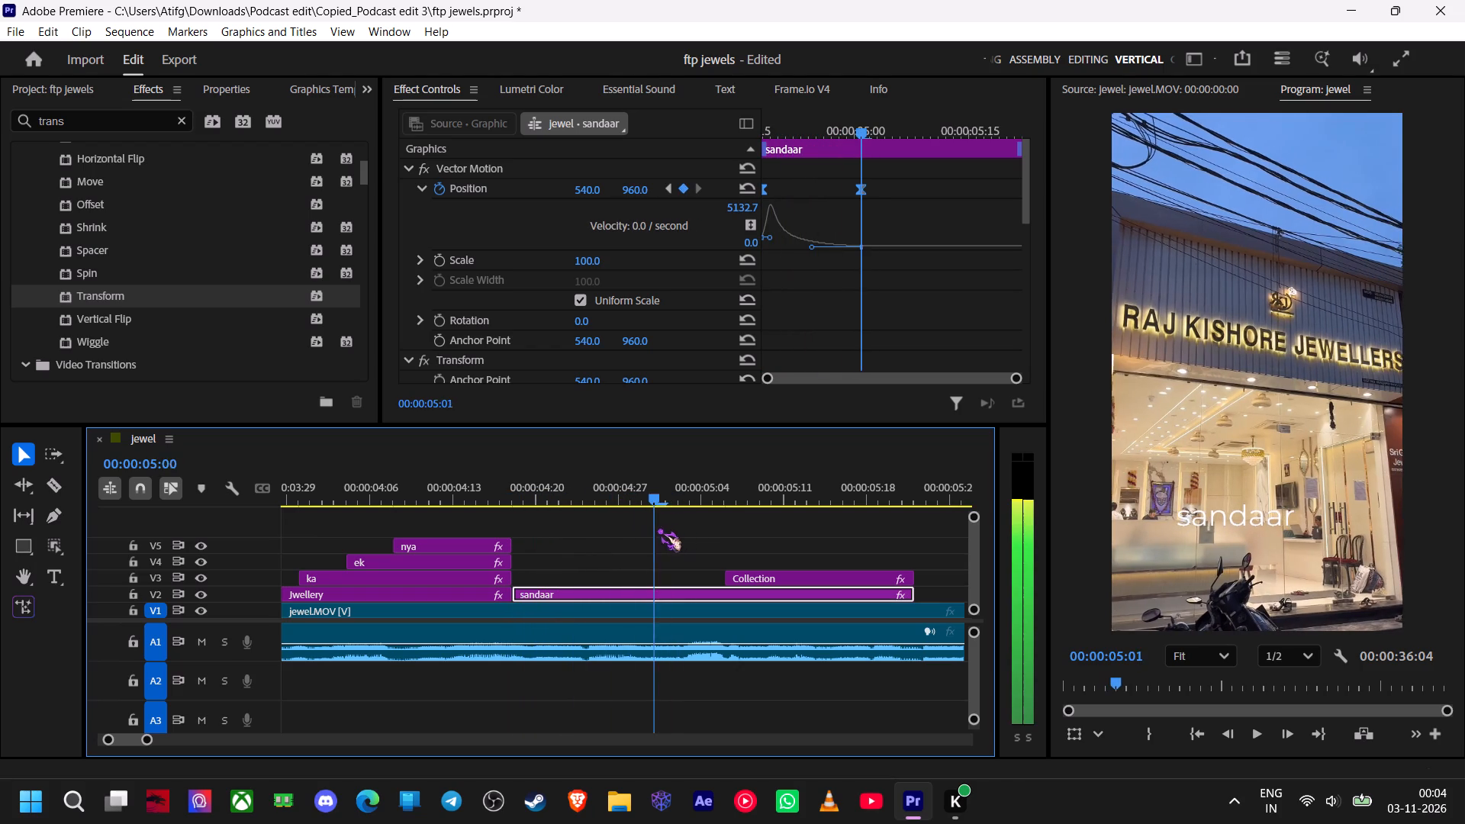
drag(658, 529, 520, 544)
key(space)
key(space)
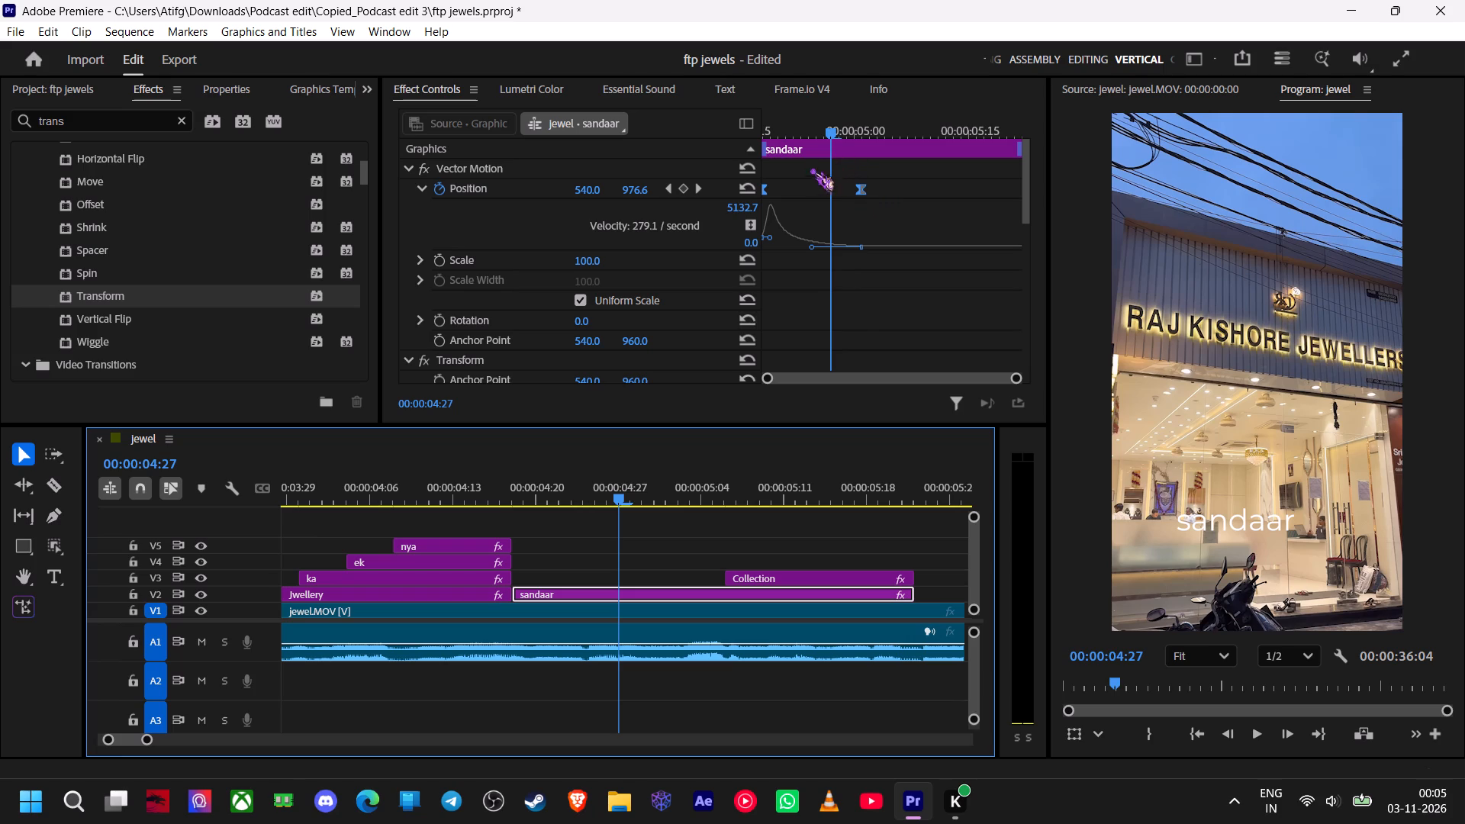
Remove all Vector Motion Position keyframes from "sandaar" at 00:00:04:27.
click(442, 185)
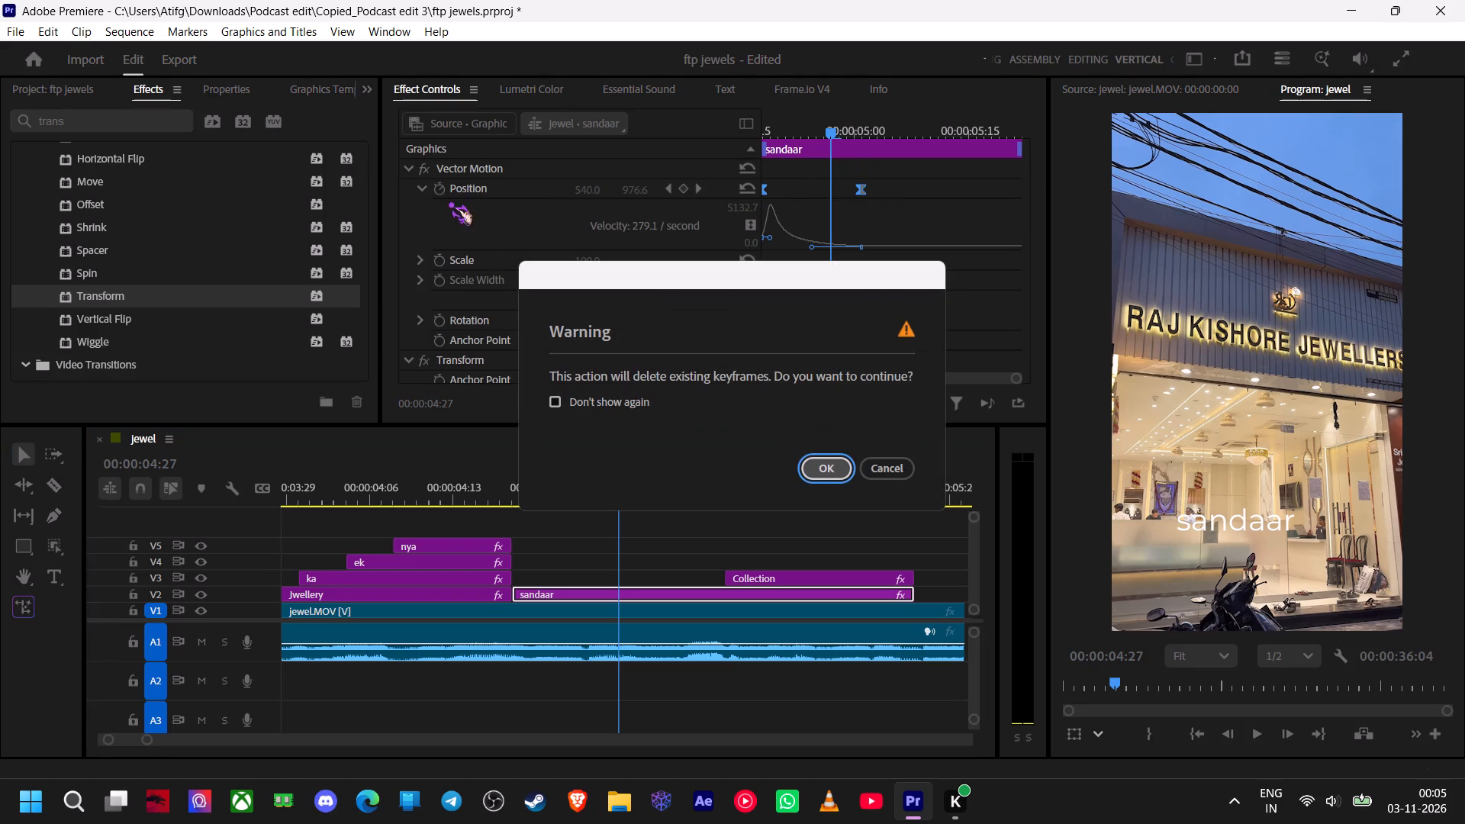
click(839, 468)
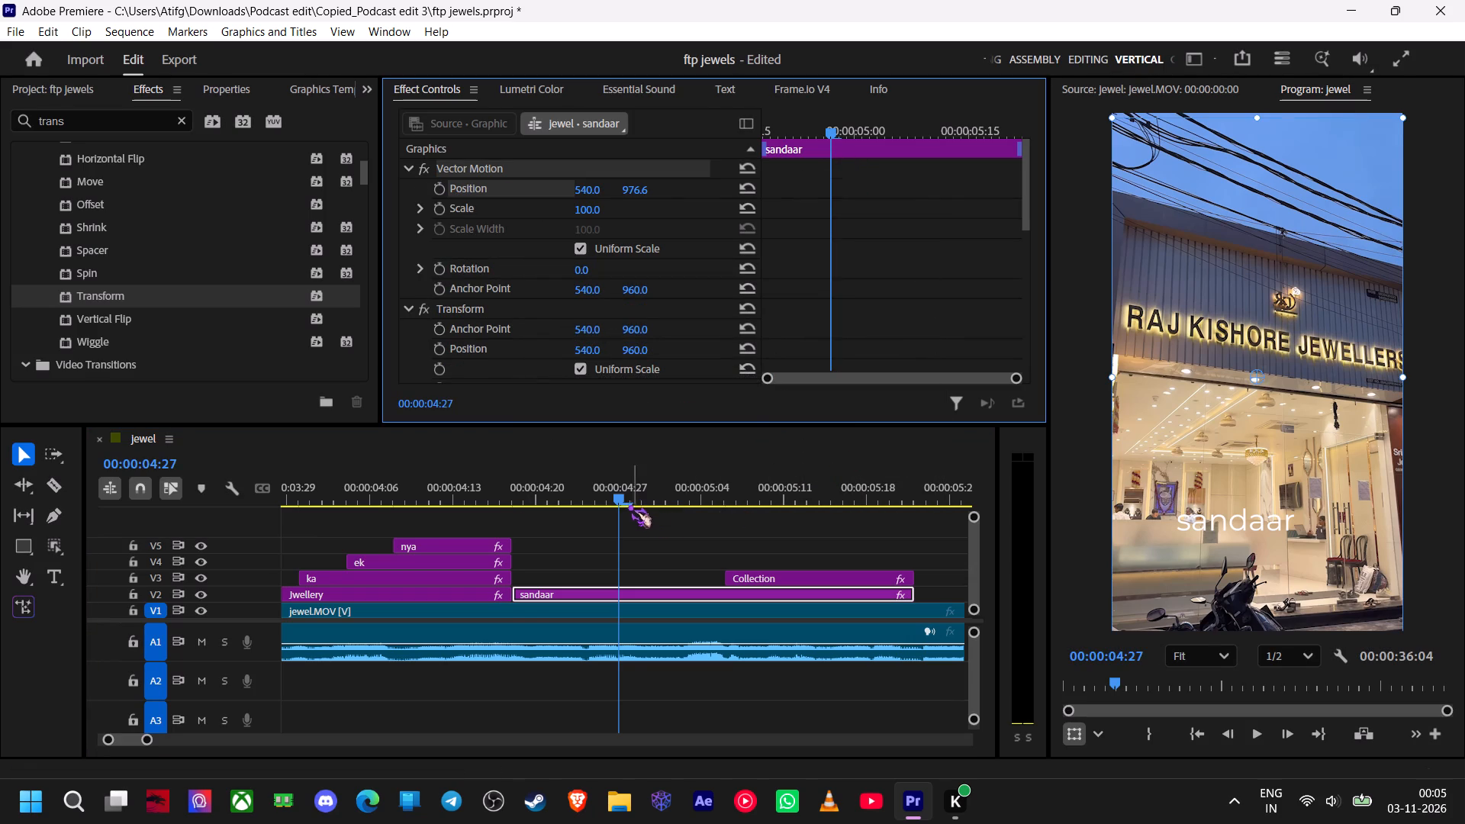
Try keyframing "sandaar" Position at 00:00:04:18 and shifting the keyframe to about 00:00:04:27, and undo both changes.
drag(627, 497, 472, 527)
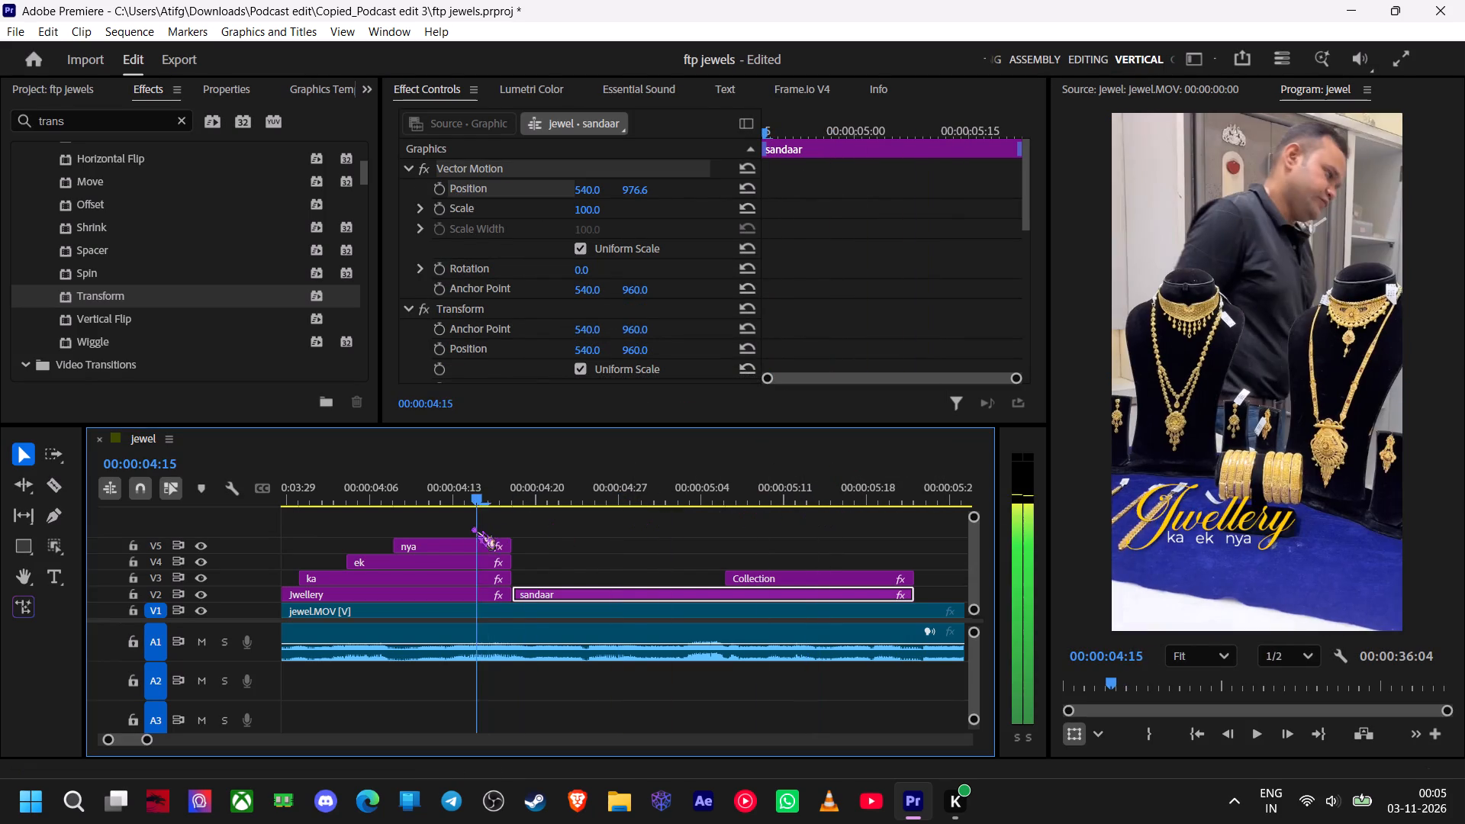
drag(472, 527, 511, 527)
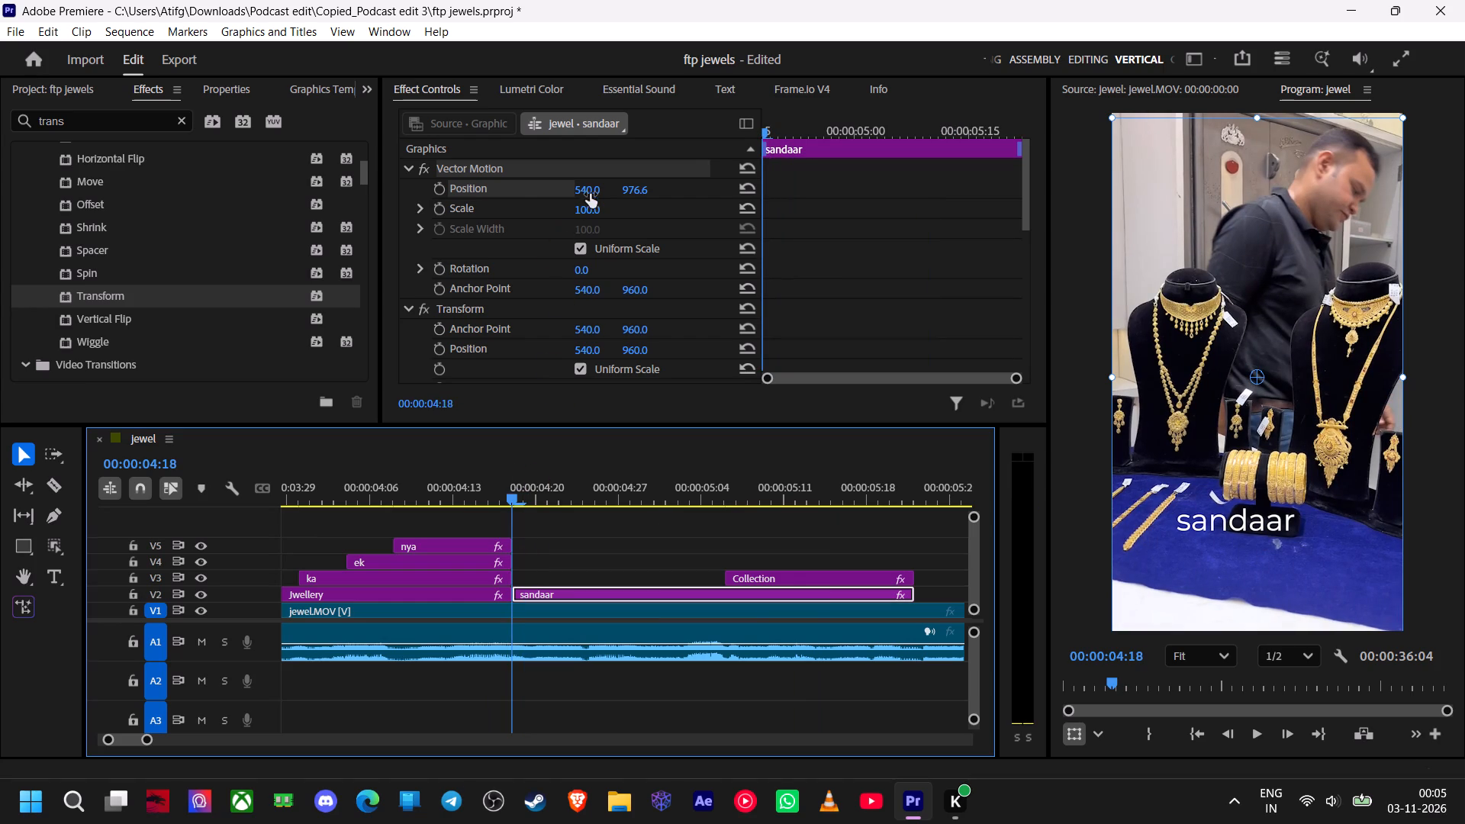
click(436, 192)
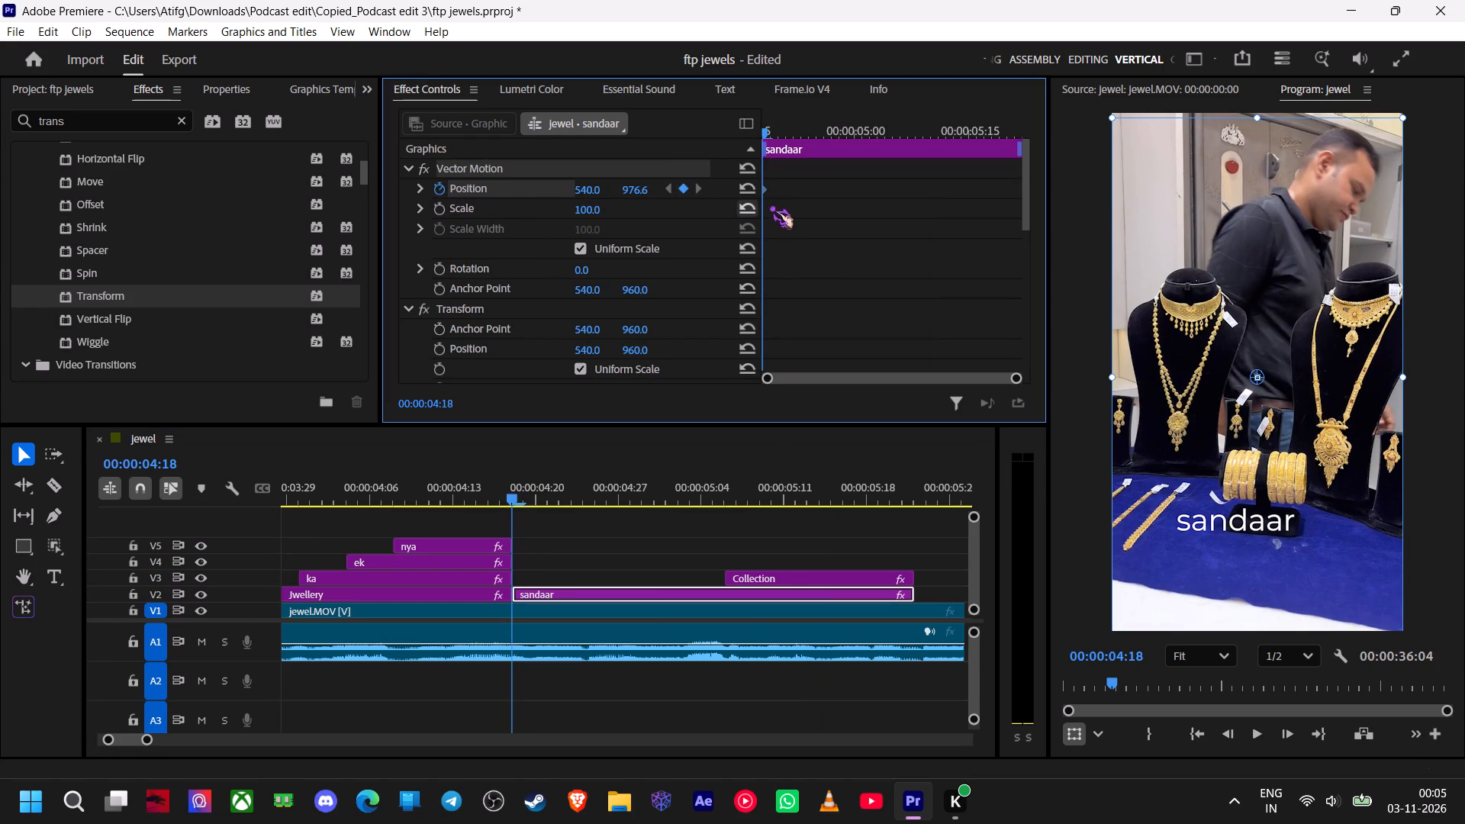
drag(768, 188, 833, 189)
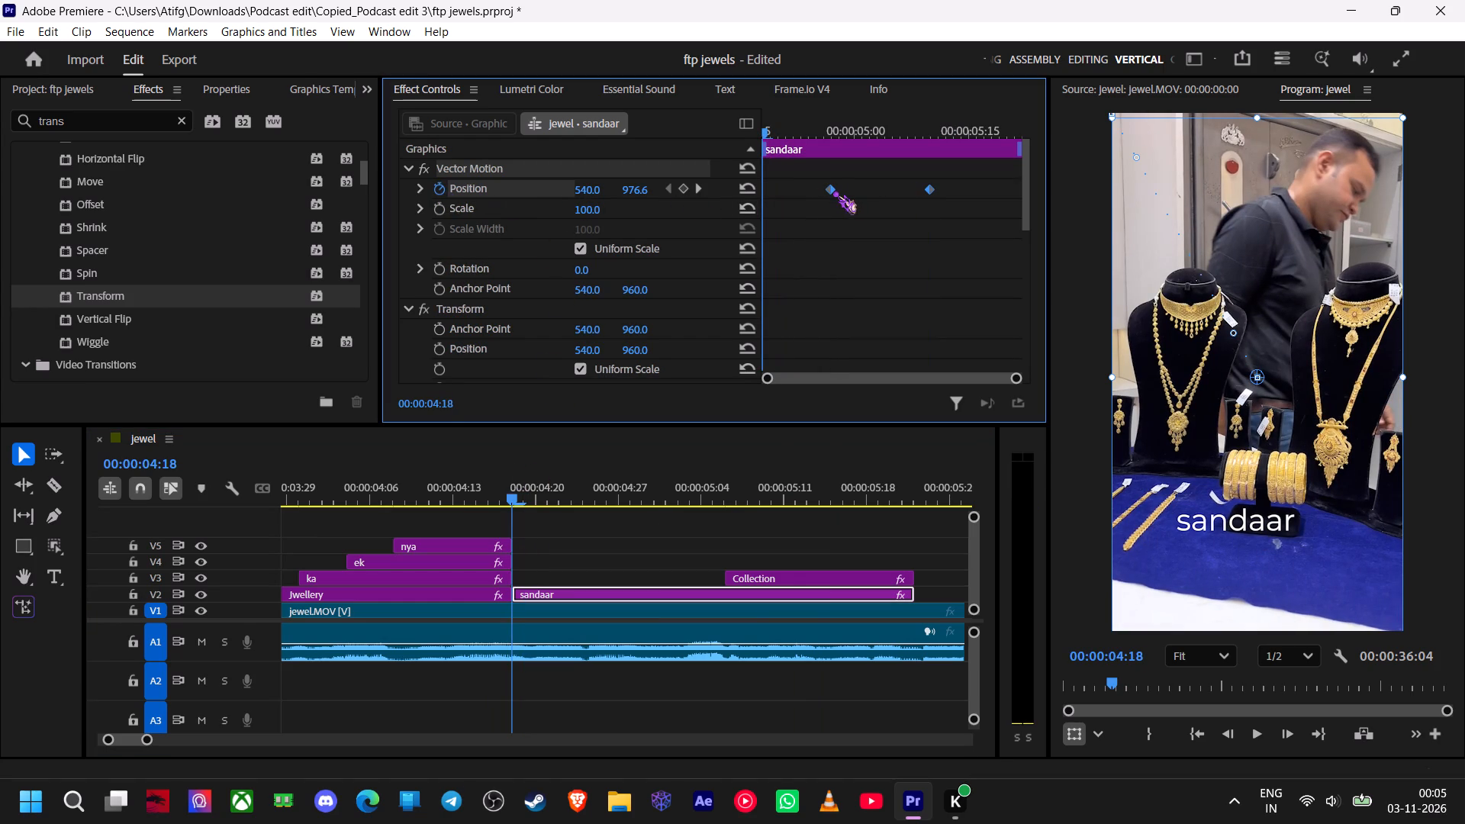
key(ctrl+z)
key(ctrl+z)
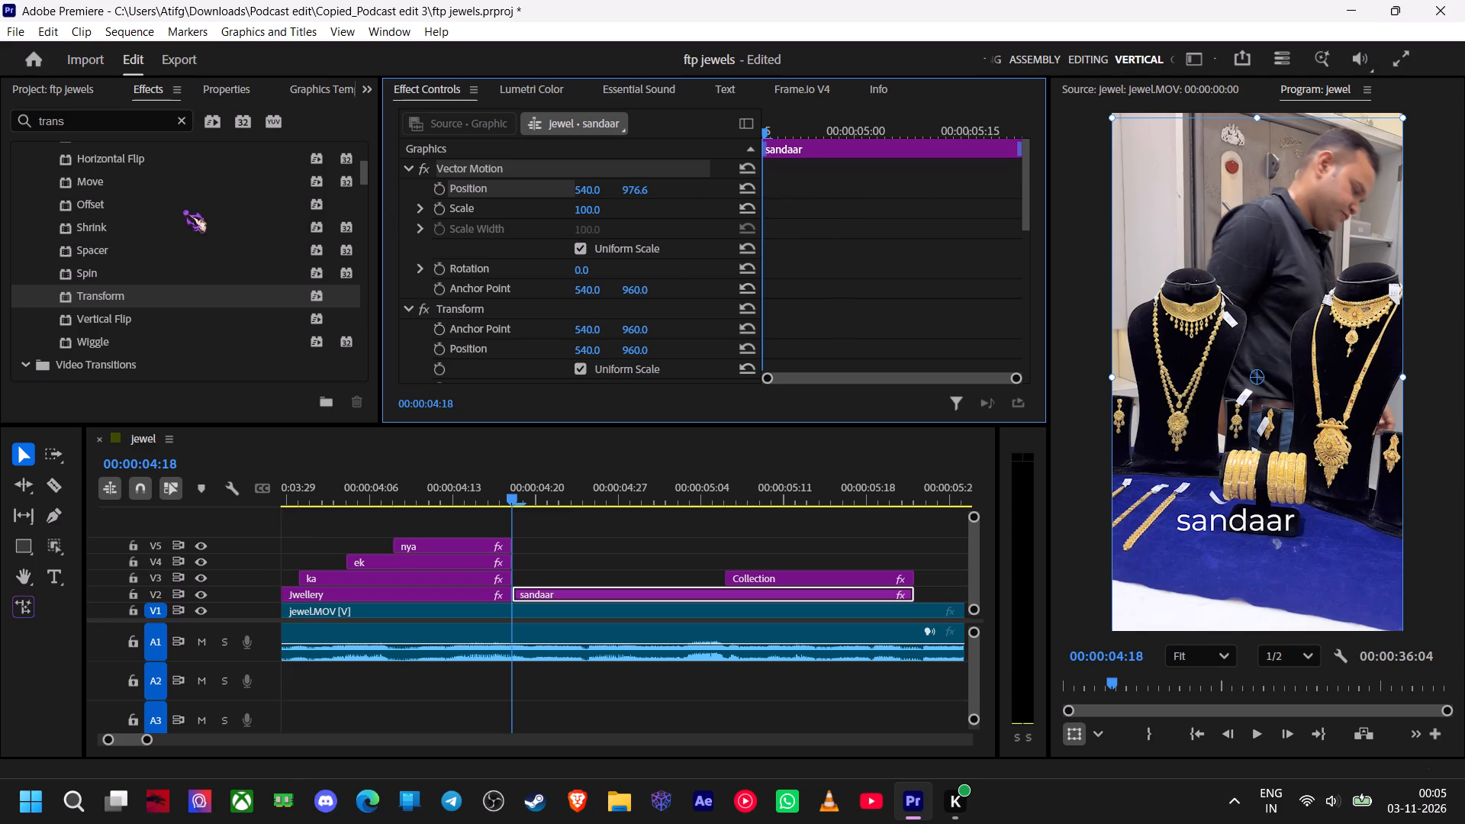
Keyframe "sandaar" Position at 540, 976.6, shift the keyframe to about 00:00:05:00, and delete the extra keyframe near 00:00:05:13.
click(434, 192)
drag(767, 191, 856, 193)
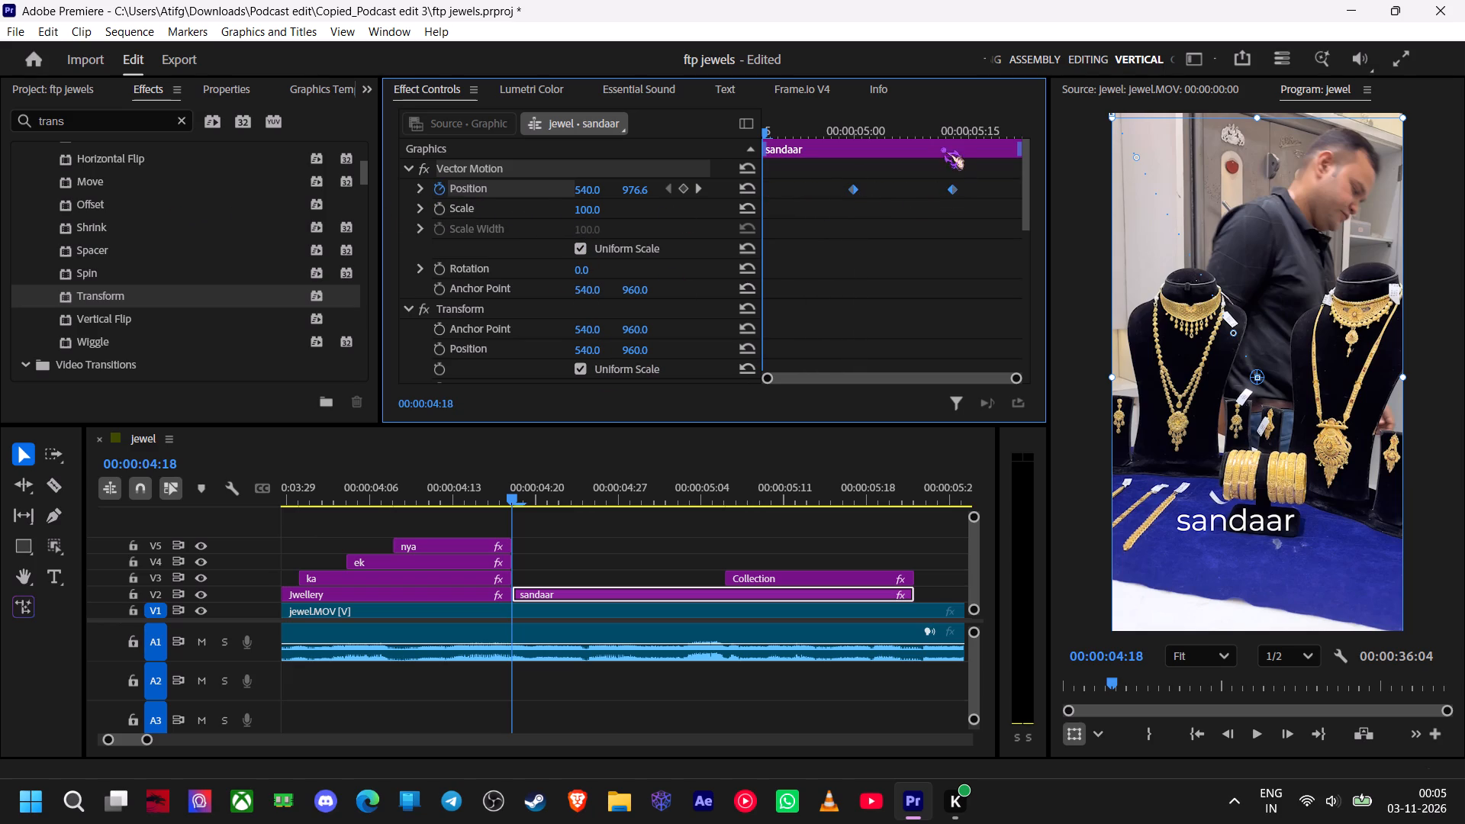
drag(940, 146, 965, 145)
drag(915, 121, 955, 125)
click(955, 188)
key(Delete)
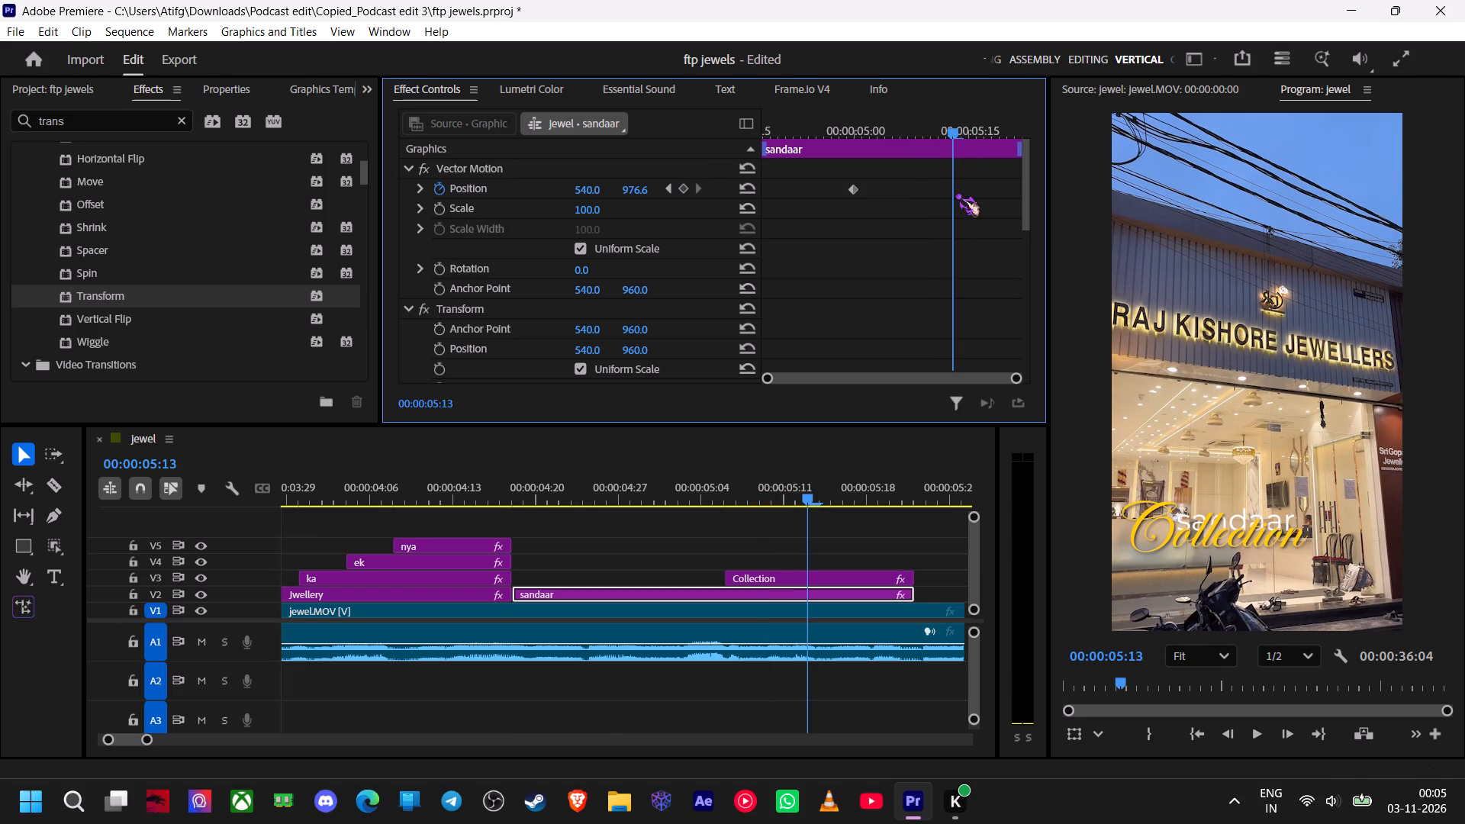
Move the remaining "sandaar" Position keyframe to 00:00:05:06, where "Collection" starts.
click(852, 140)
drag(863, 125, 904, 137)
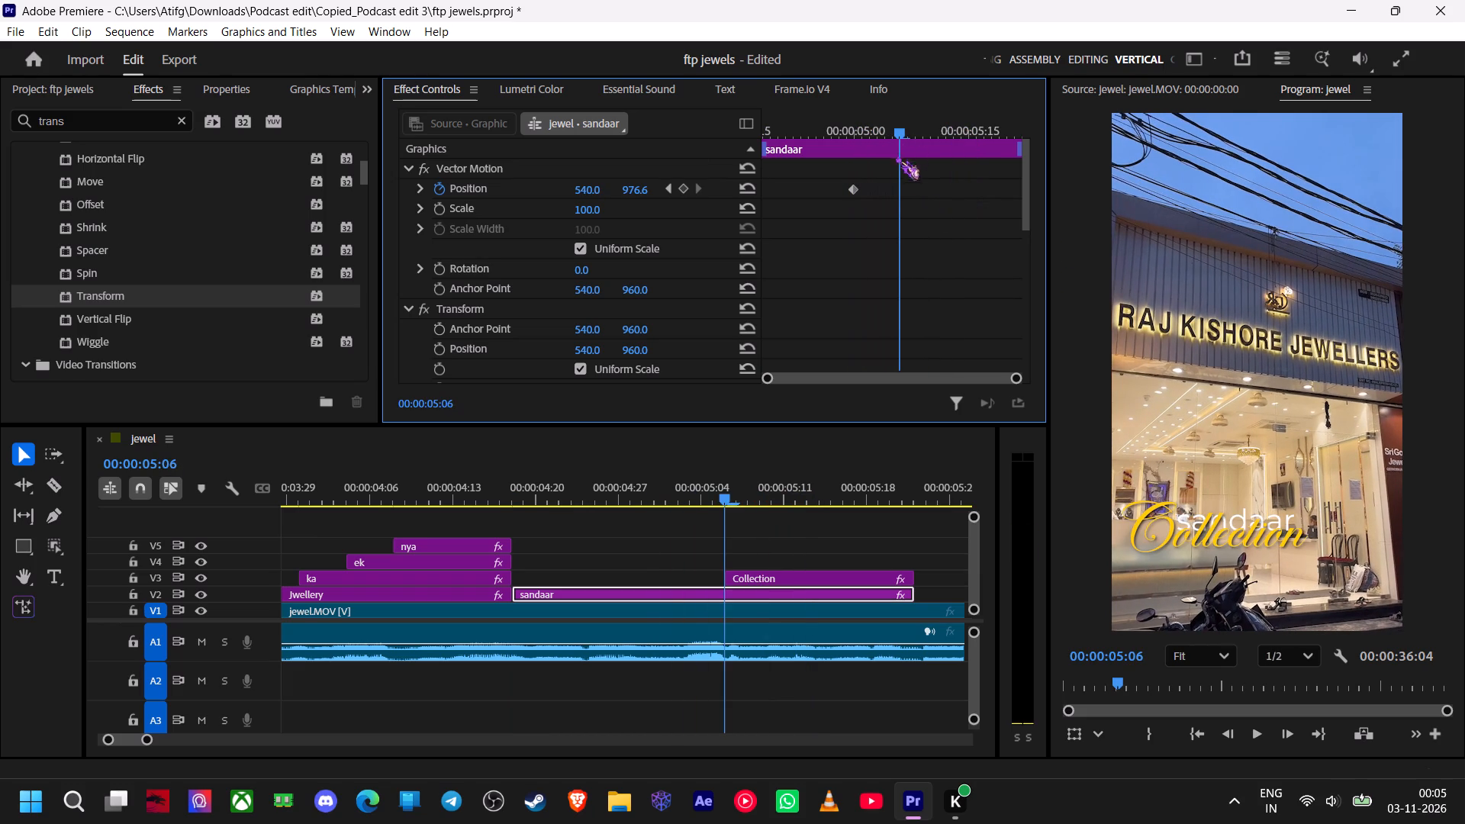
drag(855, 185, 895, 188)
Add a starting Position keyframe of 540, 1426.6 for "sandaar" at 00:00:04:18, placing the word below the frame.
drag(900, 128, 565, 195)
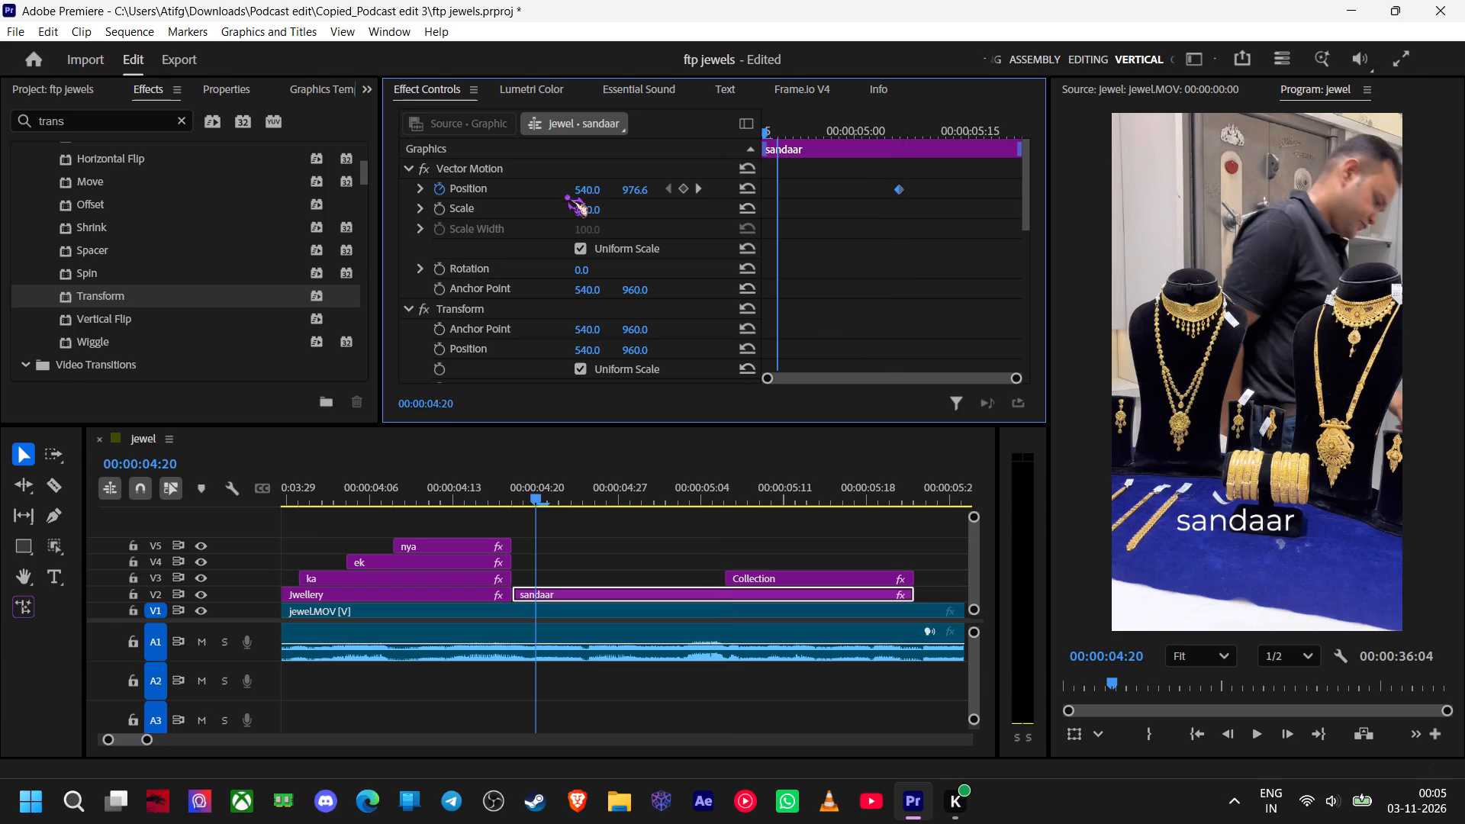
drag(565, 195, 520, 214)
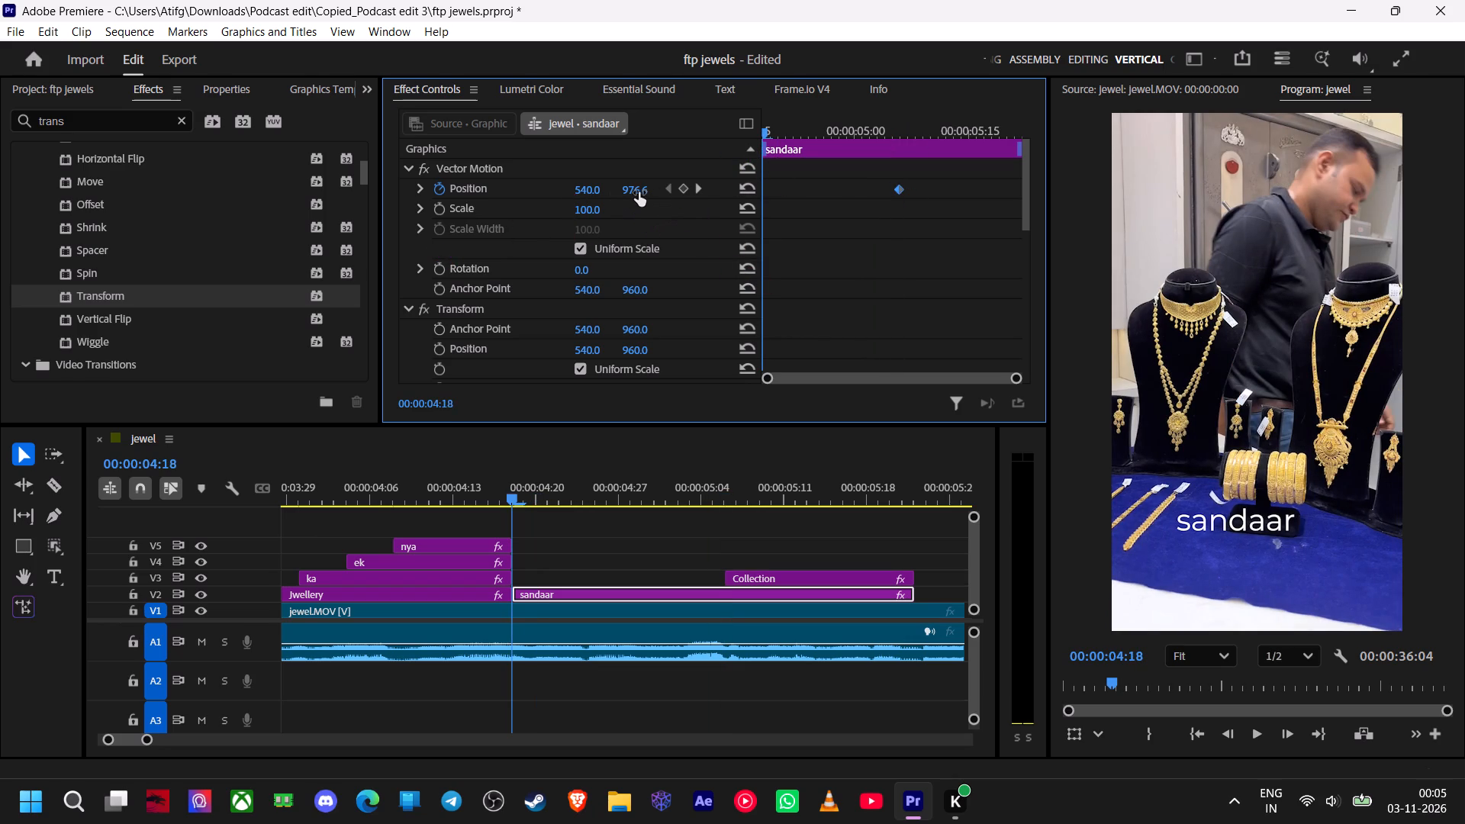
drag(629, 192, 631, 190)
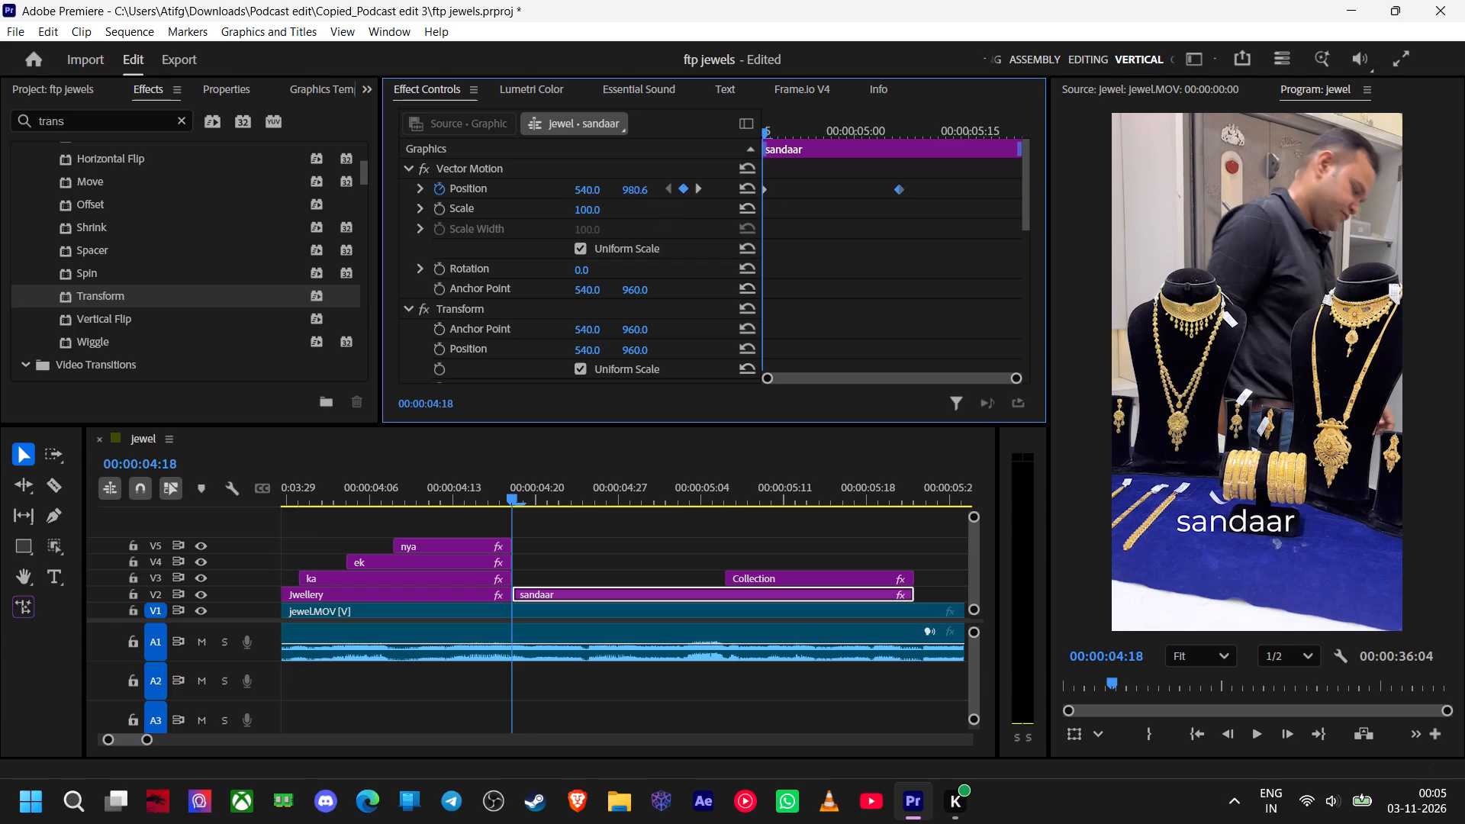
drag(631, 190, 1056, 173)
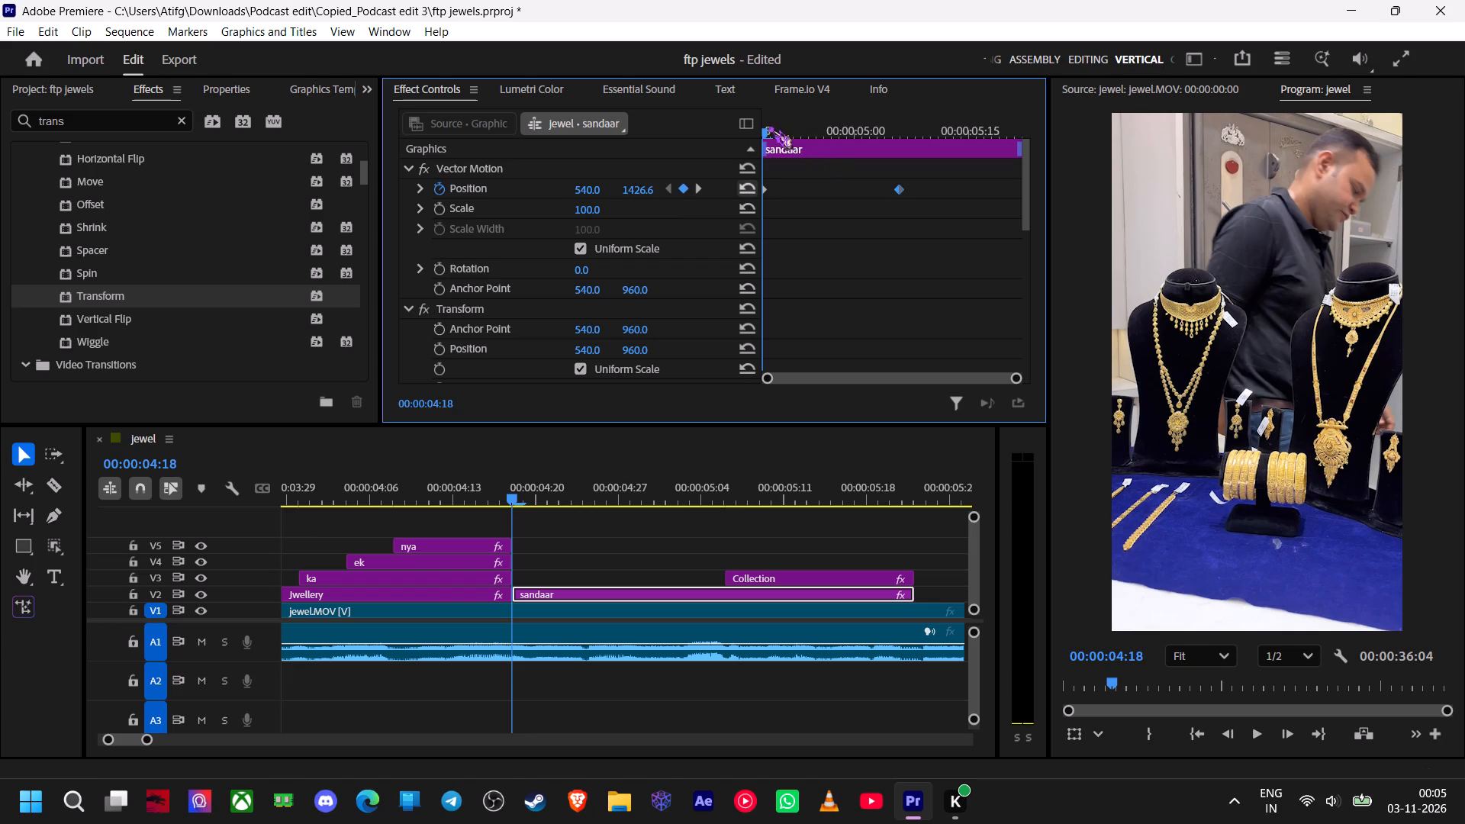
Copy the "sandaar" Position keyframe at 00:00:05:06 and paste it at 00:00:04:23.
drag(766, 128, 803, 130)
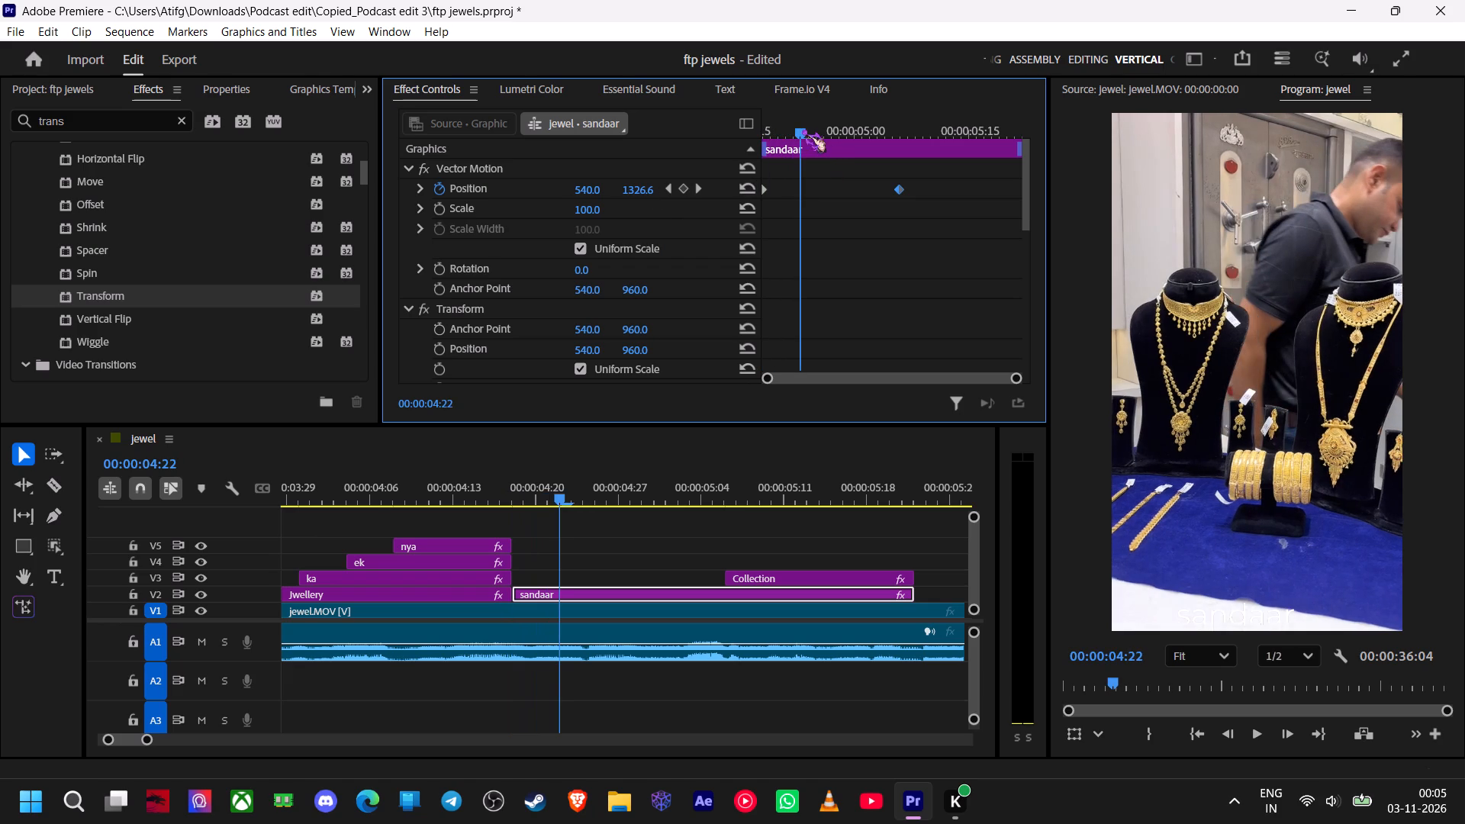
drag(803, 130, 803, 130)
right_click(900, 189)
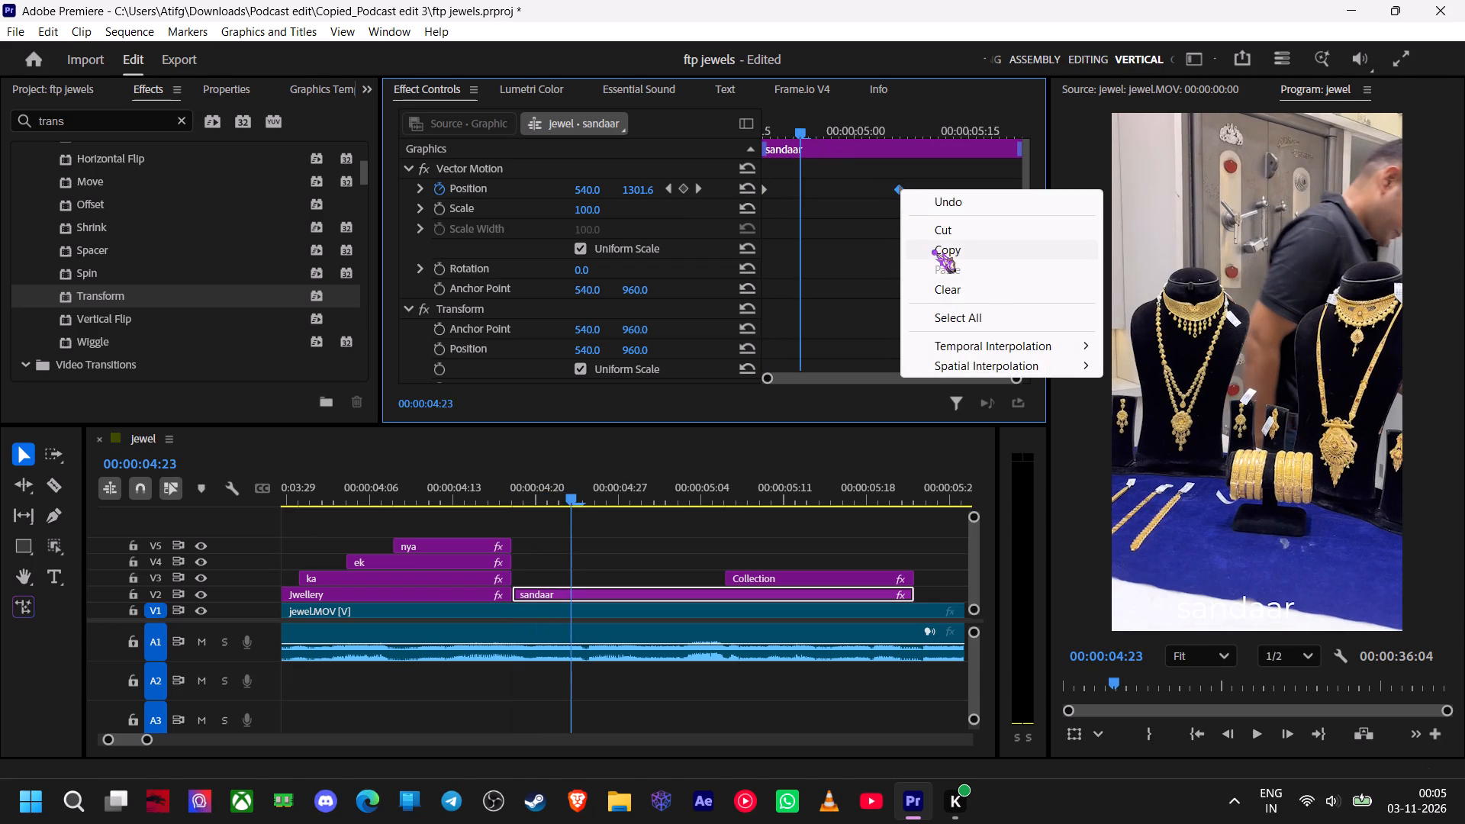
click(932, 249)
click(798, 193)
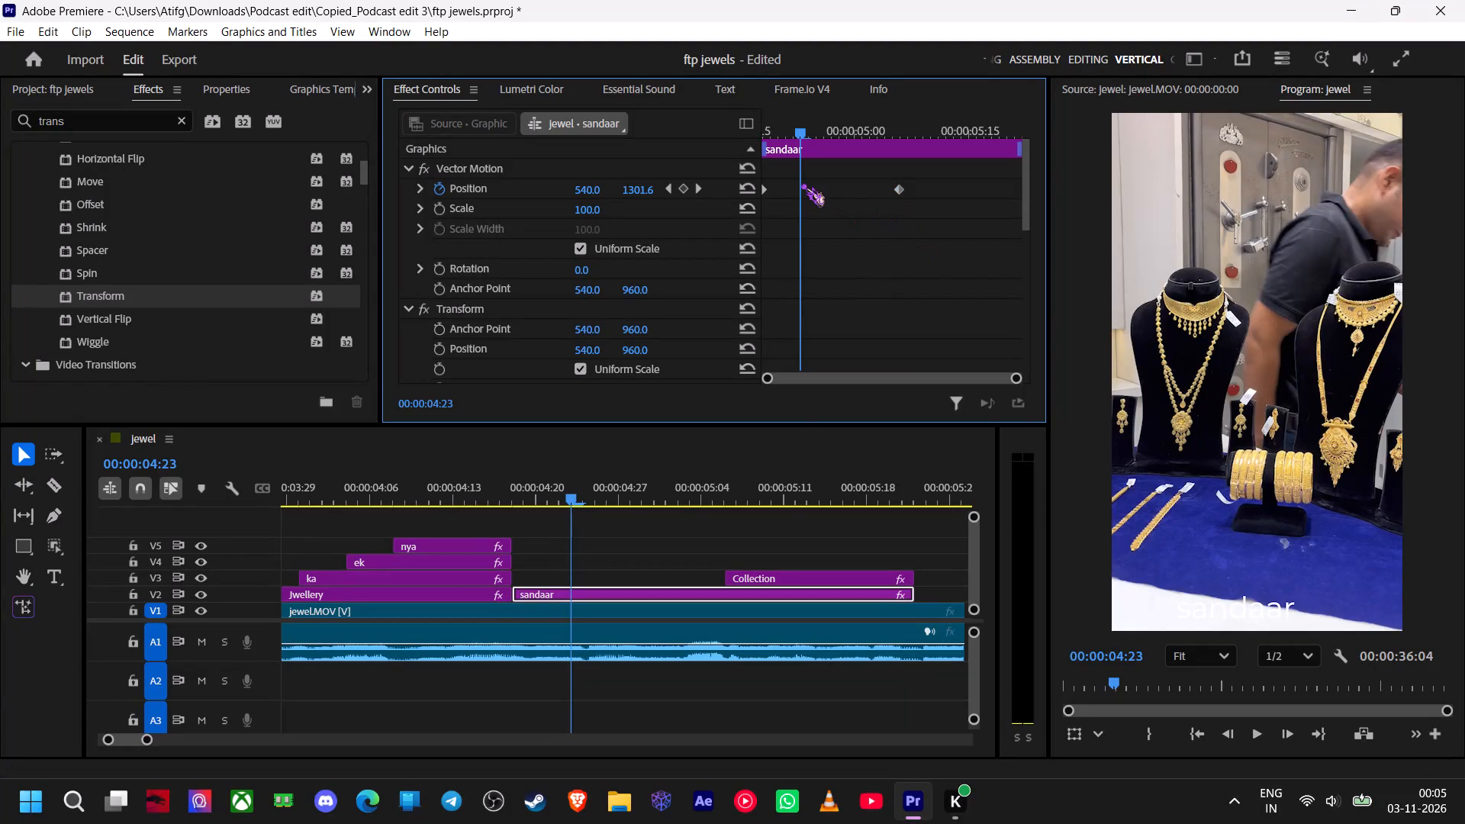
right_click(802, 184)
click(826, 230)
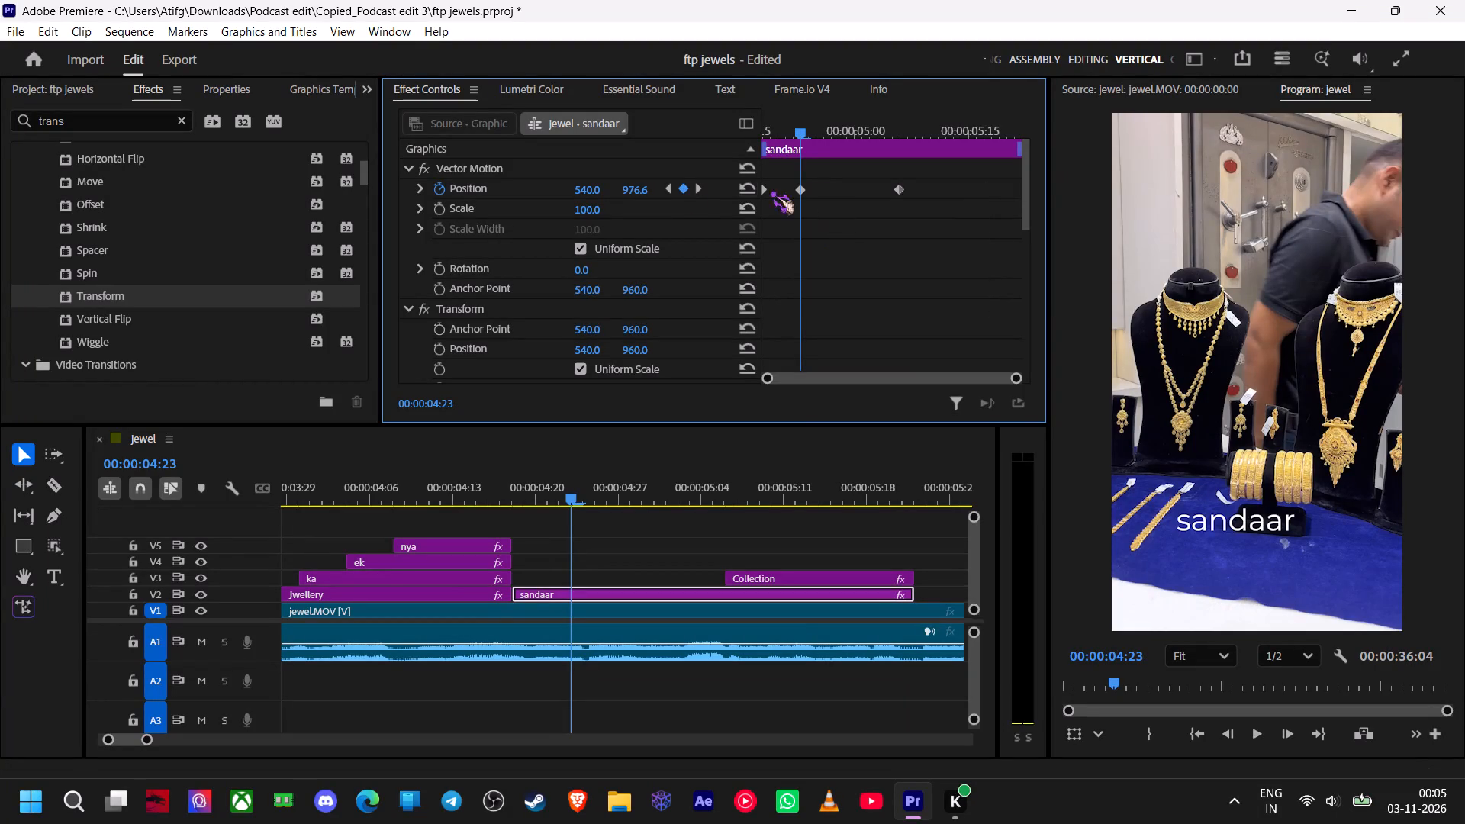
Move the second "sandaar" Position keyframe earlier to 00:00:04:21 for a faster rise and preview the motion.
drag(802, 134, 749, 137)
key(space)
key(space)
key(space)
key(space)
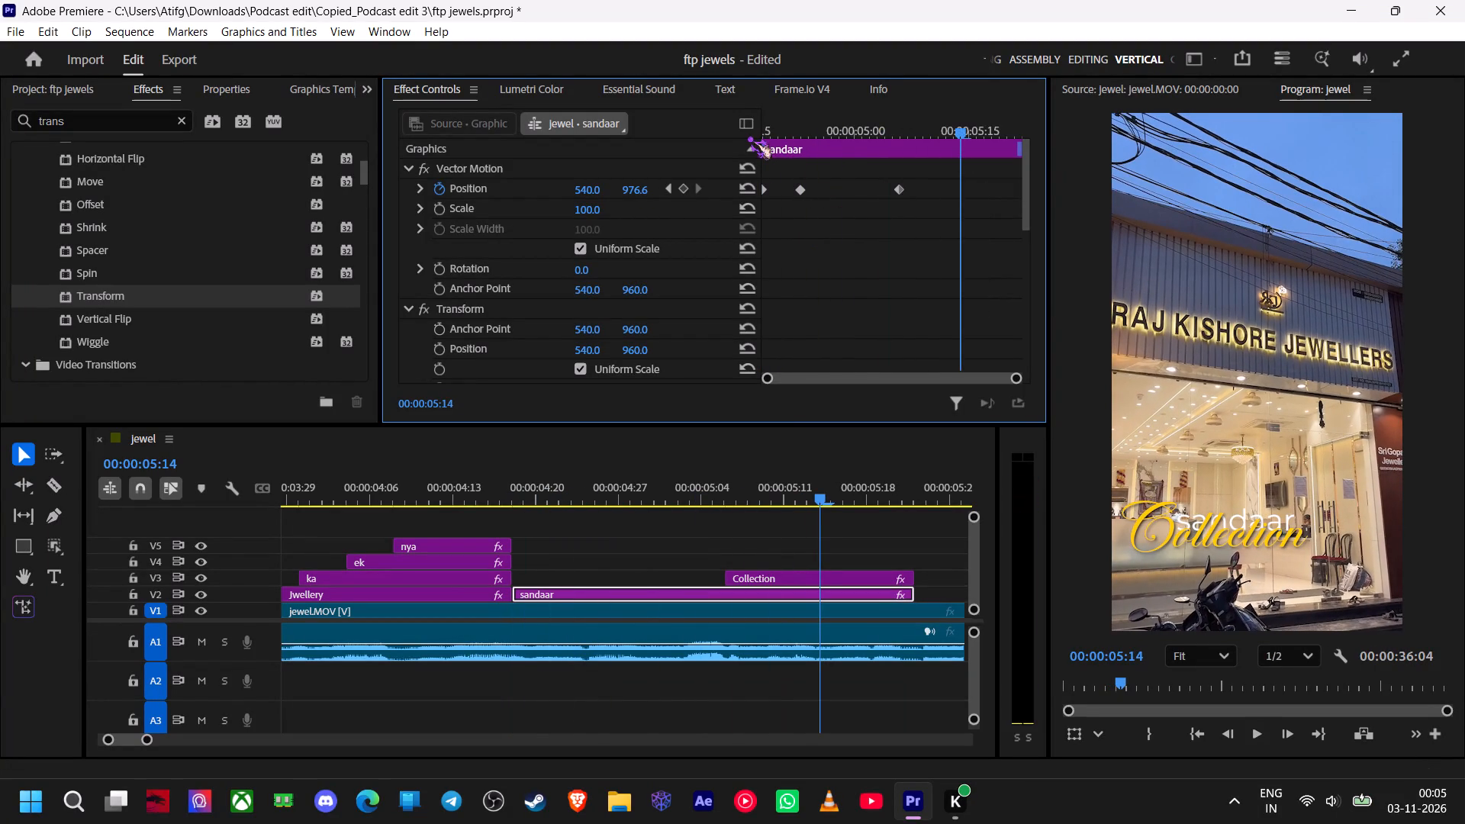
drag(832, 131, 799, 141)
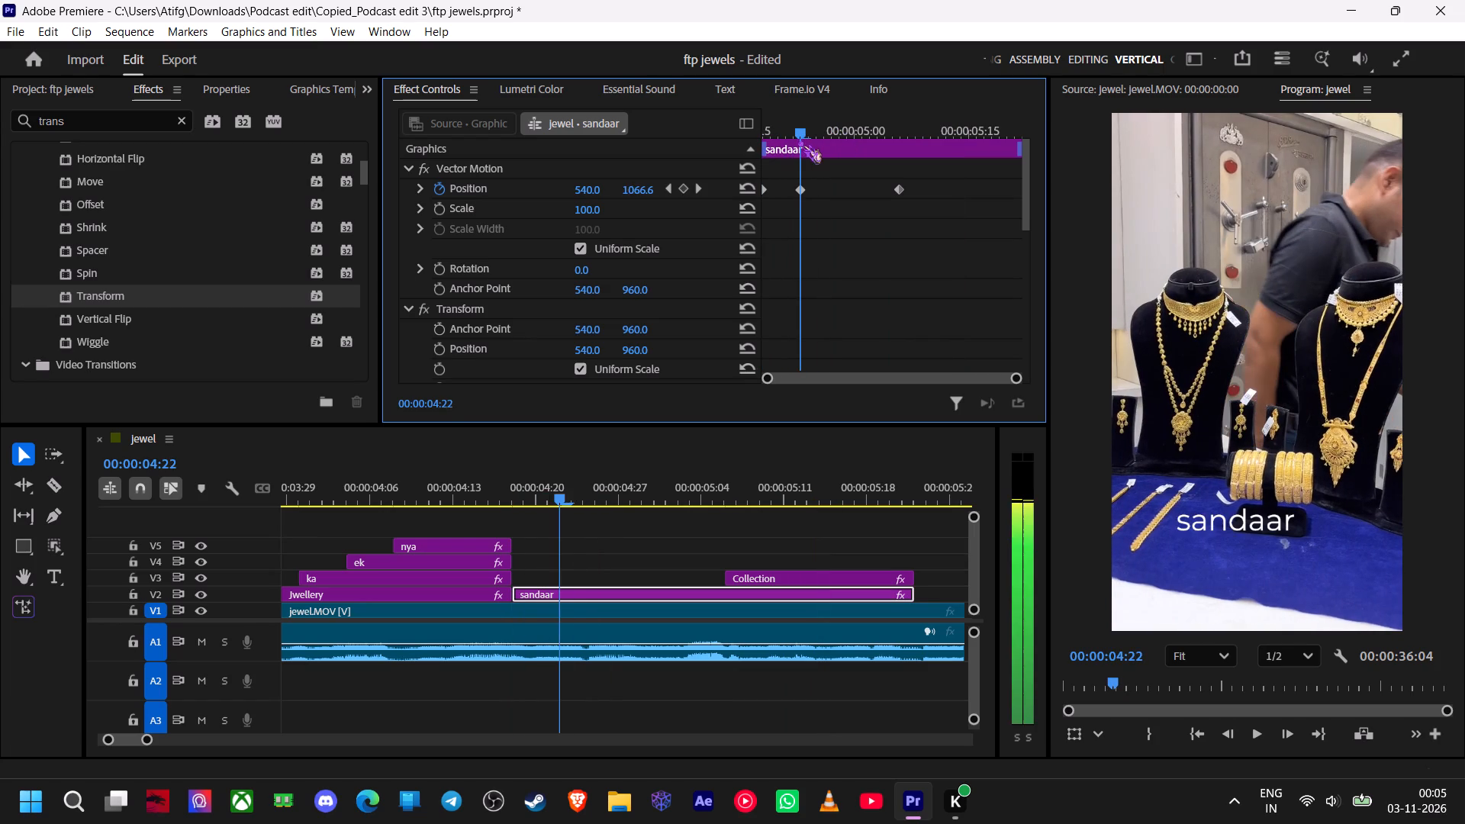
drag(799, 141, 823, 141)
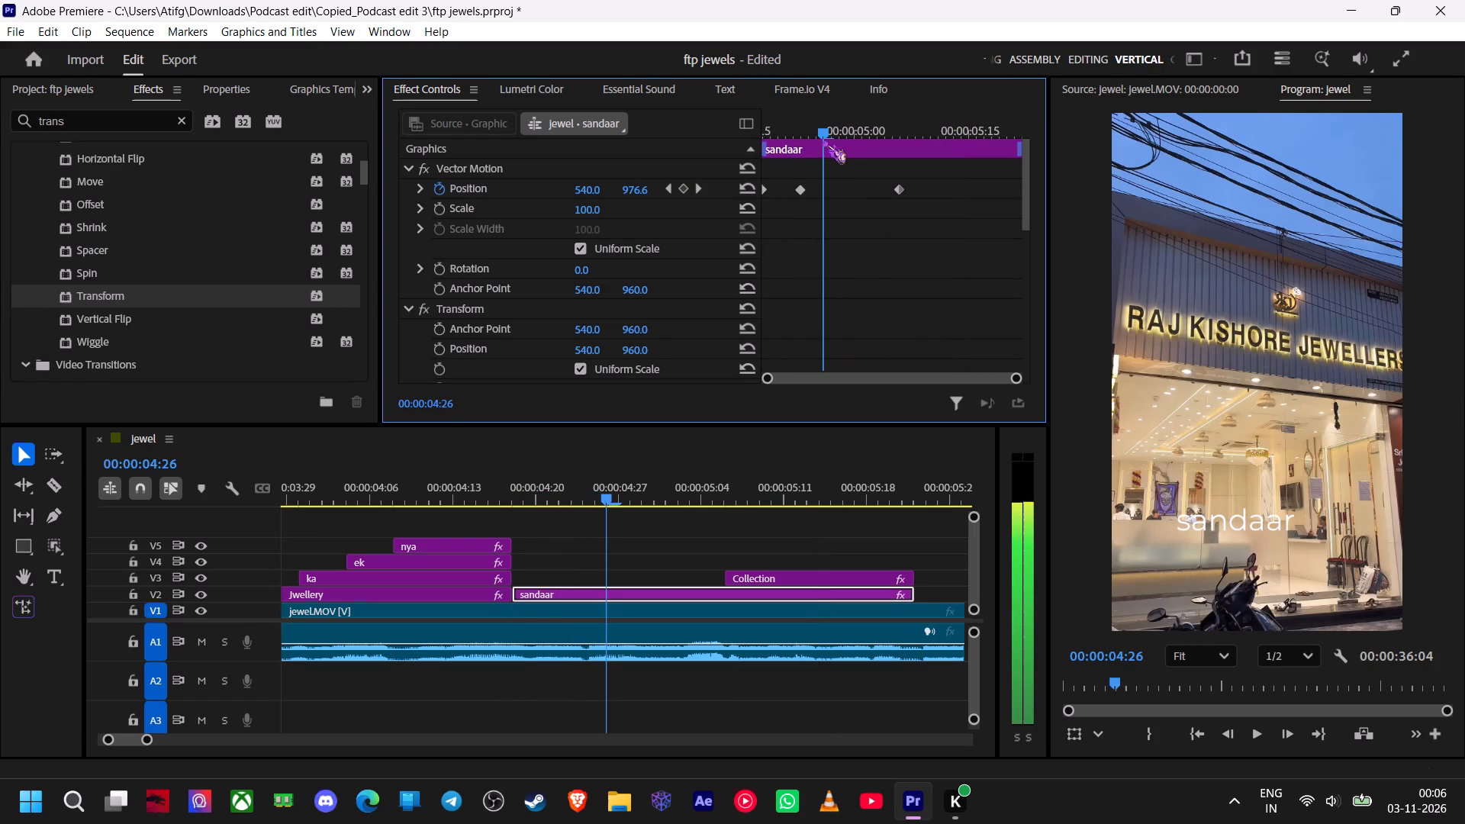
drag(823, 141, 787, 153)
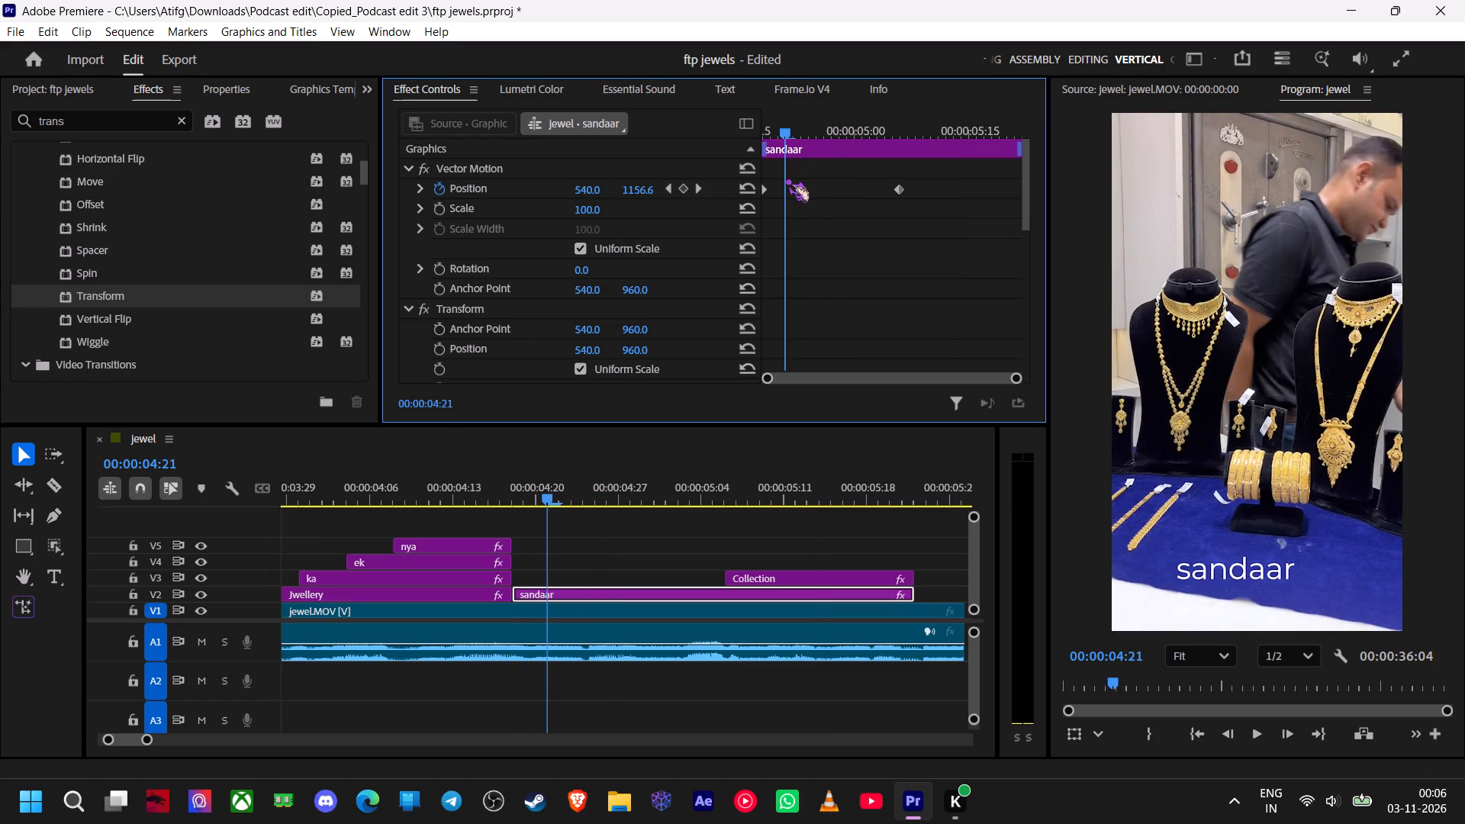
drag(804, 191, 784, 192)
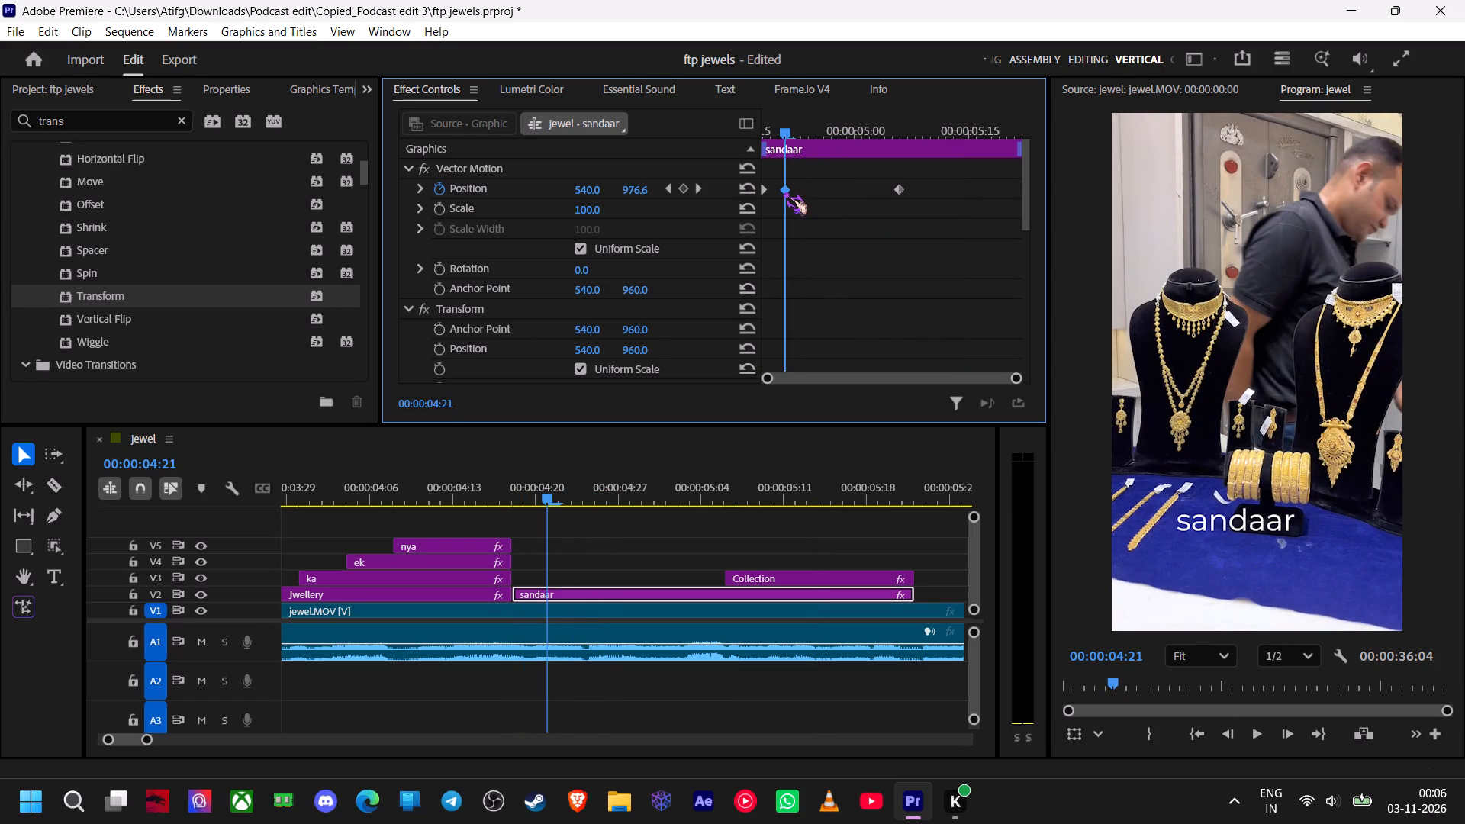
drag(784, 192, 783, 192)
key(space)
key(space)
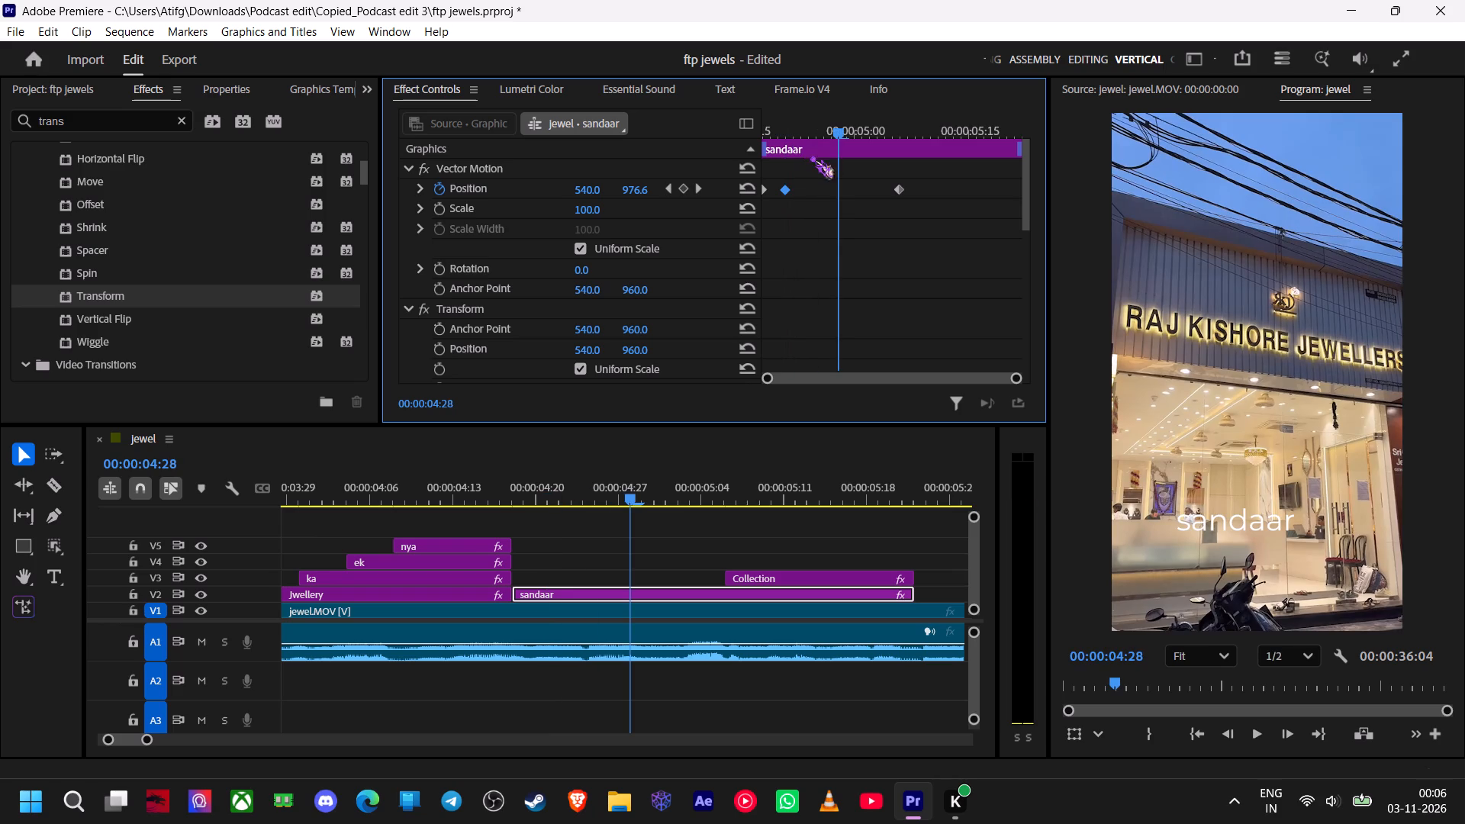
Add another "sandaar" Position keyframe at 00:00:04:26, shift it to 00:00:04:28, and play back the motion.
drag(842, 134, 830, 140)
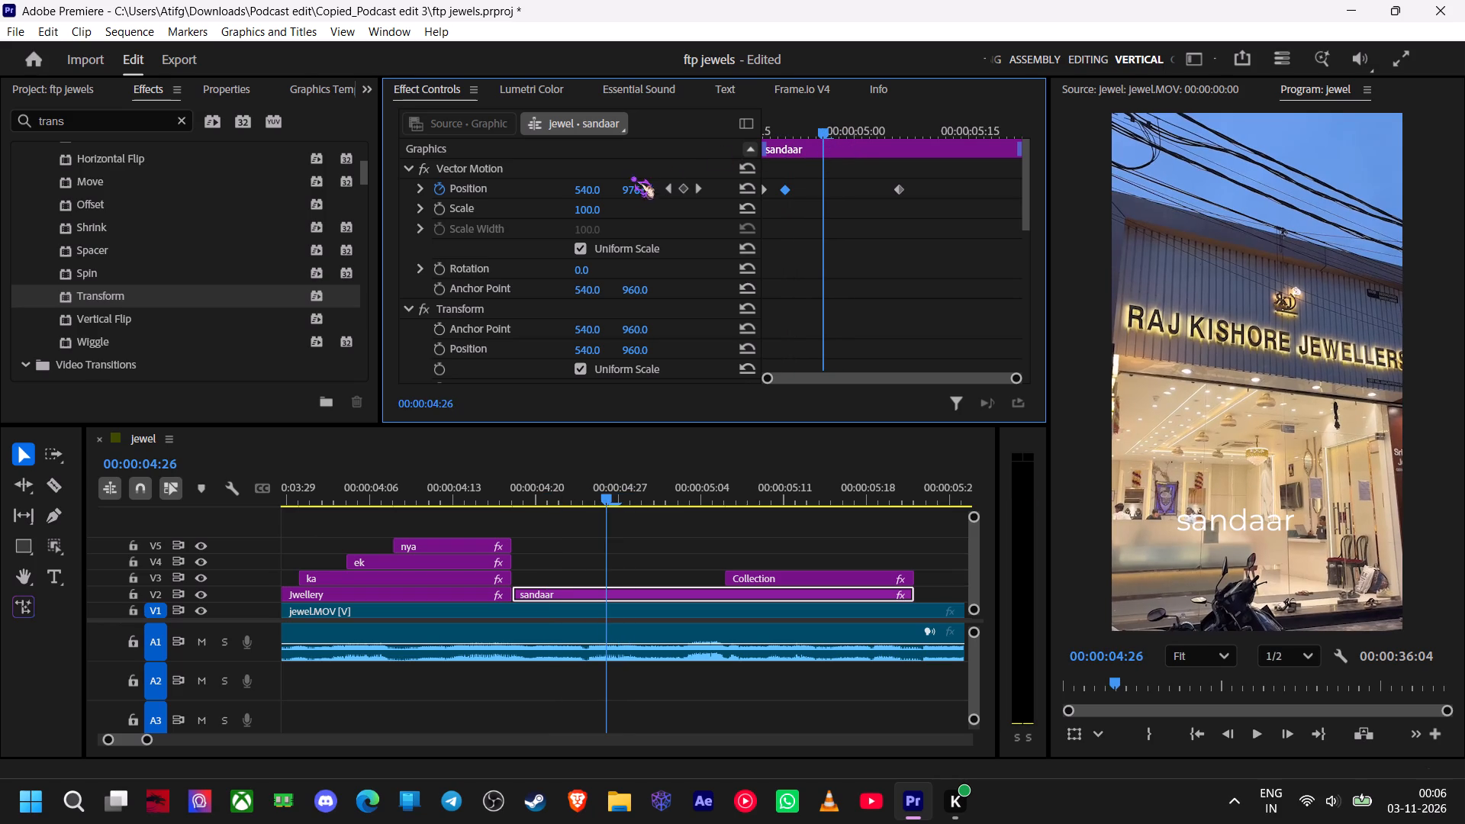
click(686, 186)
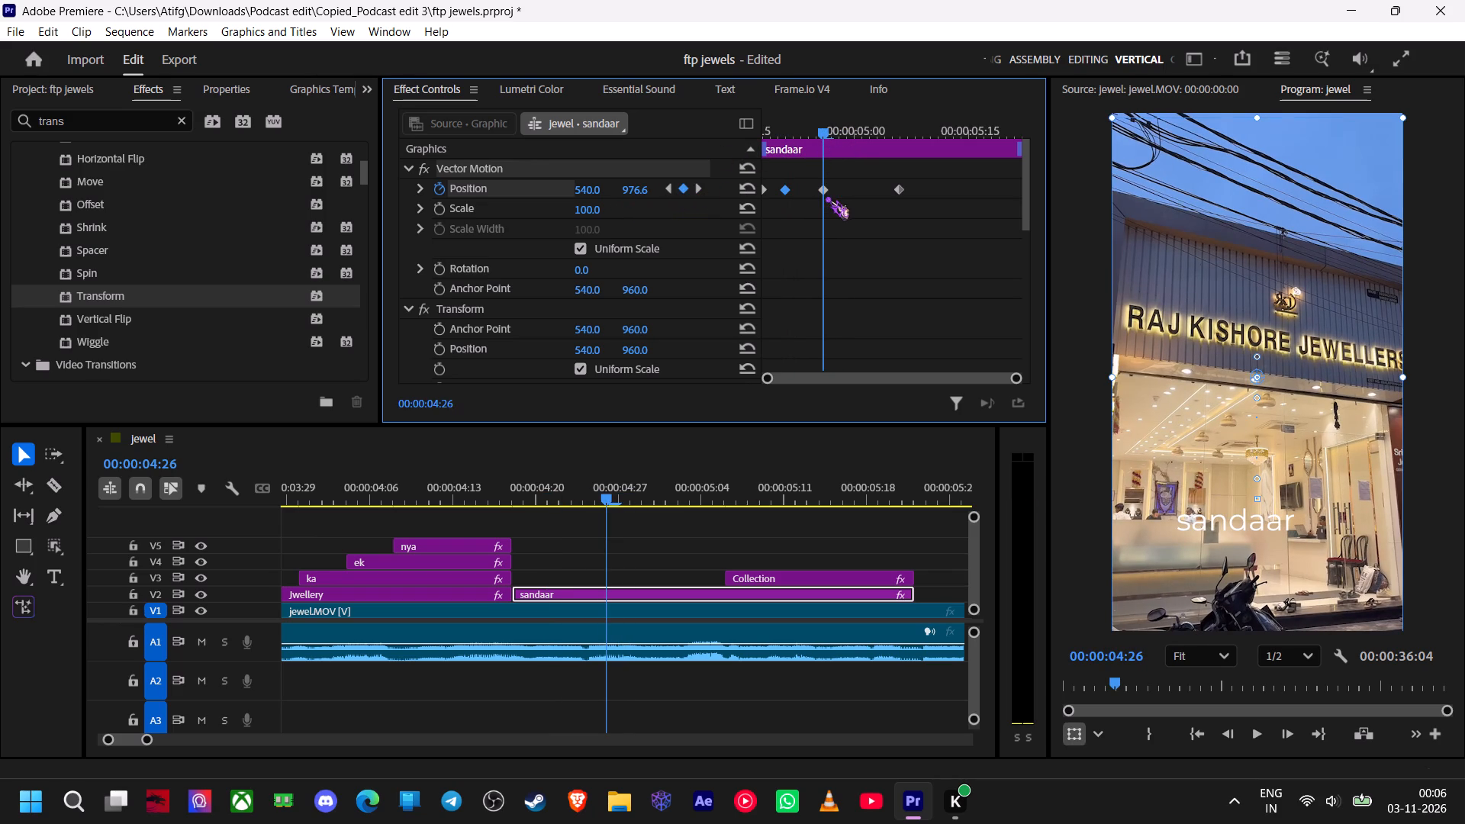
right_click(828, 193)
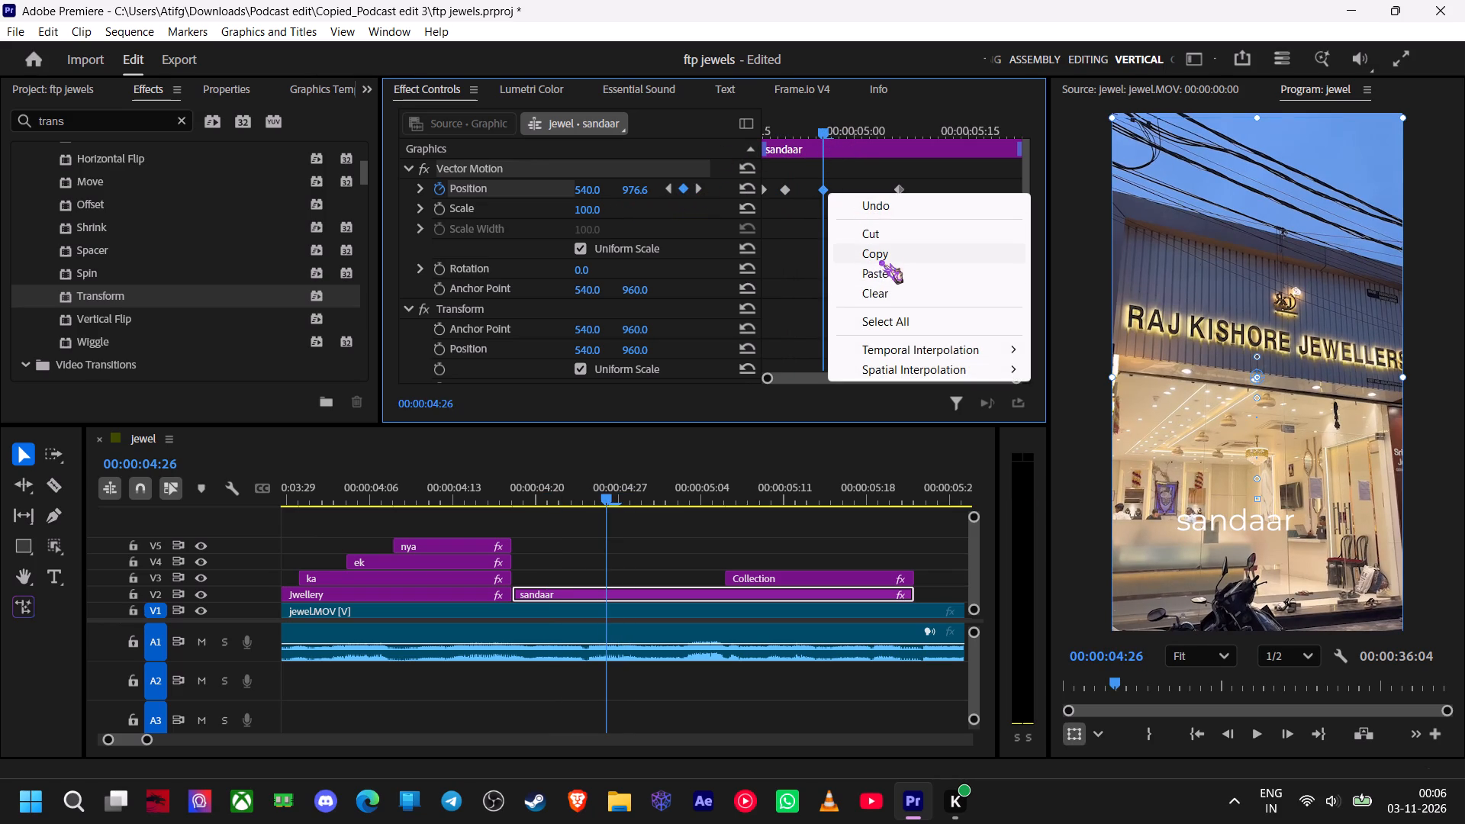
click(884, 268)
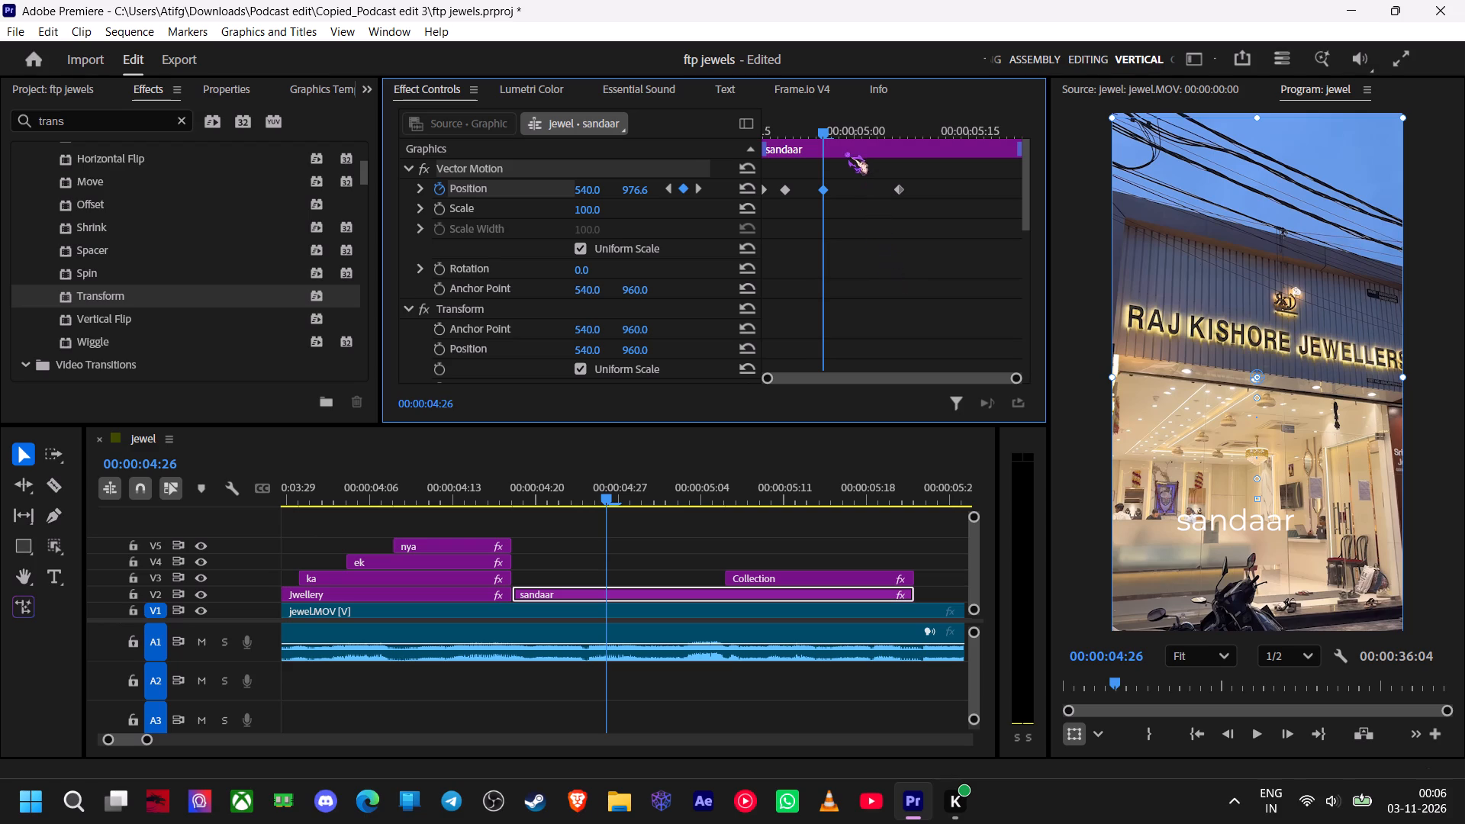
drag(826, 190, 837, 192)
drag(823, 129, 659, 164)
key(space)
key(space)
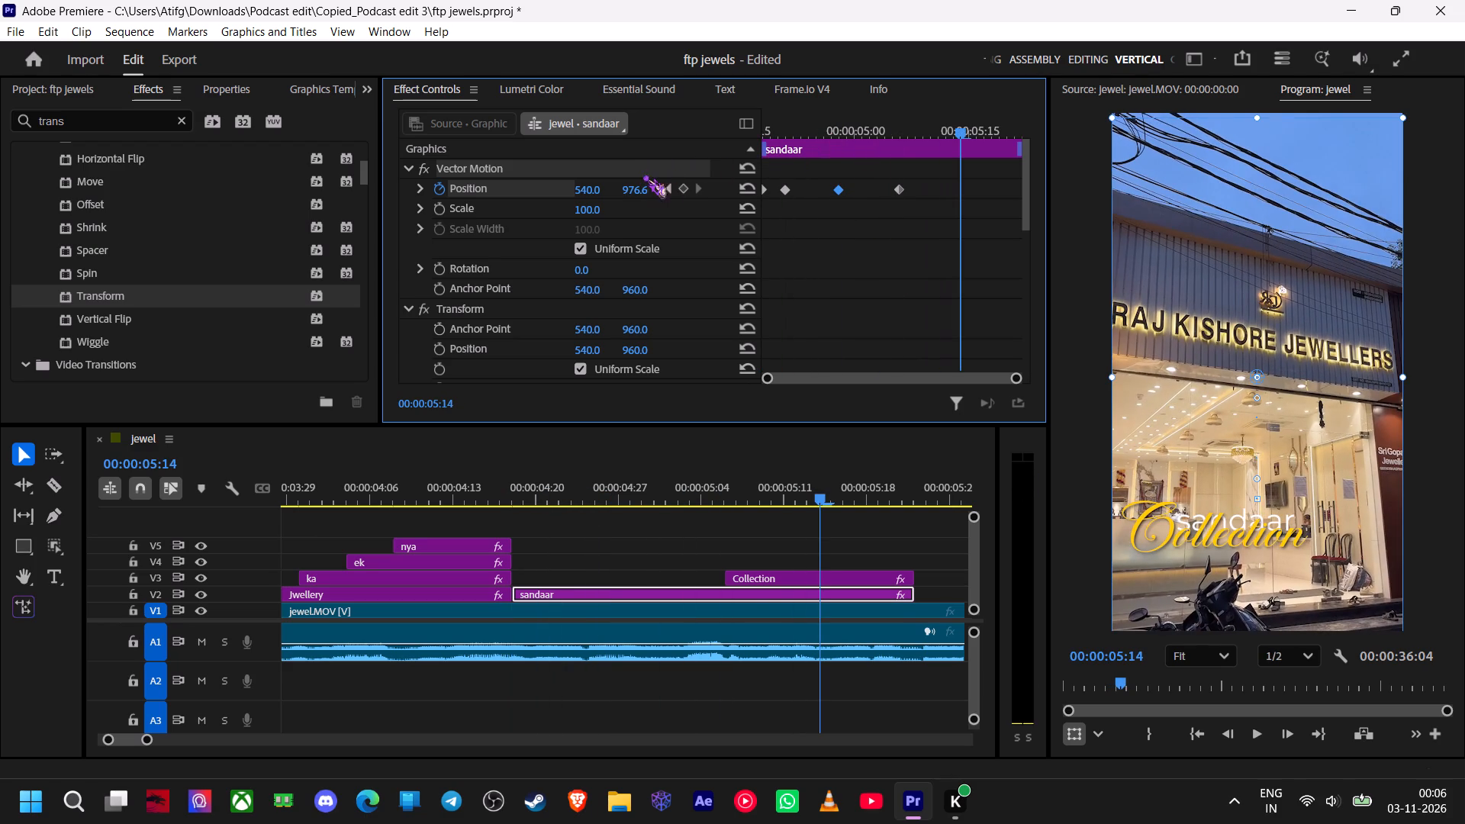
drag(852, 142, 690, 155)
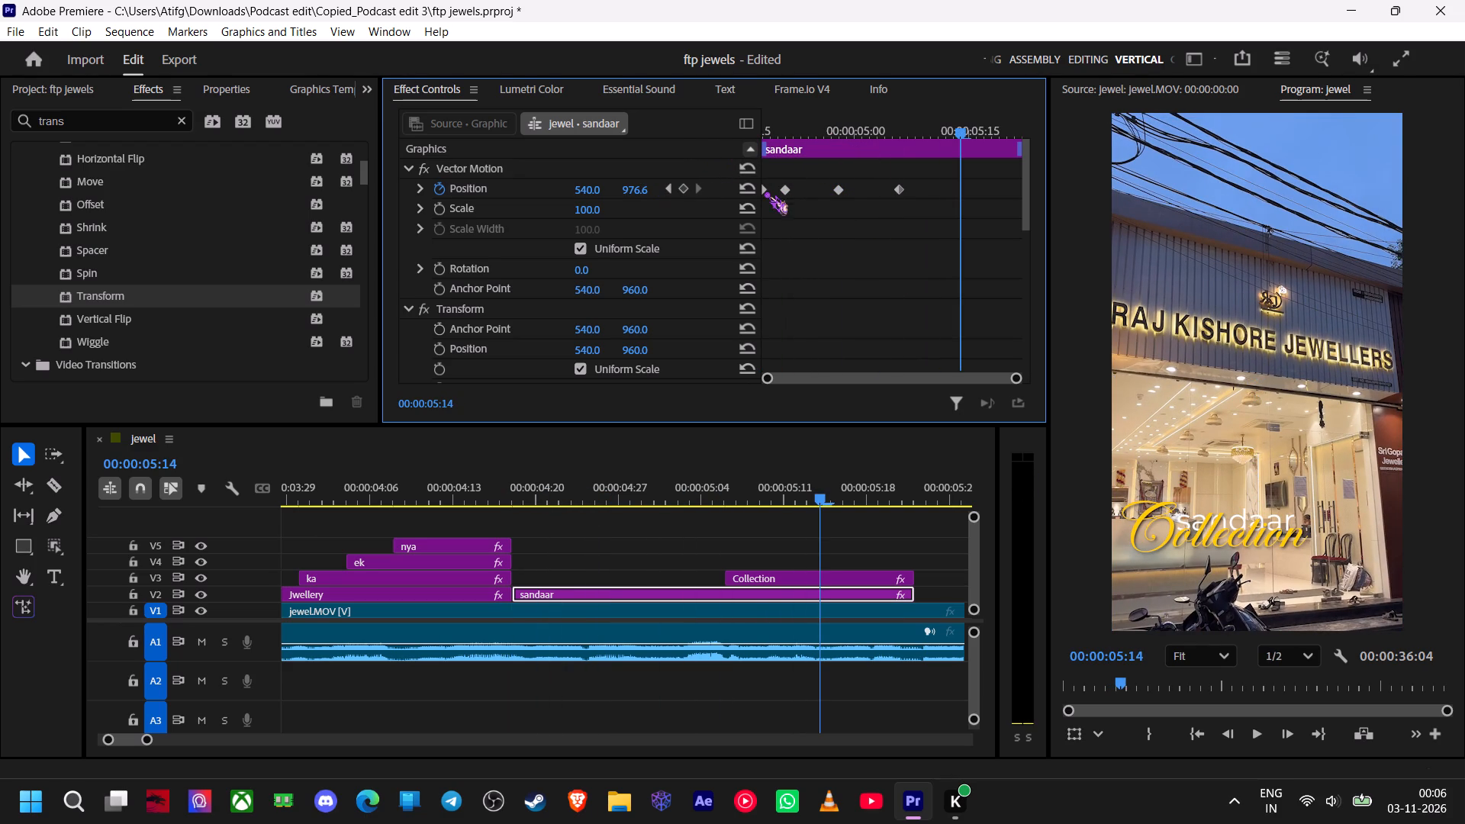
Remove all Position keyframes from "sandaar", keeping it static at 540, 976.6, and scrub through the captions to check.
click(439, 185)
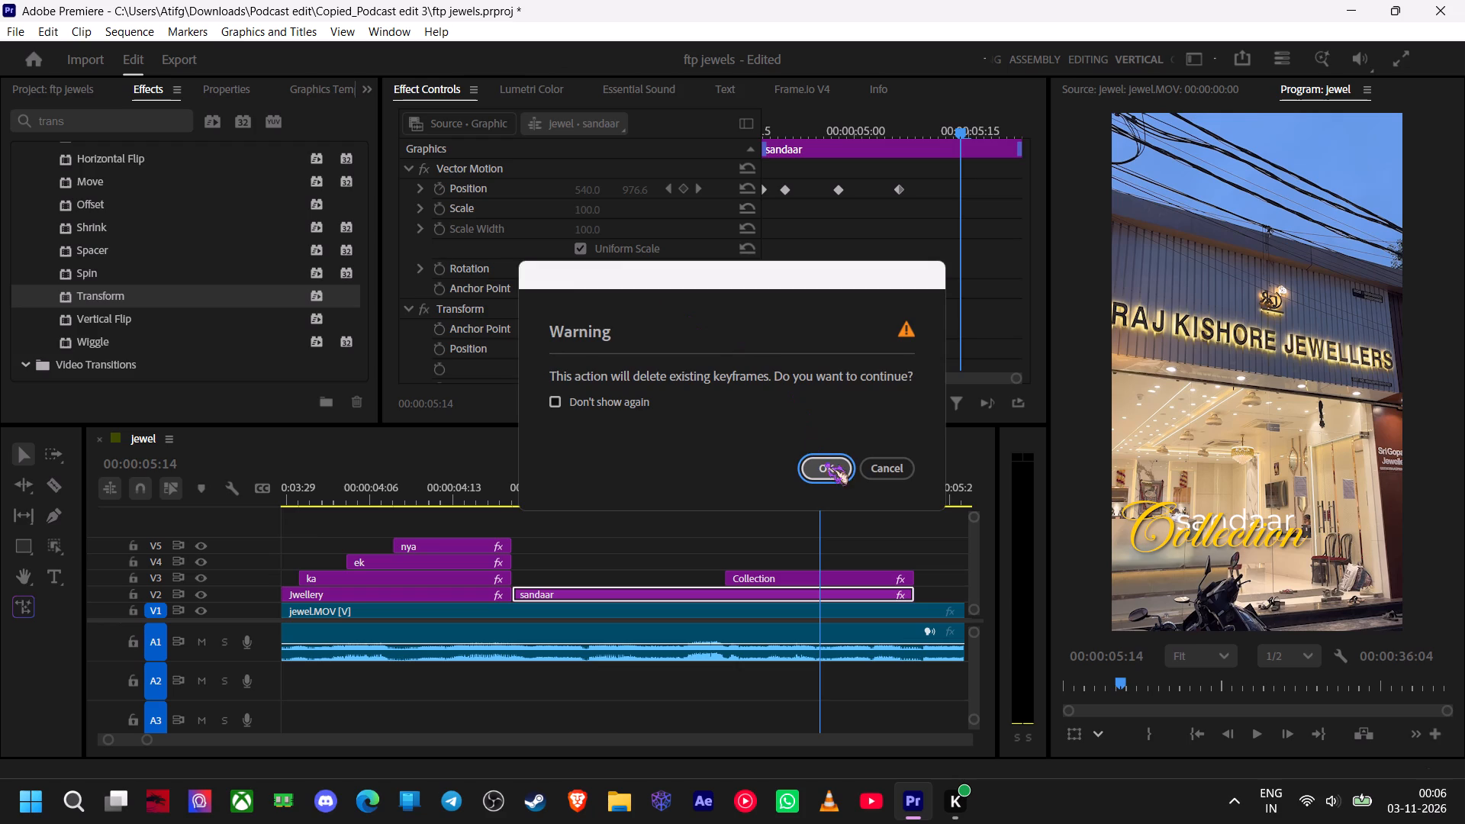
click(826, 464)
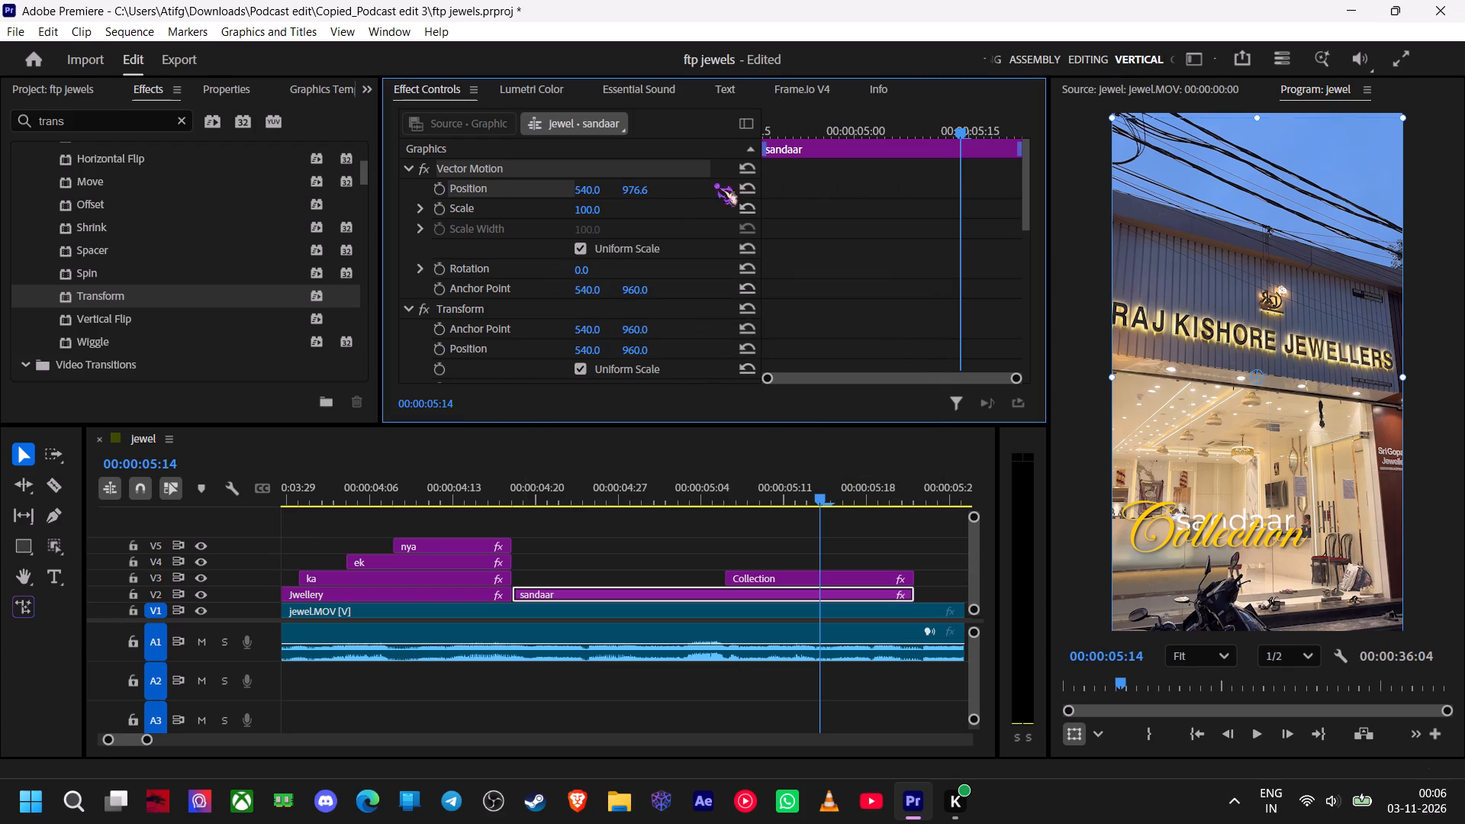
drag(821, 497, 396, 511)
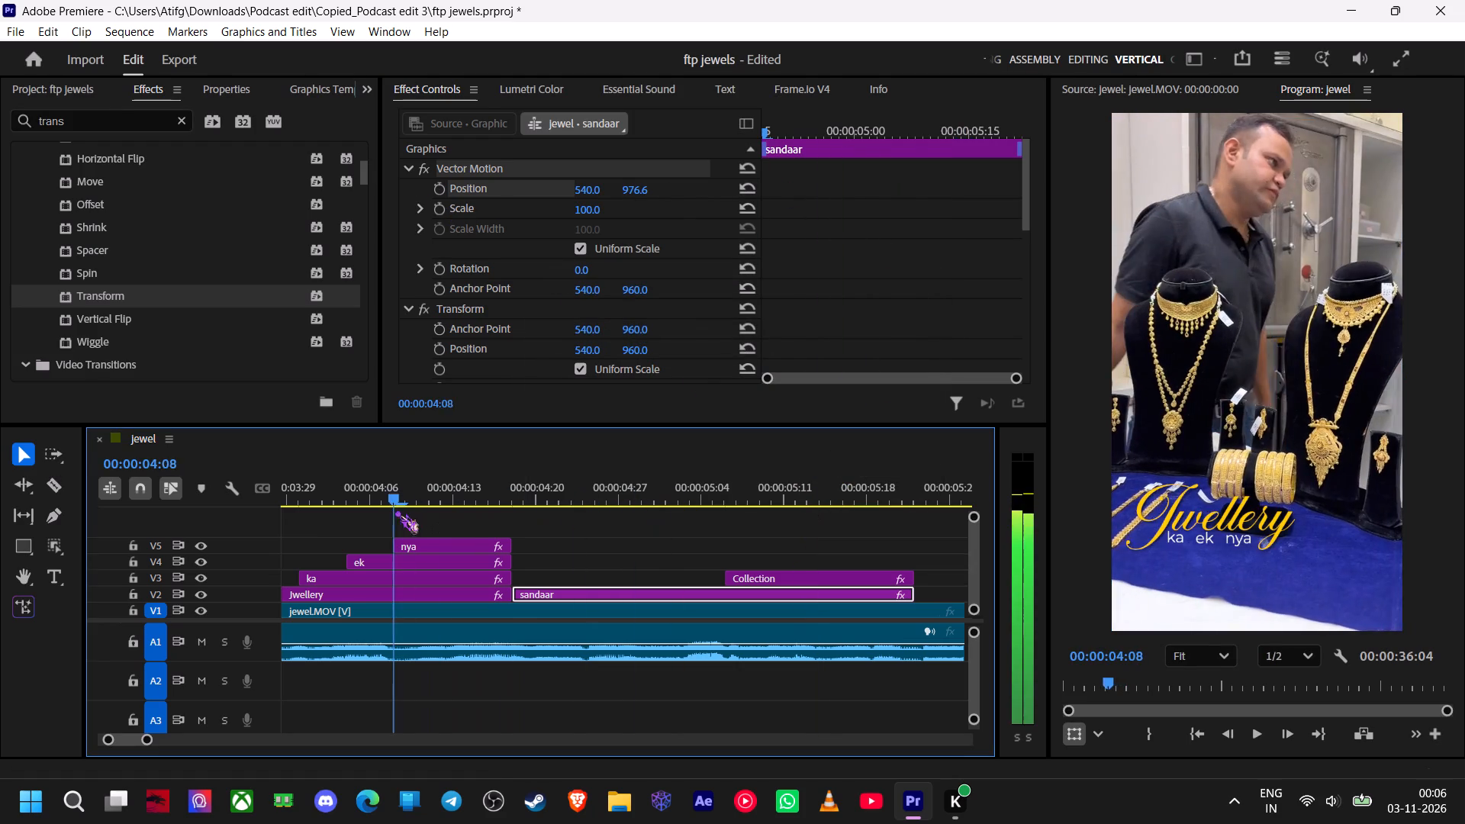
drag(396, 511, 694, 526)
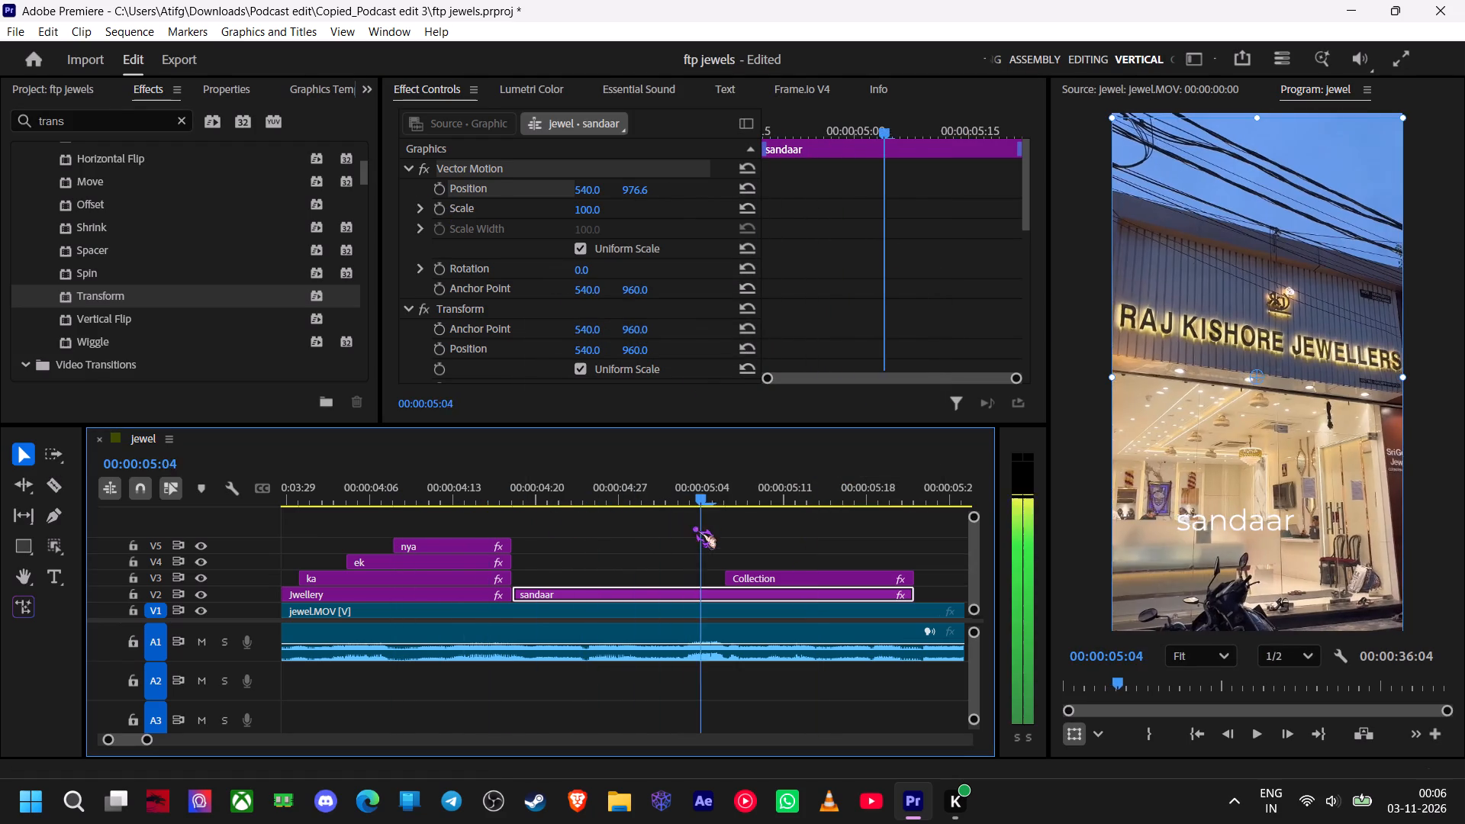
drag(694, 526, 517, 550)
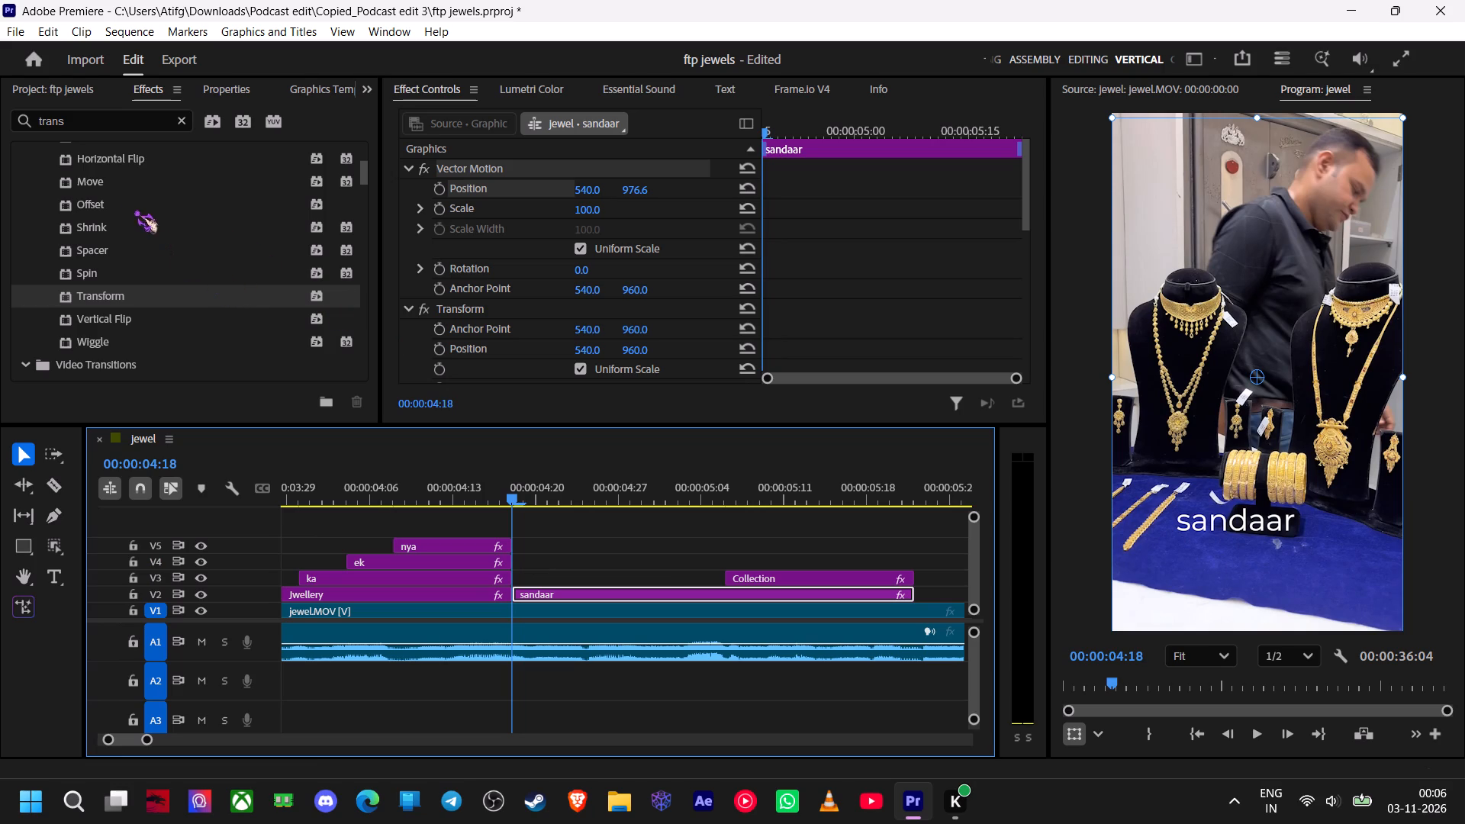
Clear the effects search and return to the top of the full effects list.
click(180, 121)
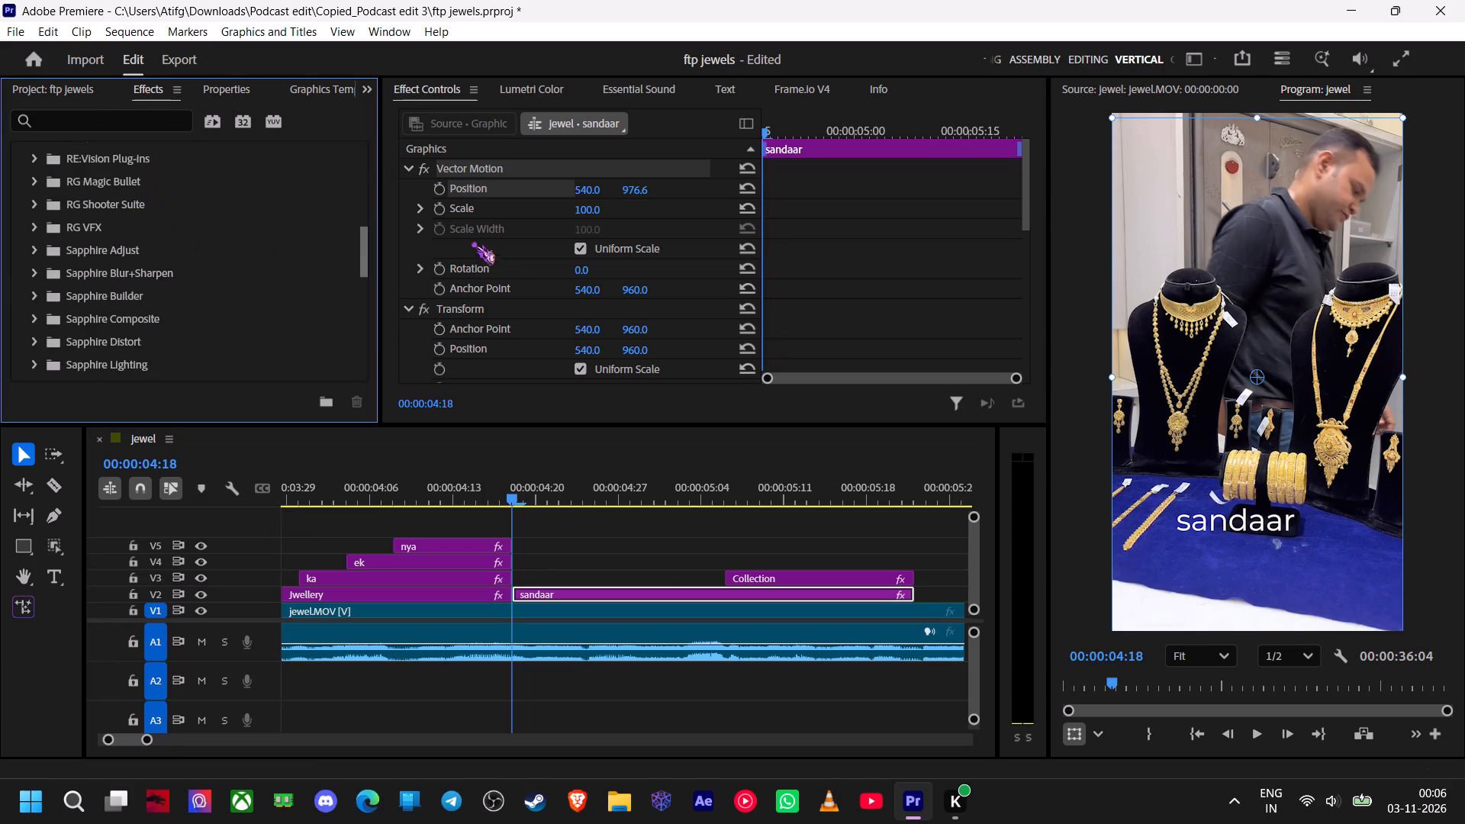
drag(362, 252, 378, 181)
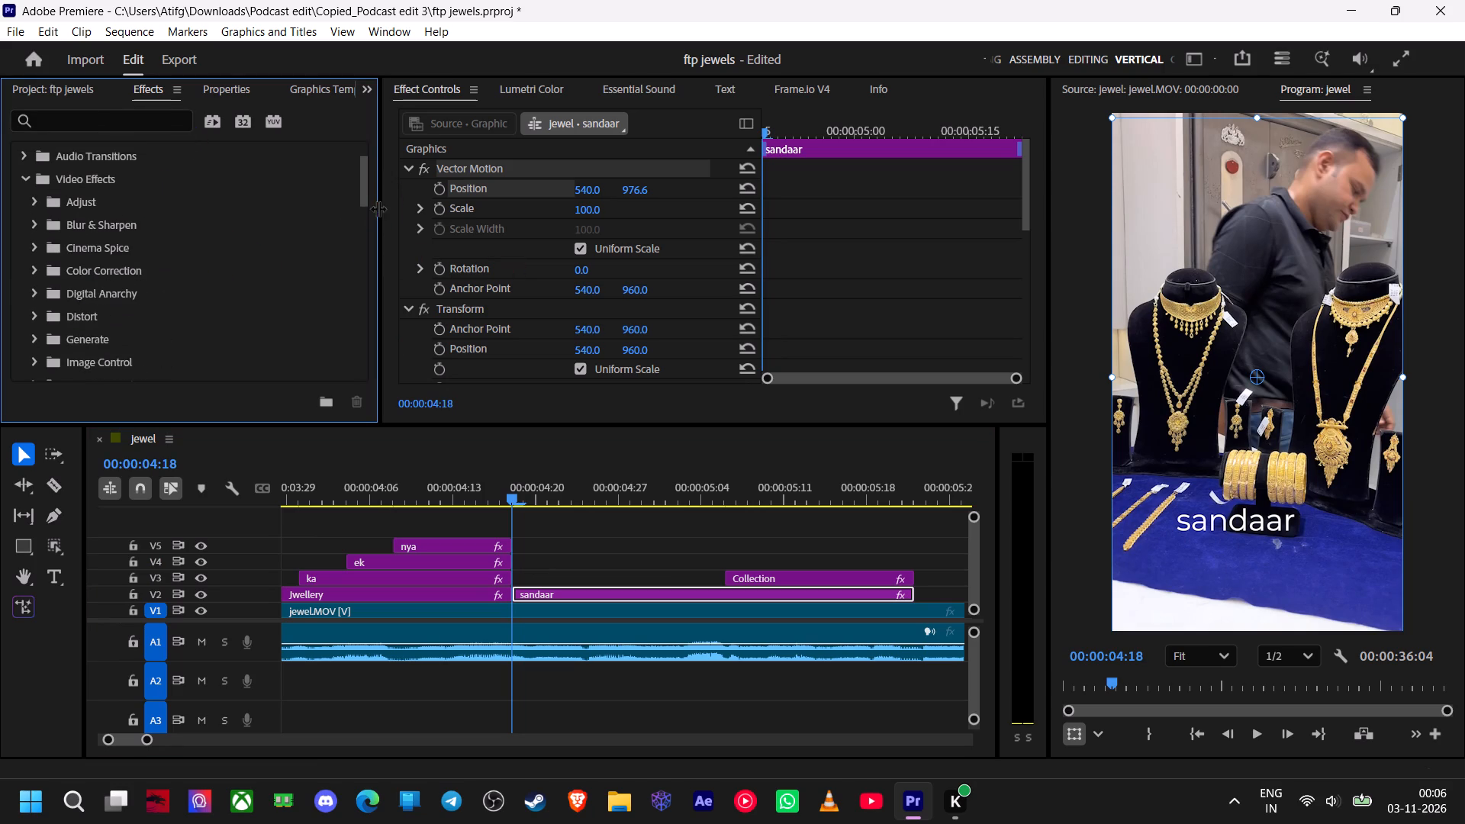
Save the project.
key(ctrl+s)
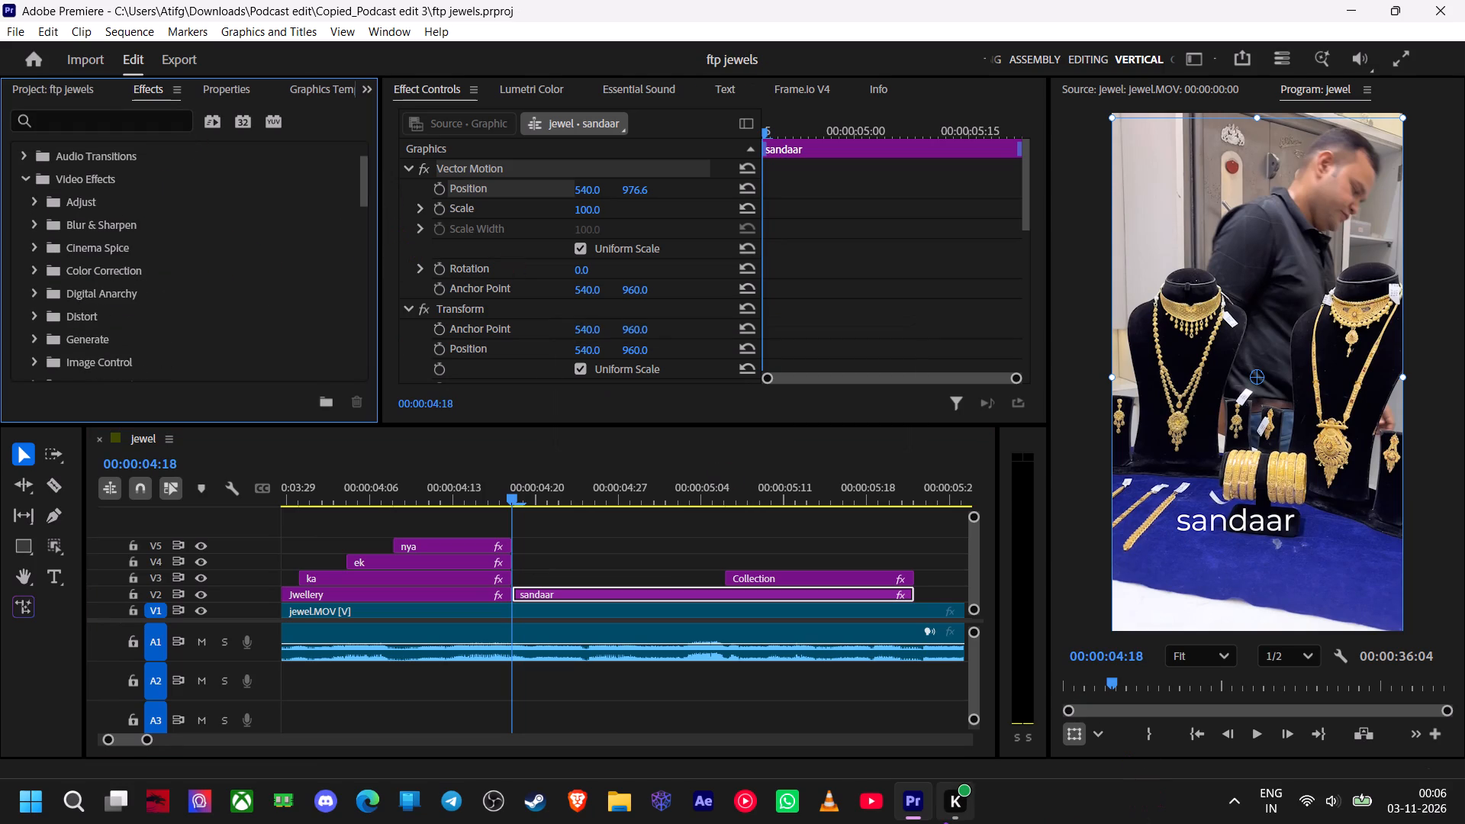